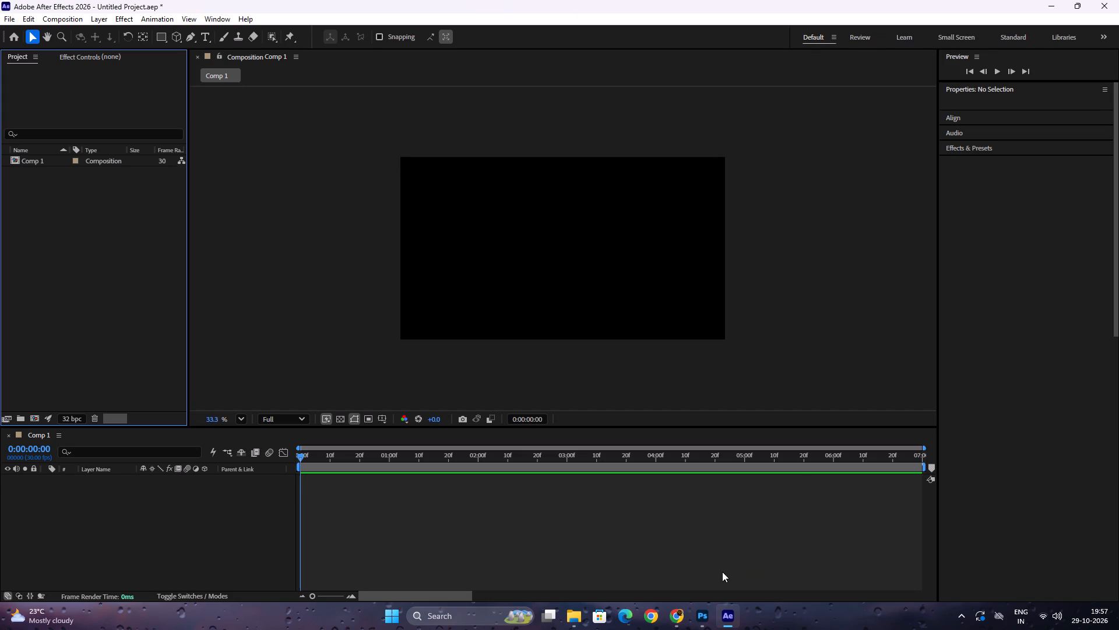
In File Explorer, cut the sukuna_5_separate_png_assets (4) archive from the Downloads folder.
left_click(572, 610)
left_click(614, 534)
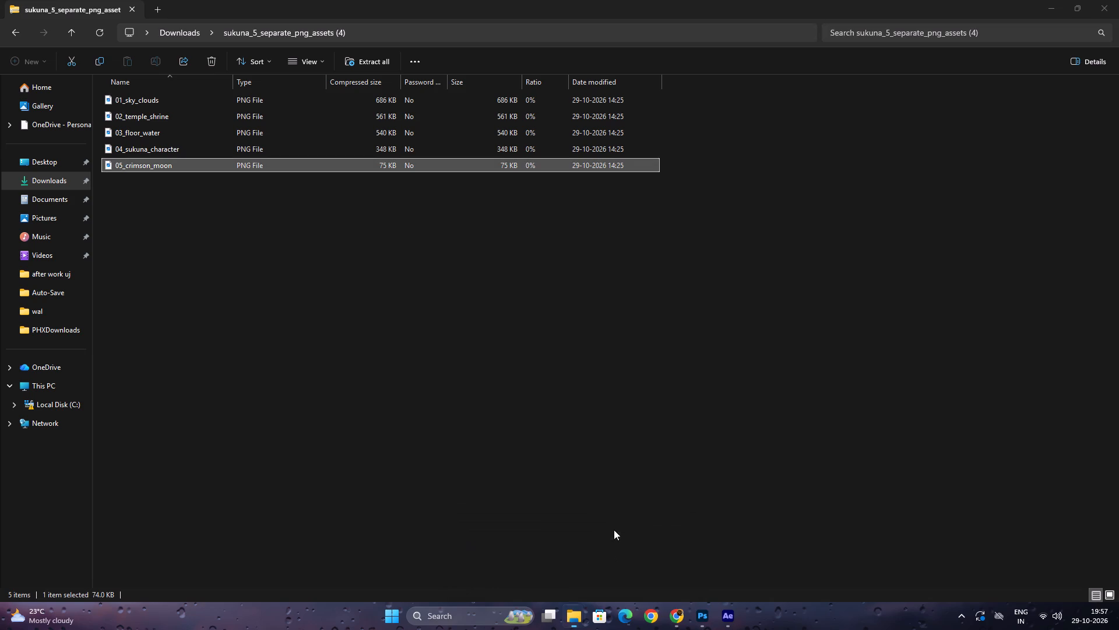
left_click(16, 33)
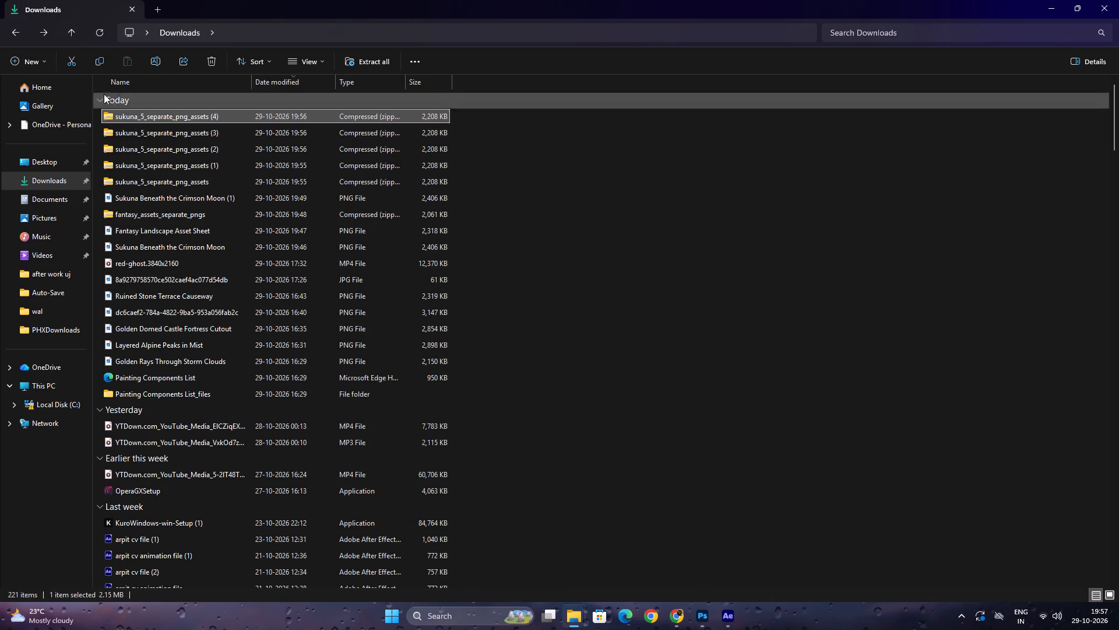
left_click(71, 64)
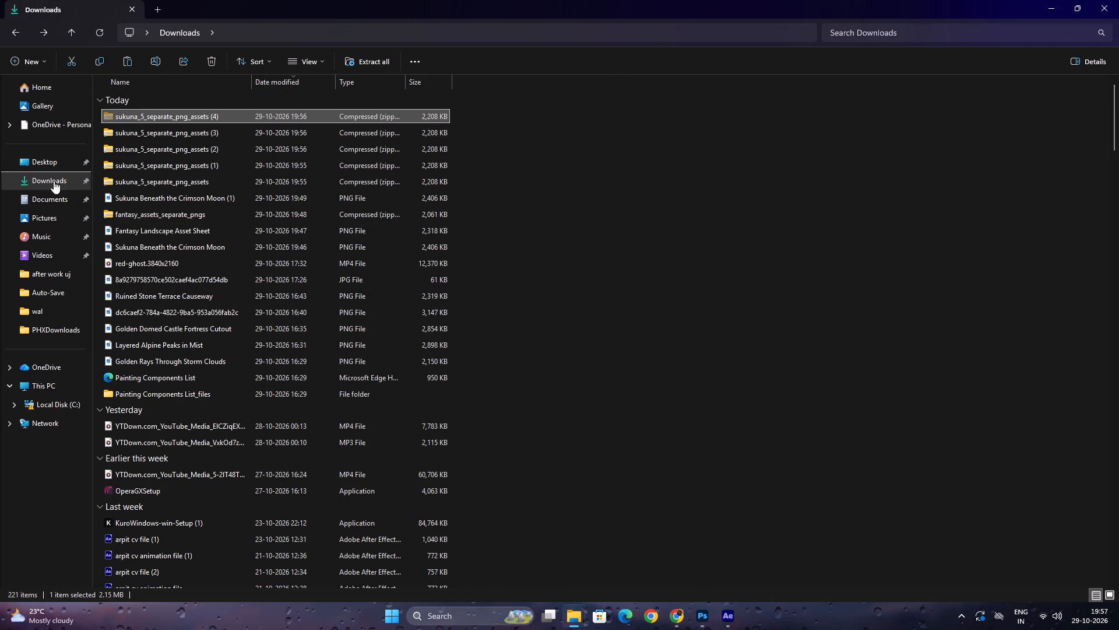
Create a folder named paifg inside wal > PHXDownloads on Local Disk (C:).
left_click(50, 388)
double_click(156, 115)
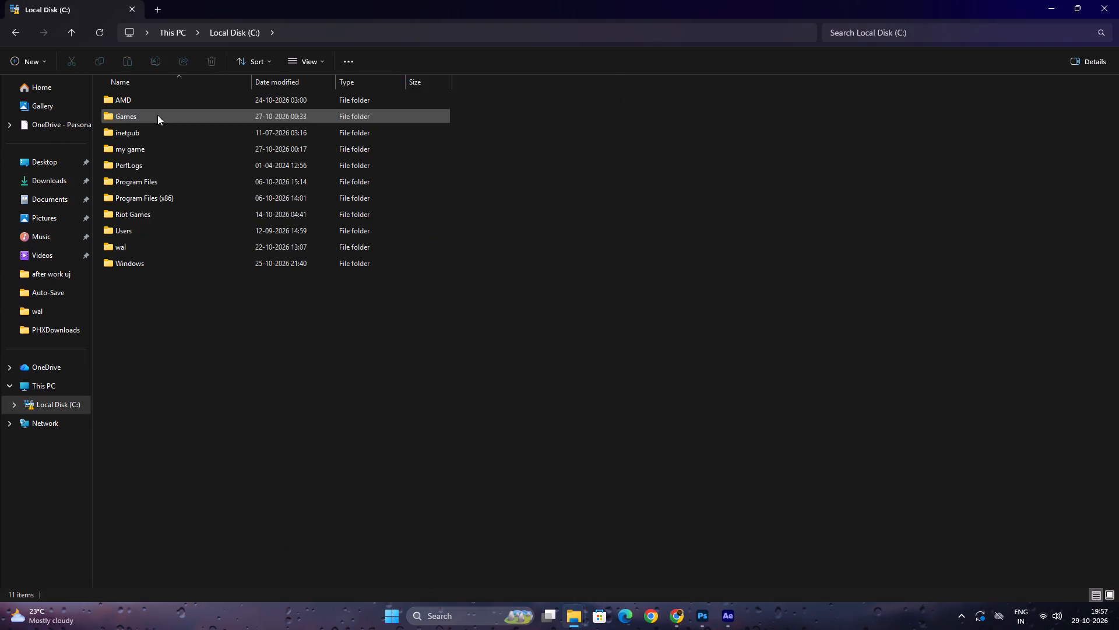
double_click(149, 240)
right_click(170, 267)
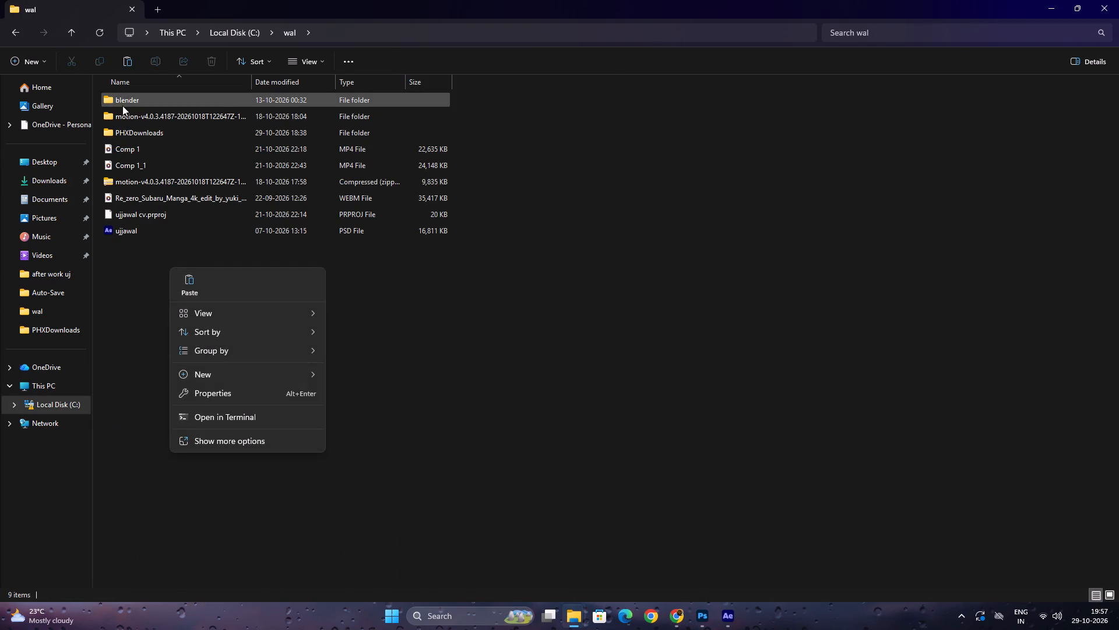
double_click(136, 127)
right_click(134, 251)
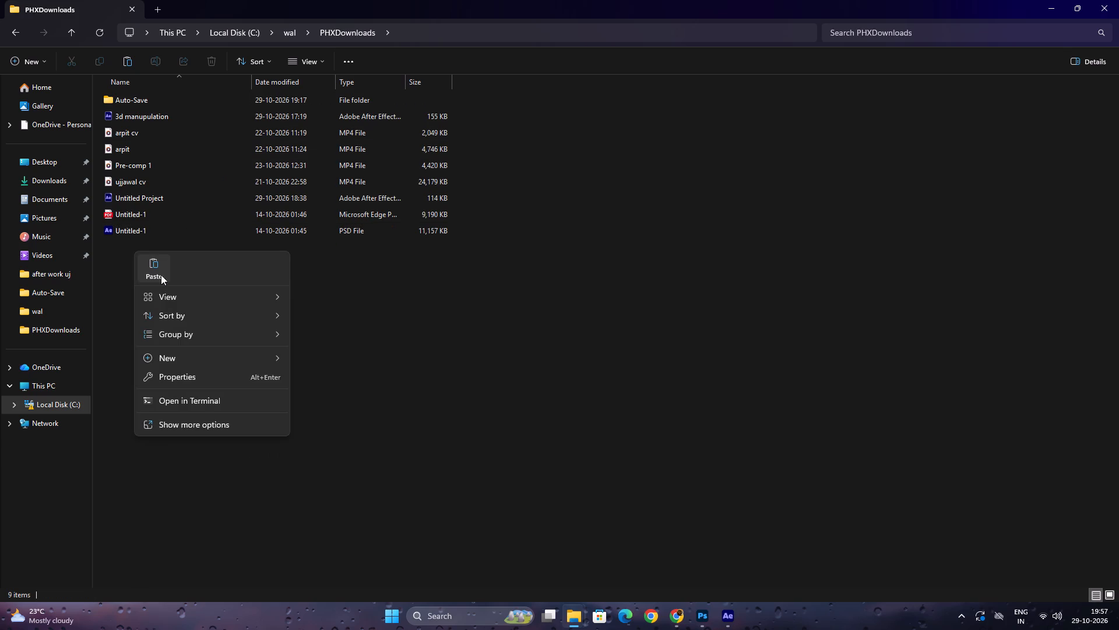
left_click(184, 352)
left_click(340, 365)
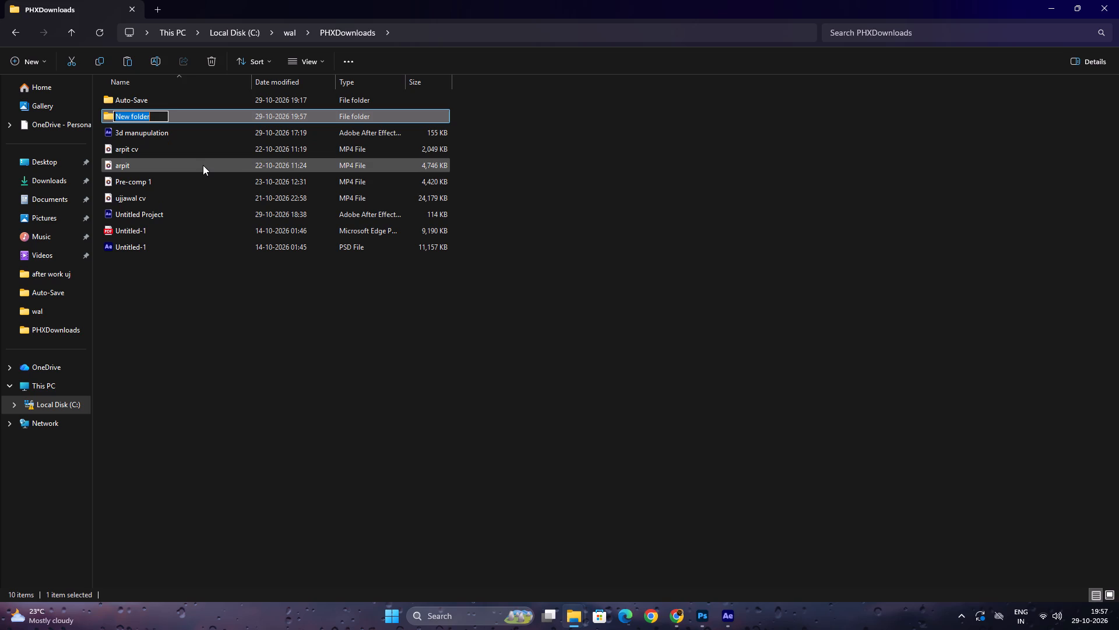
type("paifg")
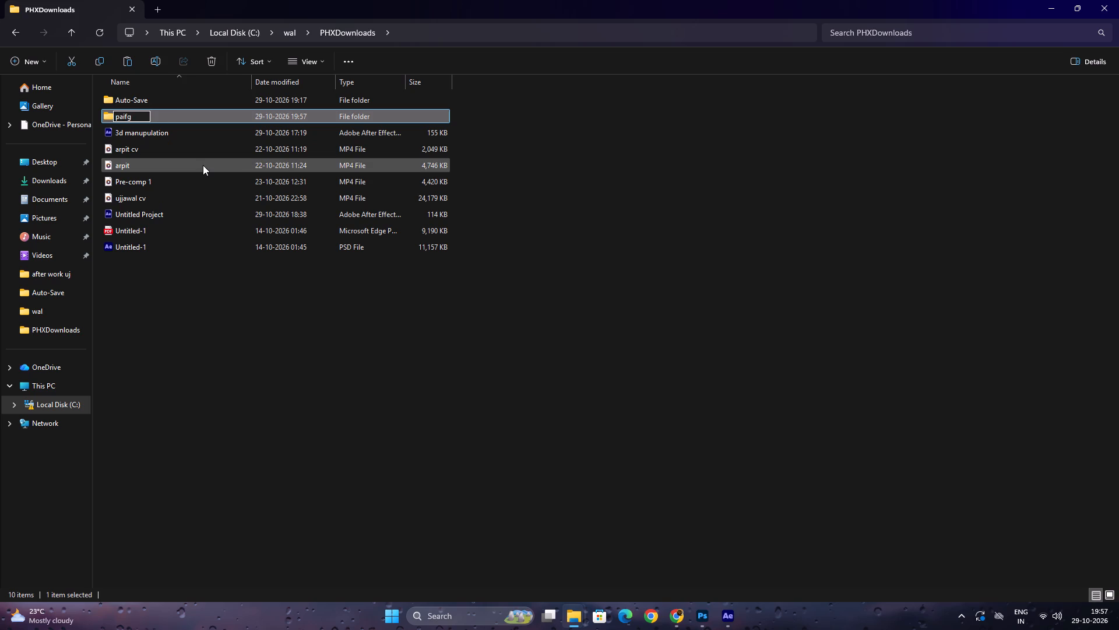
key("Return")
Paste the cut archive into the new paifg folder.
double_click(133, 114)
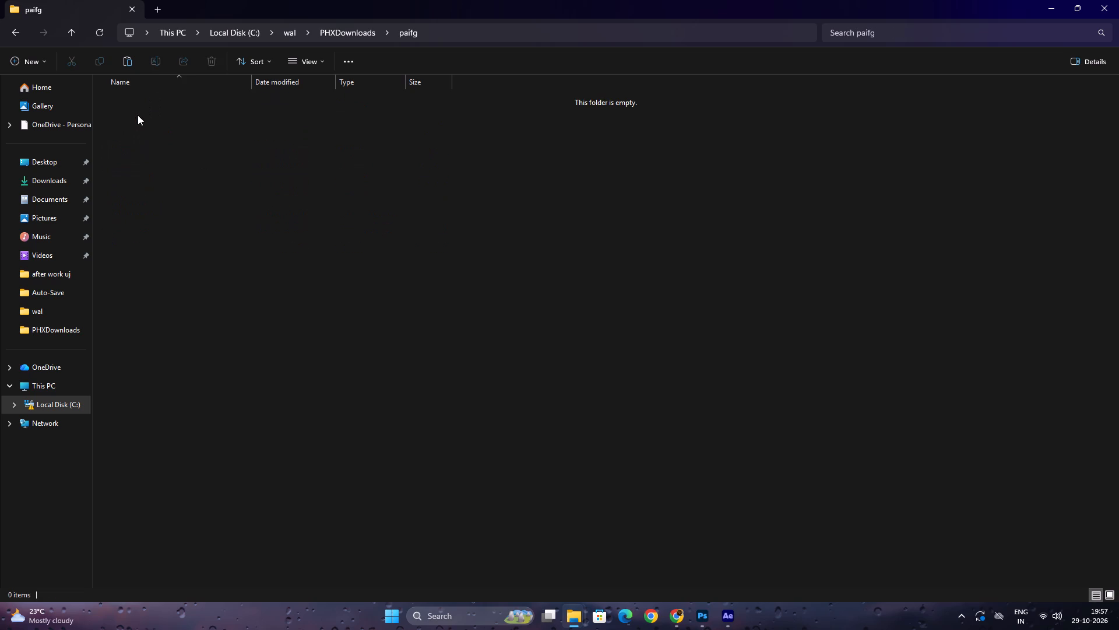
right_click(138, 115)
left_click(156, 135)
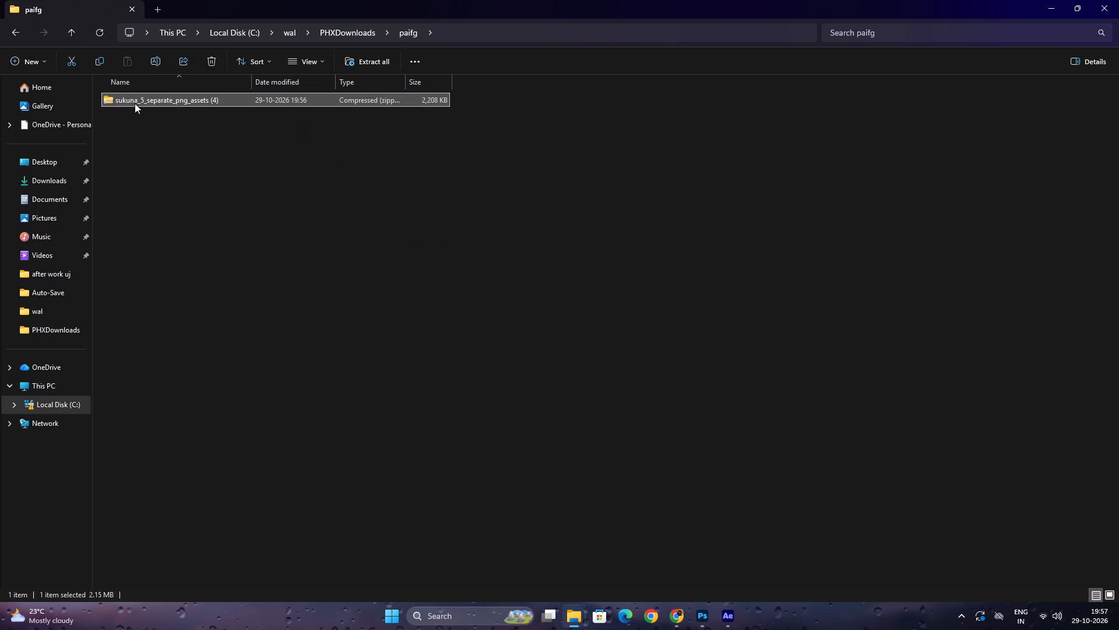
Extract the archive's five PNG files directly into the paifg folder with WinRAR.
right_click(133, 97)
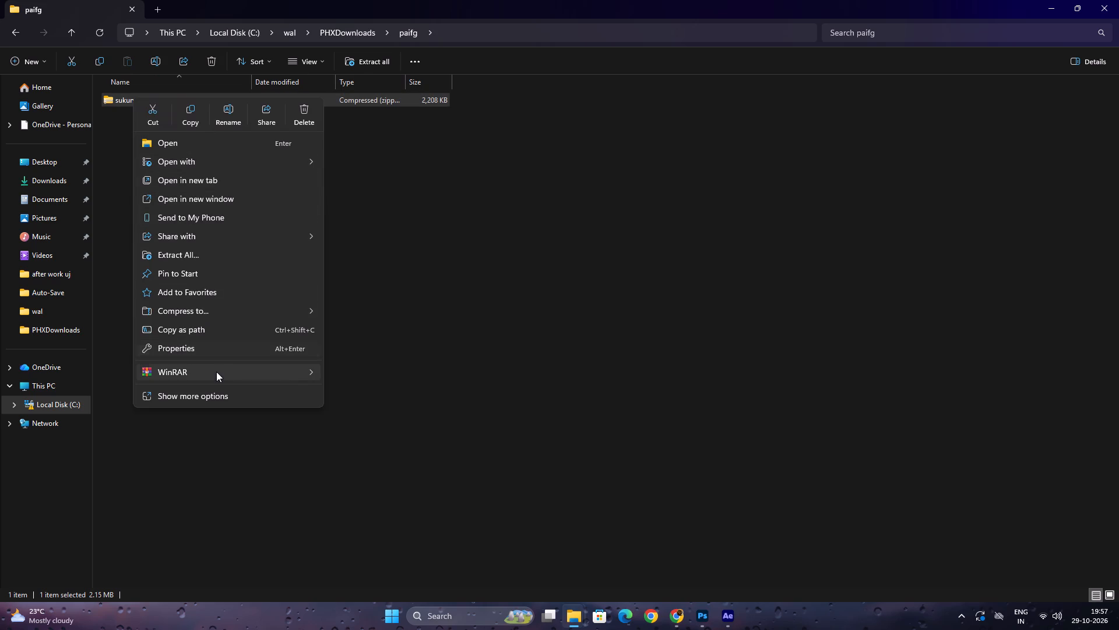
left_click(216, 372)
left_click(388, 430)
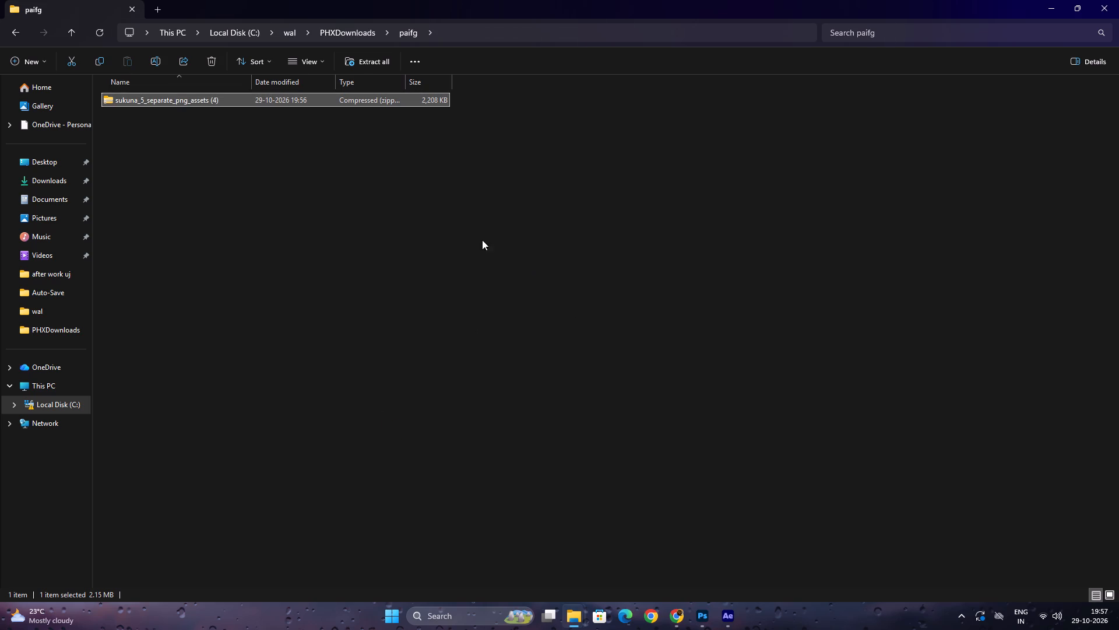
left_click(144, 121)
left_click(150, 209)
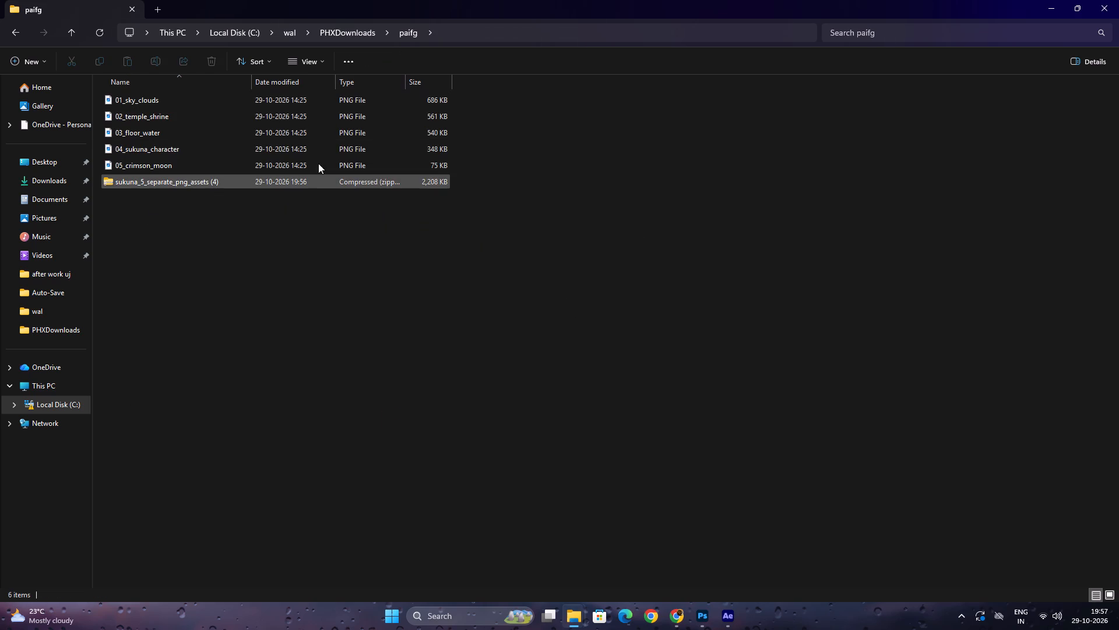
Import the five extracted PNGs, 01_sky_clouds through 05_crimson_moon, into the After Effects project.
left_click_drag(472, 98, 395, 168)
left_click_drag(164, 121, 445, 340)
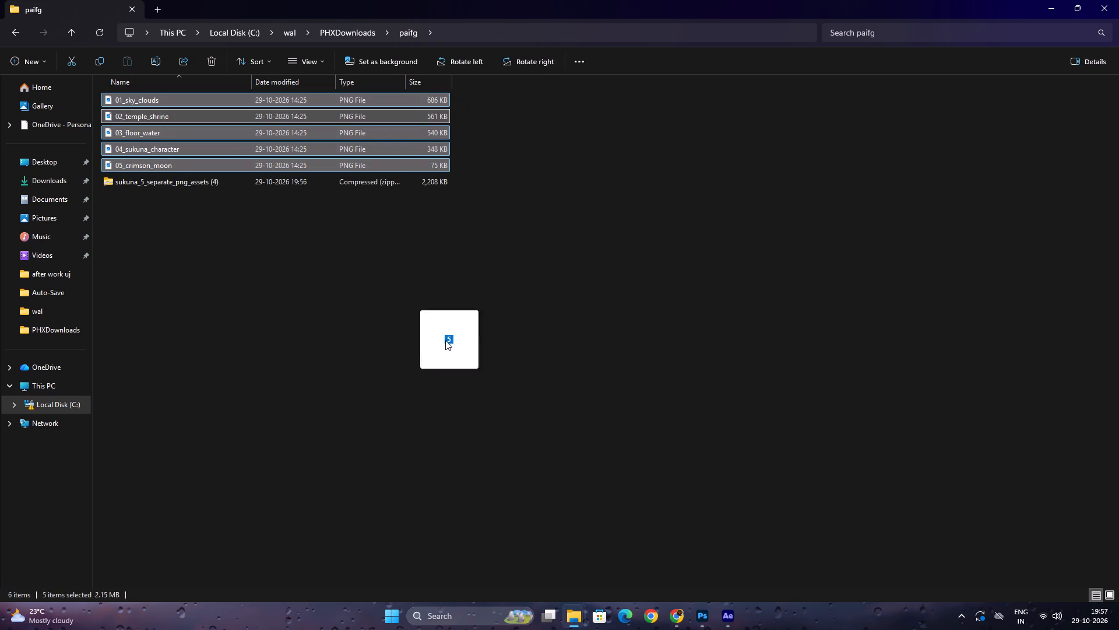
left_click_drag(445, 340, 57, 294)
left_click(112, 271)
Add the sky, temple, floor, Sukuna and moon PNGs to the Comp 1 timeline as layers 1 to 5, in numbered order.
left_click_drag(62, 159, 115, 531)
left_click_drag(52, 173, 57, 506)
left_click_drag(50, 181, 79, 503)
left_click_drag(54, 192, 75, 521)
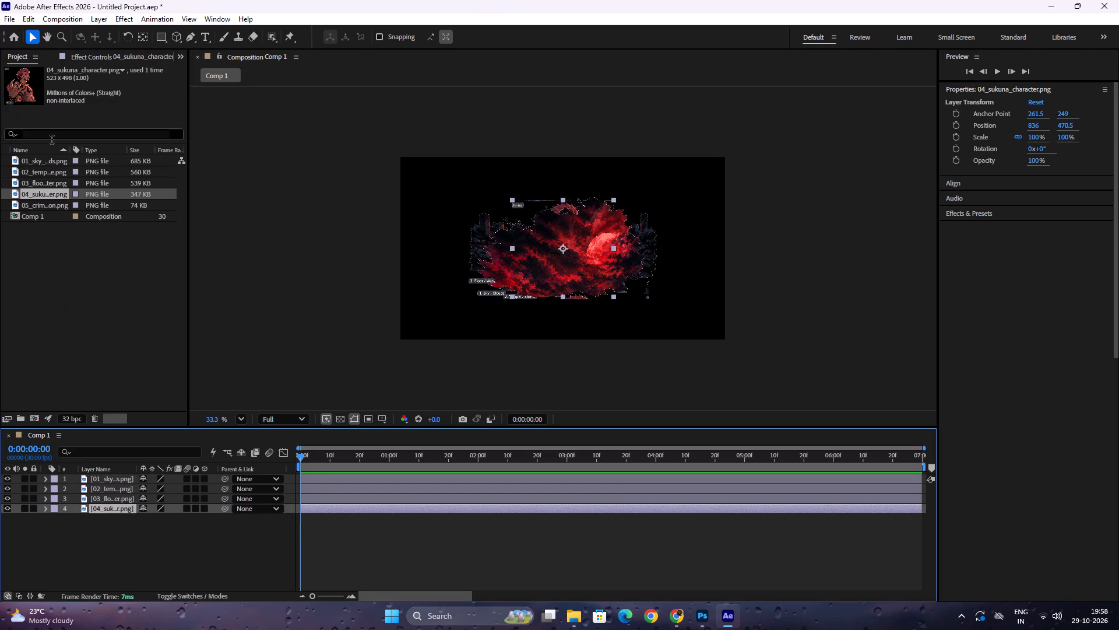
left_click(47, 194)
left_click_drag(48, 202, 108, 523)
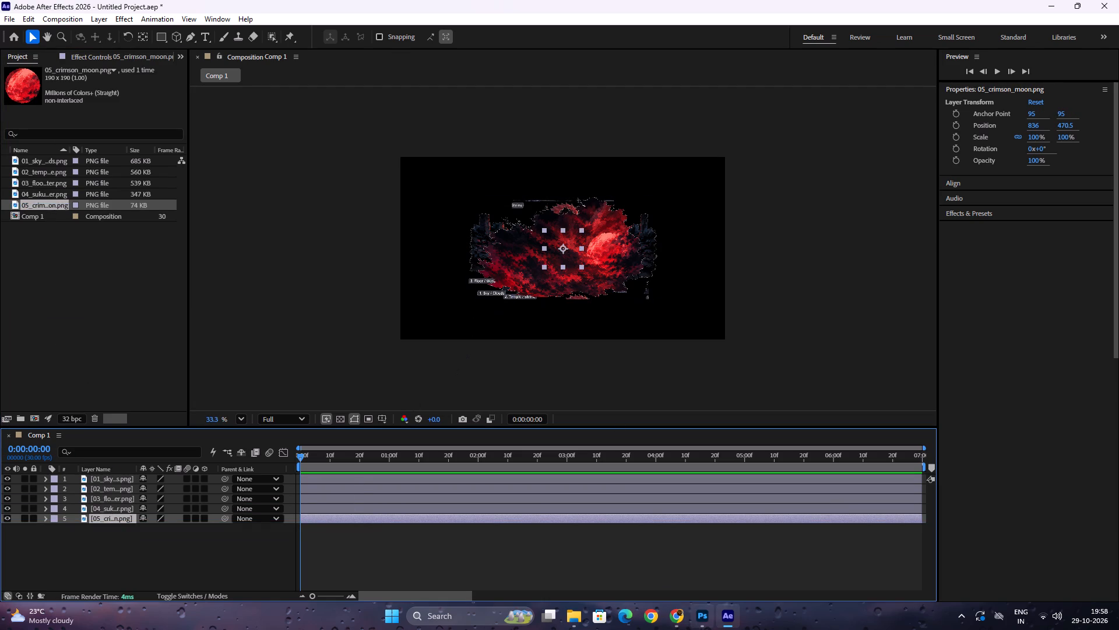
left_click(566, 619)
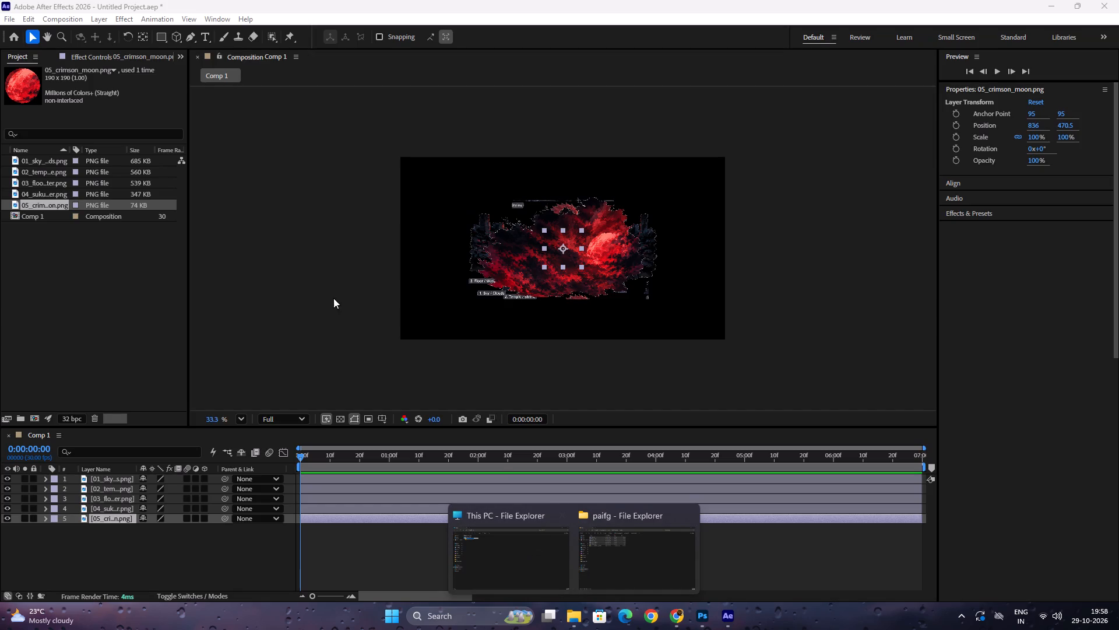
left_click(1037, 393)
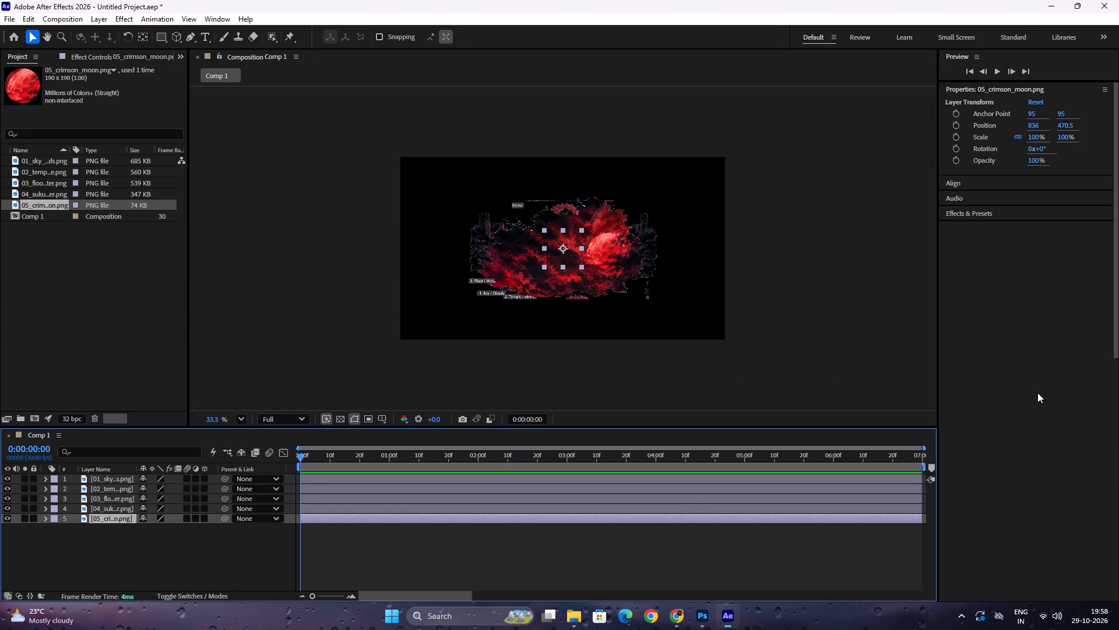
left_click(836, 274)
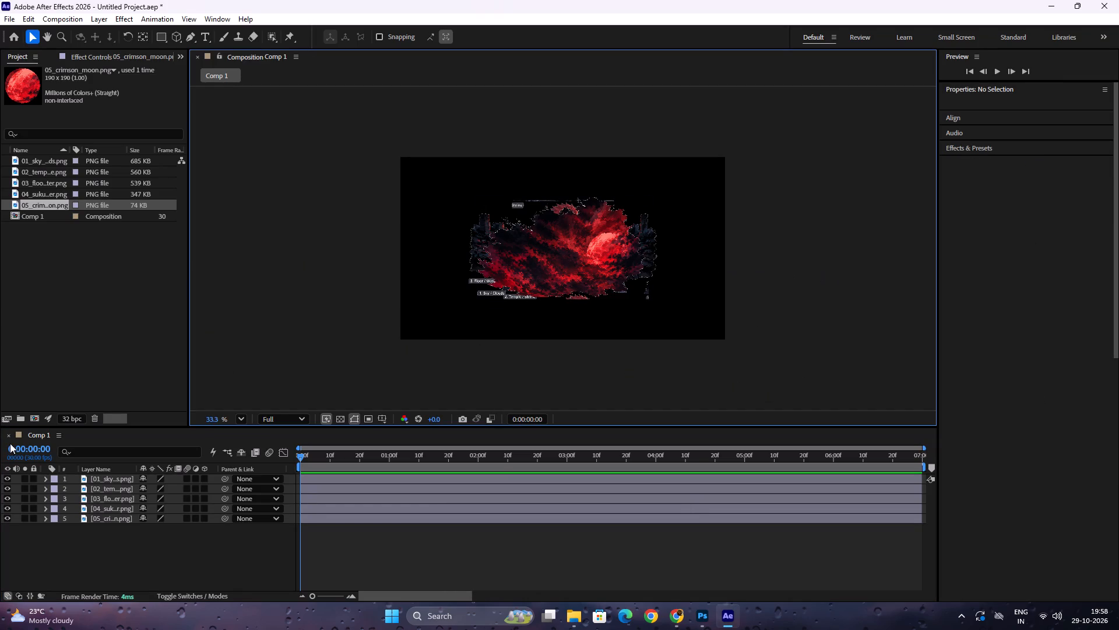
Move the 01_sky_clouds layer to the bottom of the layer stack, below the crimson moon.
left_click(582, 253)
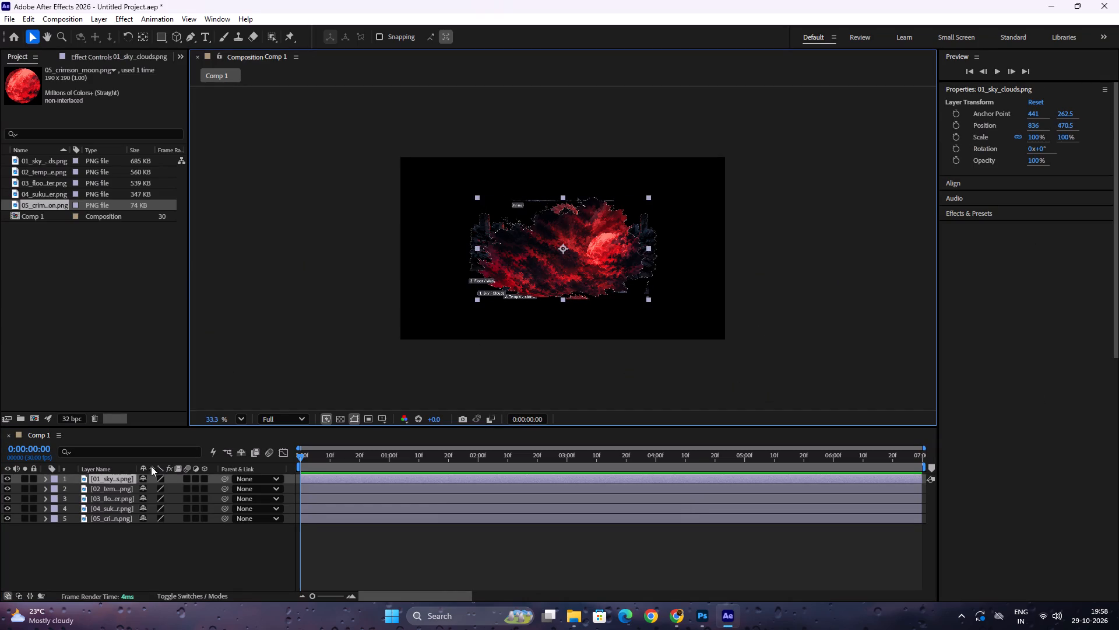
left_click_drag(112, 475, 107, 530)
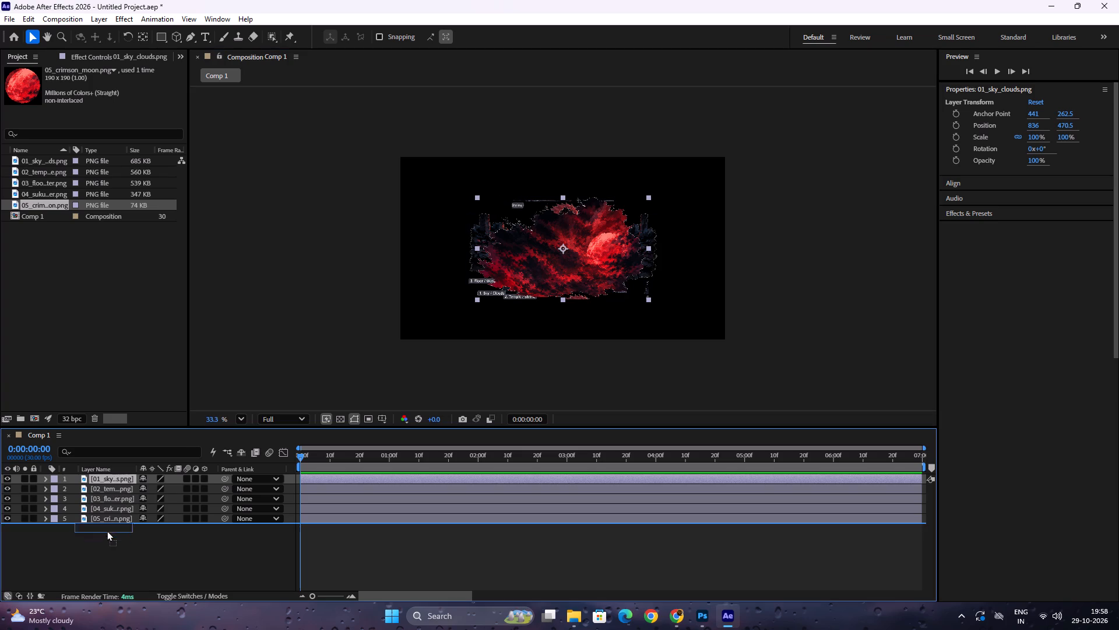
left_click_drag(107, 530, 103, 537)
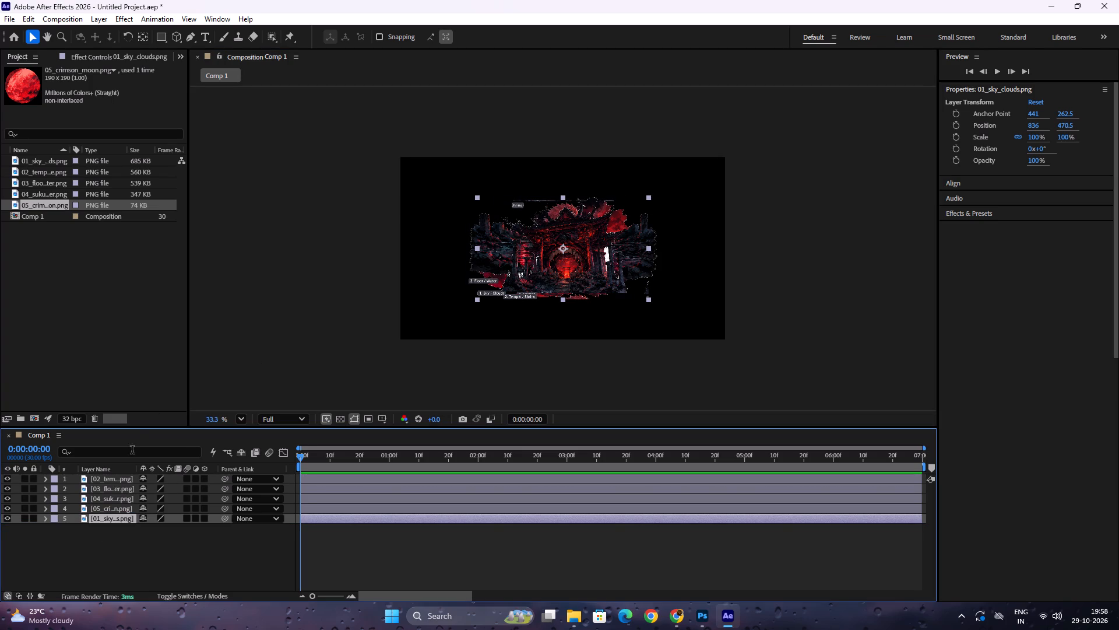
Enlarge the sky clouds layer to about 246% wide by 202% high and raise it to about 806, 194.5.
left_click_drag(648, 197, 775, 142)
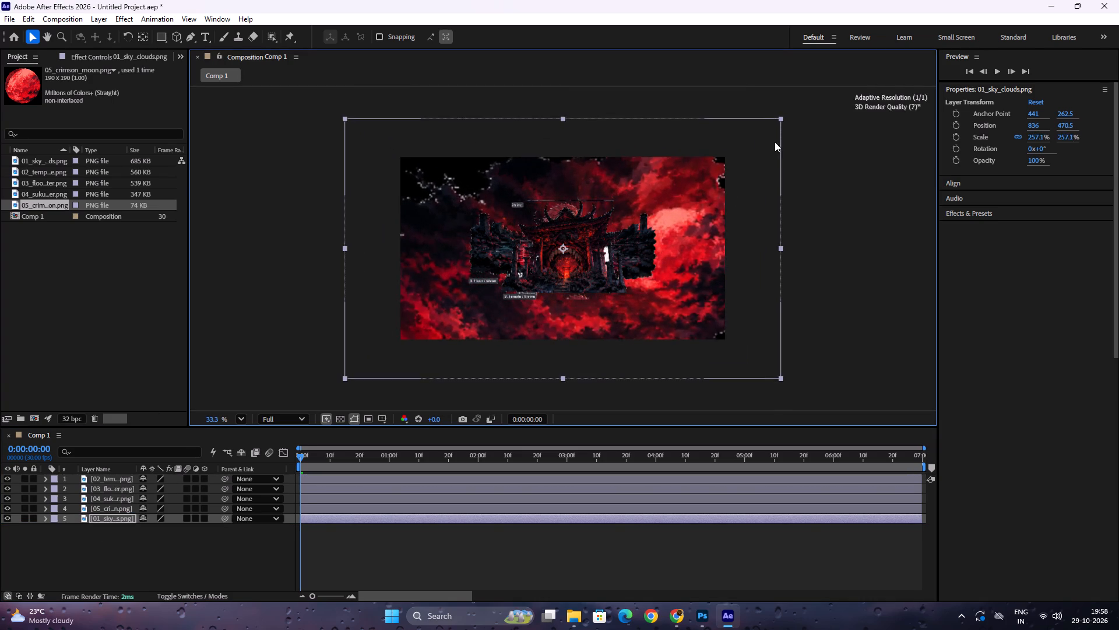
left_click_drag(775, 142, 773, 145)
left_click_drag(696, 272, 690, 218)
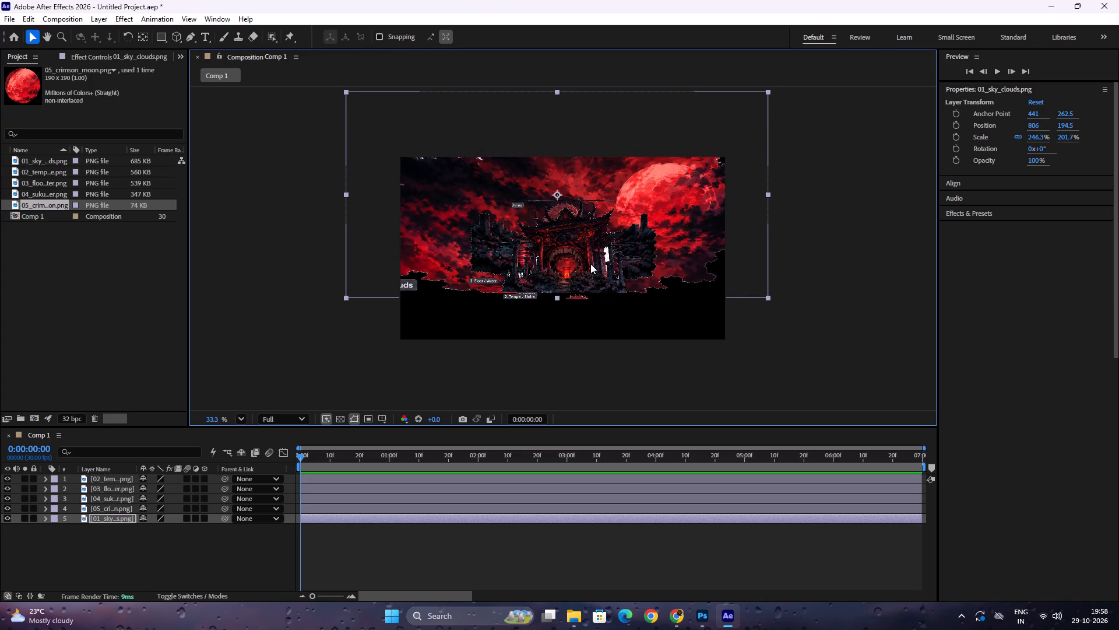
left_click(935, 199)
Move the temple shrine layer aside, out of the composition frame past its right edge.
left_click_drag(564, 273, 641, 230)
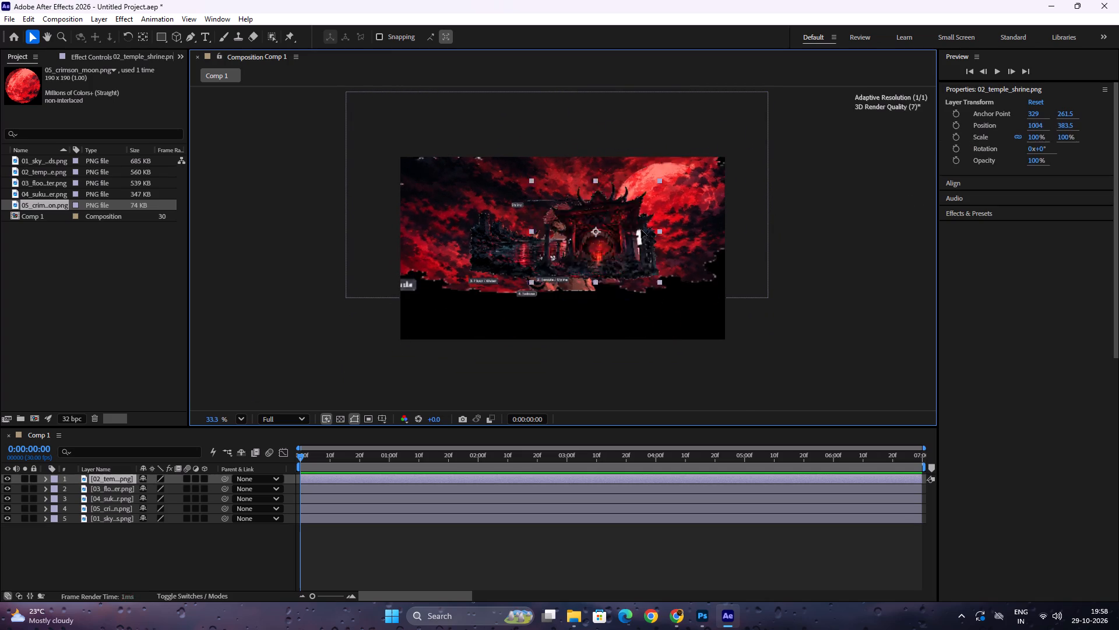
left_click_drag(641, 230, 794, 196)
Scale the 03_floor_water layer to about 190% and place it across the bottom of the frame at about 863, 761.5.
left_click(569, 276)
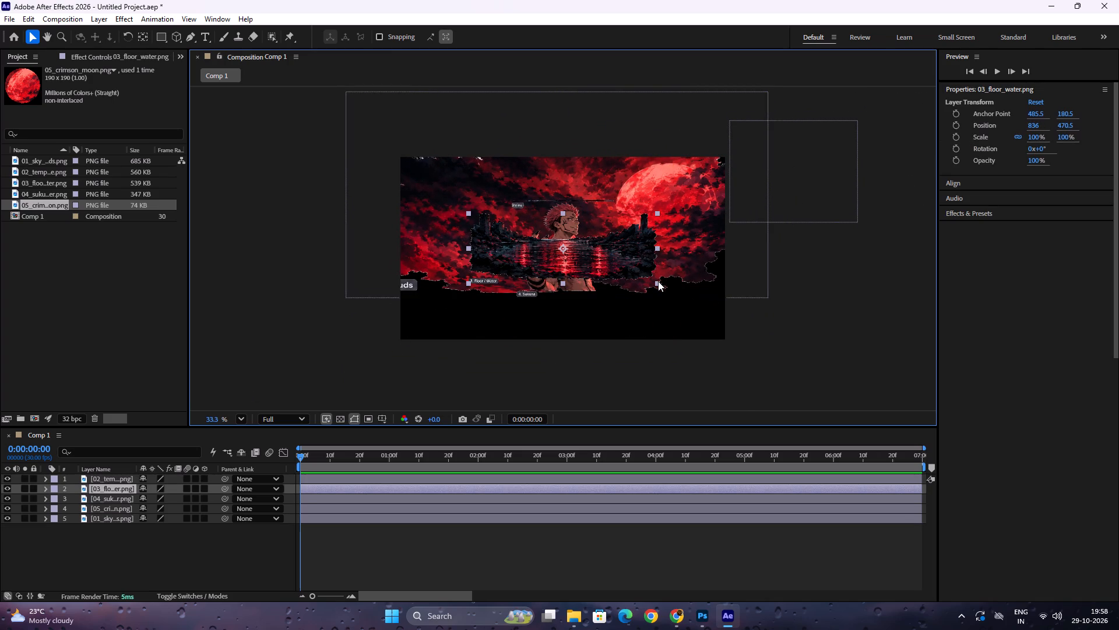
left_click_drag(657, 282, 718, 313)
left_click_drag(614, 270, 626, 316)
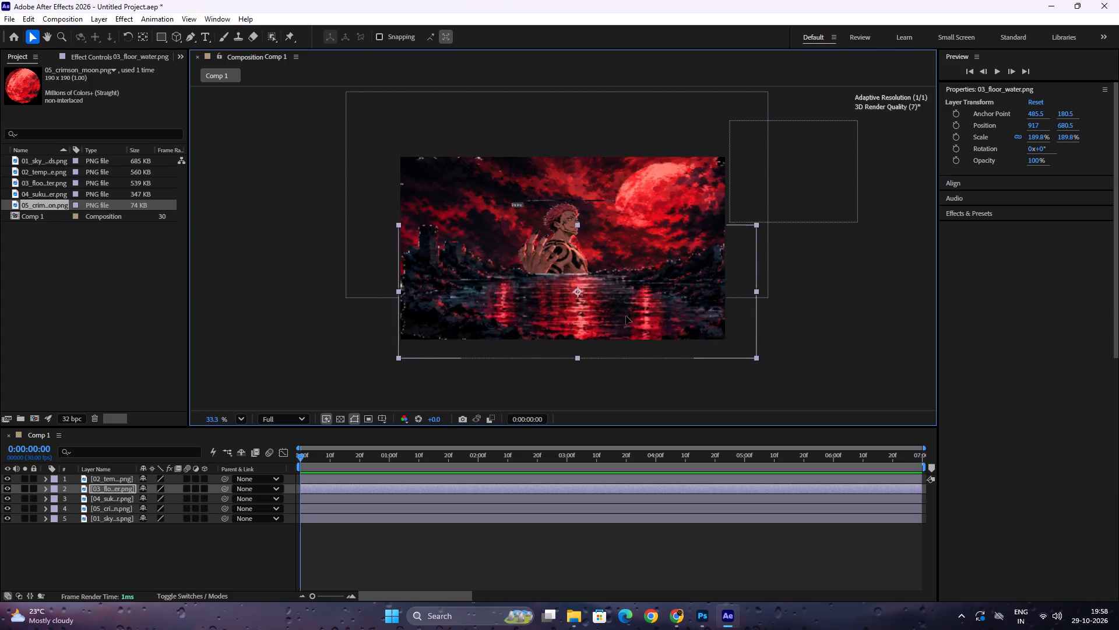
left_click_drag(626, 316, 620, 329)
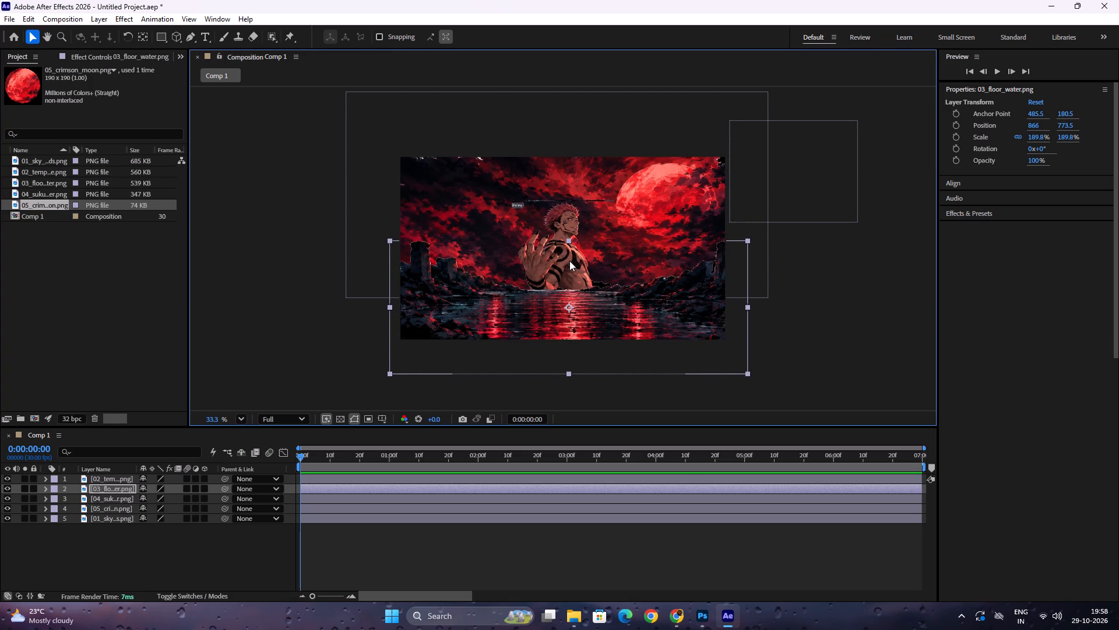
left_click(569, 261)
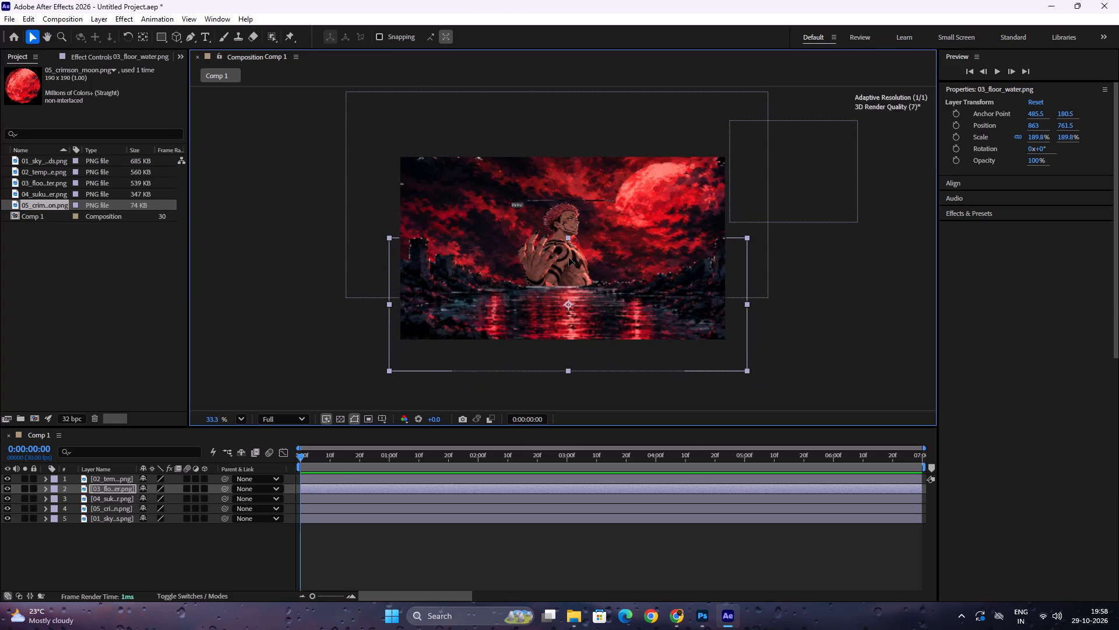
left_click(856, 295)
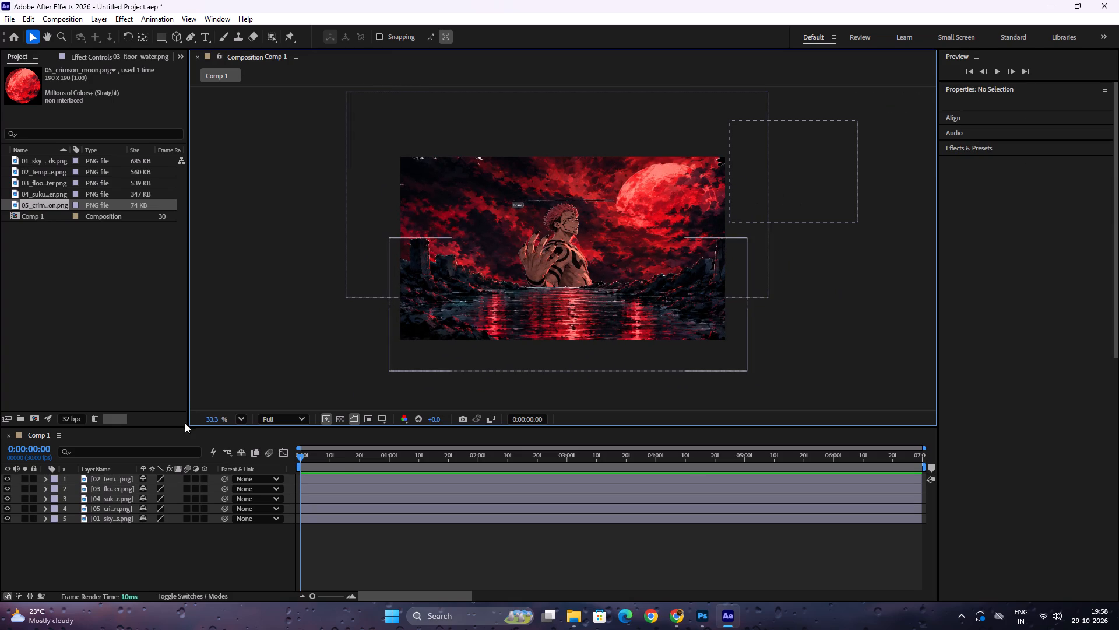
Bring the Sukuna character layer to the top of the stack and place it in the frame's lower-left corner, about 221, 674.5.
left_click(121, 500)
left_click_drag(563, 239, 546, 259)
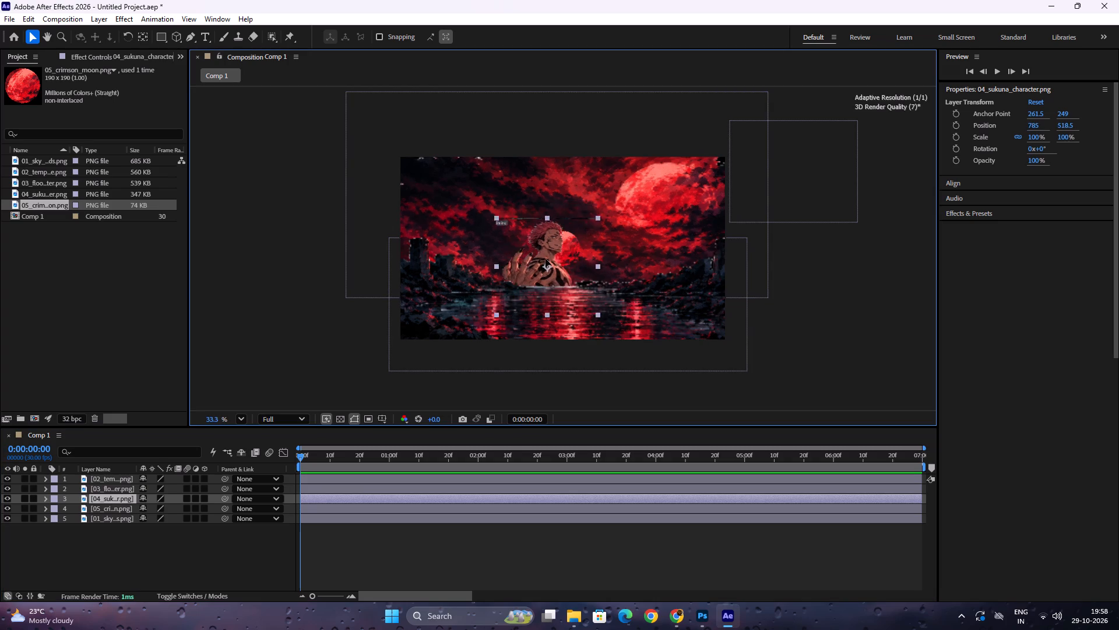
left_click_drag(546, 259, 438, 252)
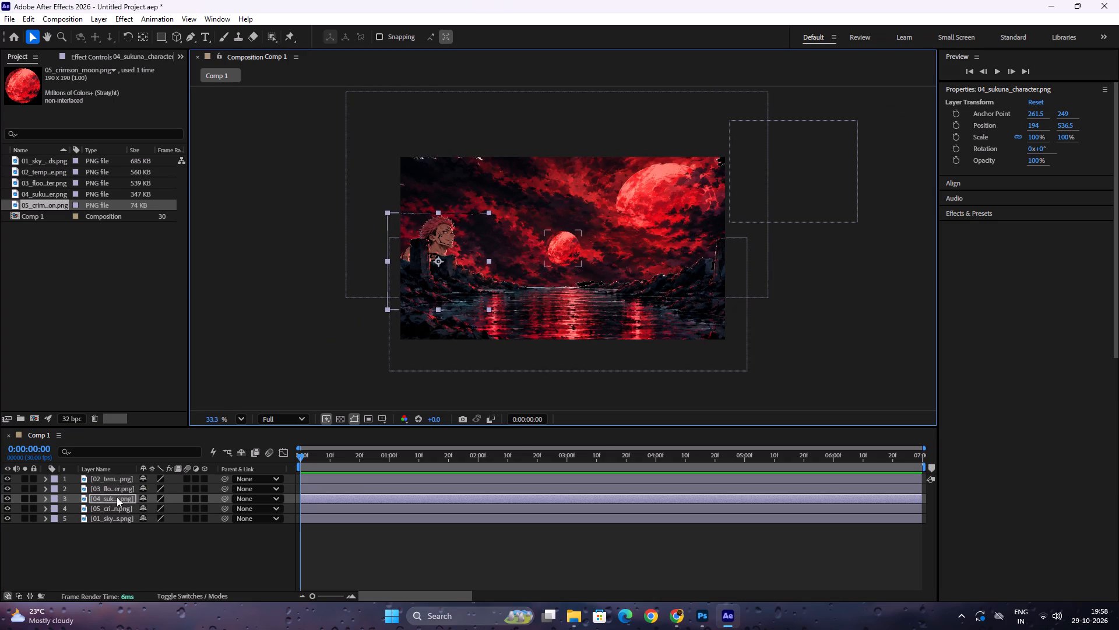
left_click_drag(117, 497, 114, 475)
left_click_drag(437, 260, 437, 292)
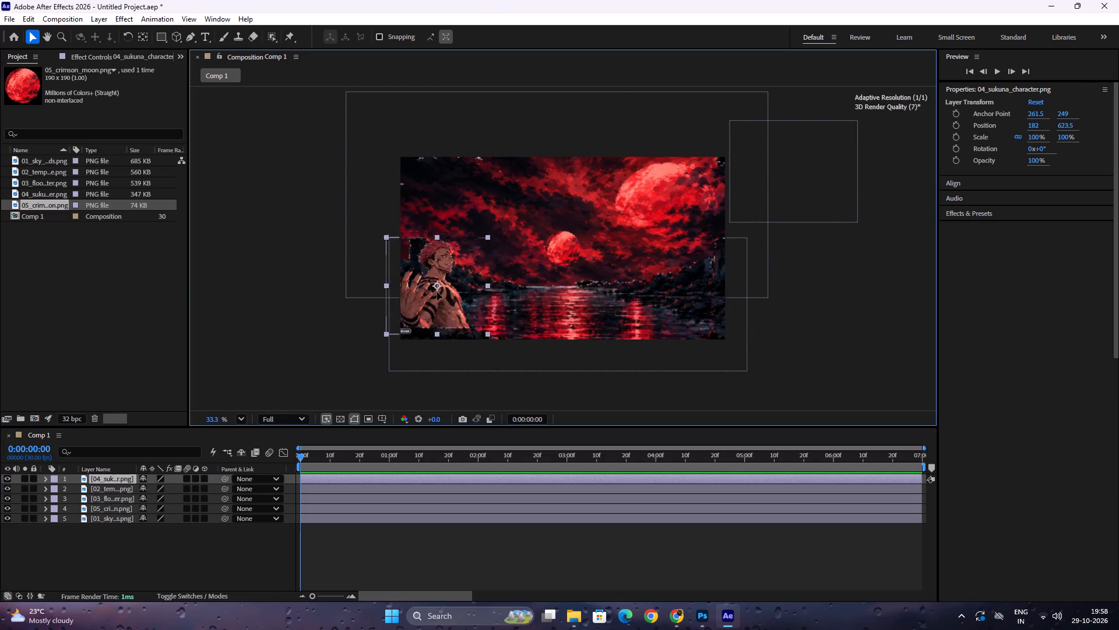
left_click_drag(437, 292, 442, 287)
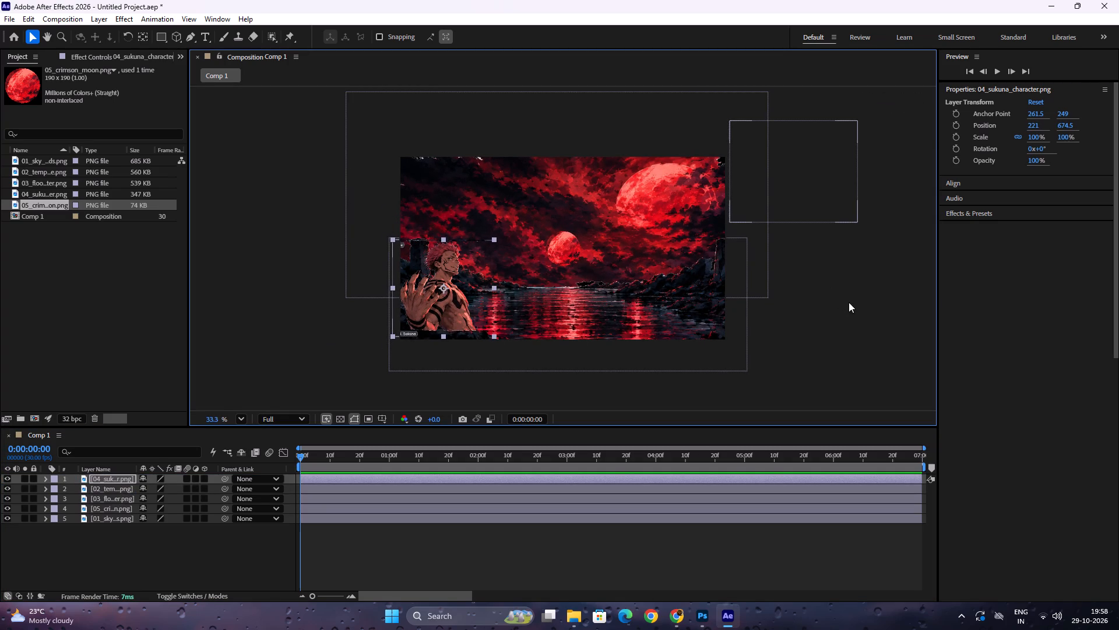
left_click(849, 302)
Bring the temple shrine back into the frame, scale it to about 160% and centre it above the water at about 863, 311.5.
left_click_drag(830, 178, 671, 210)
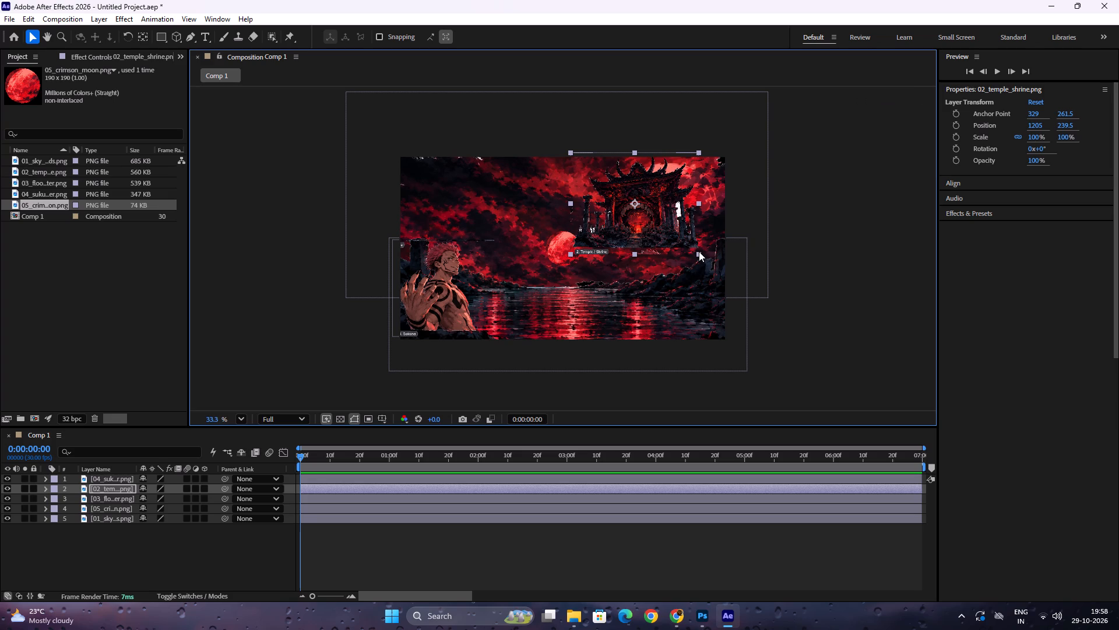
left_click_drag(699, 251, 732, 282)
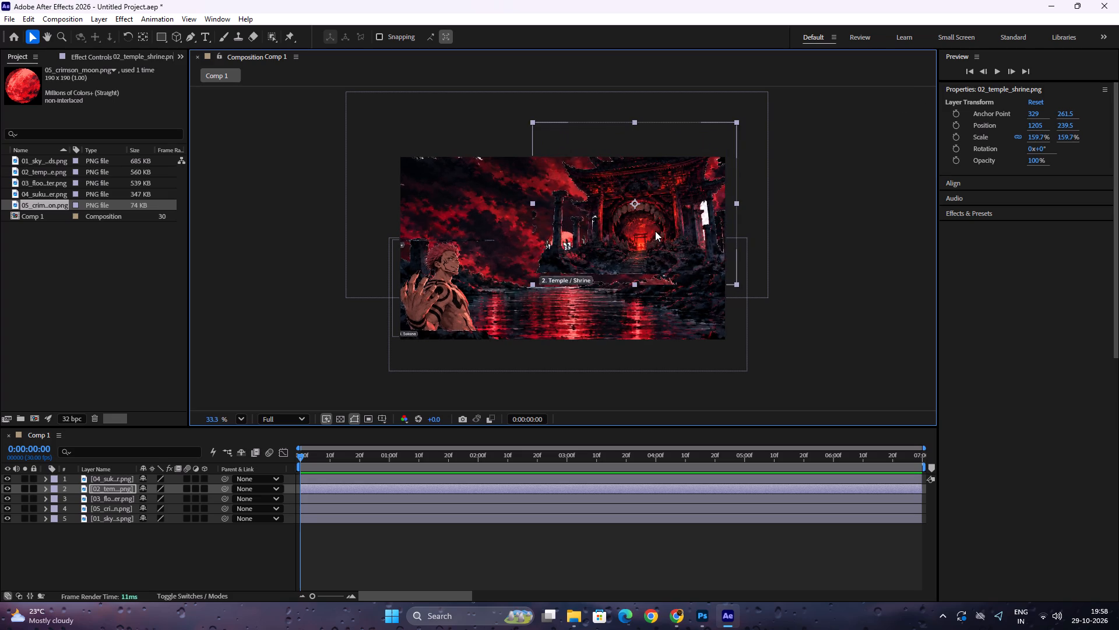
left_click_drag(655, 231, 626, 245)
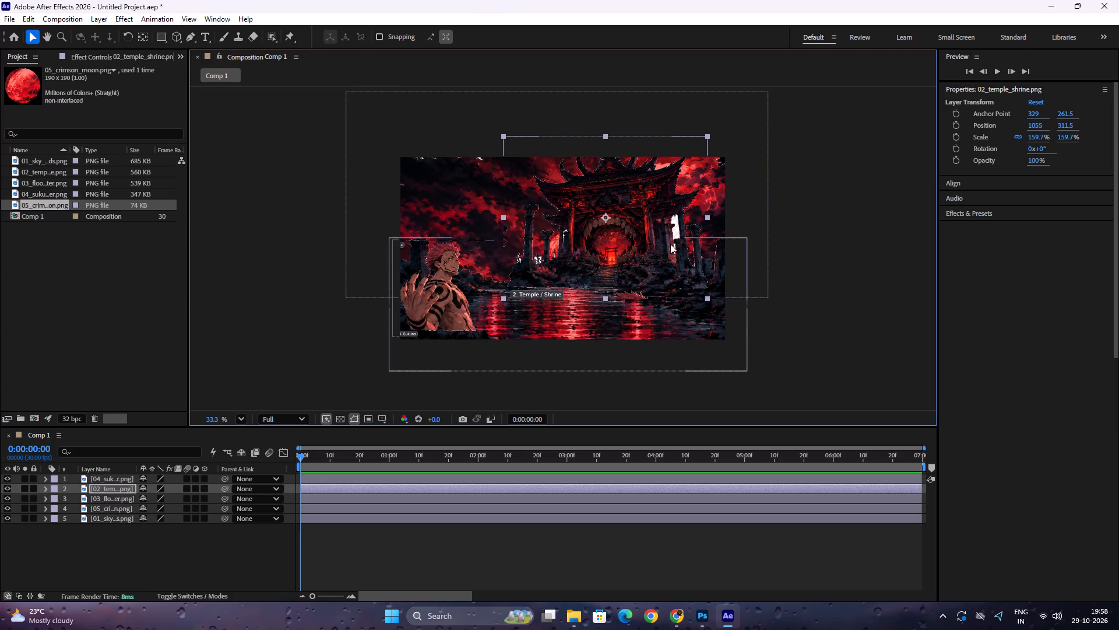
left_click_drag(634, 243, 596, 243)
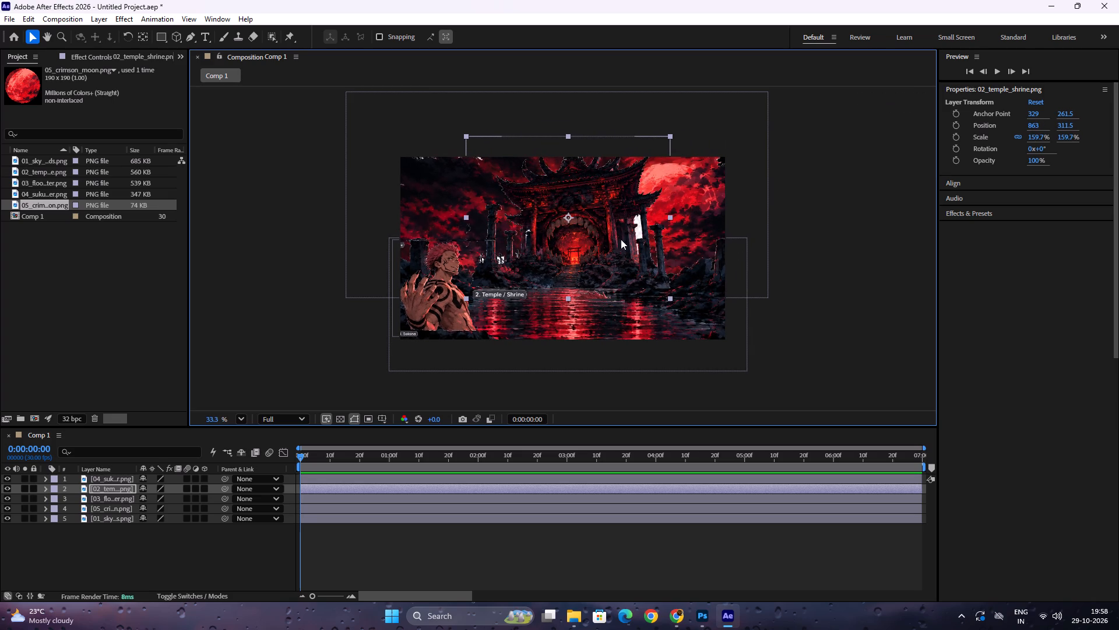
left_click(851, 233)
left_click(866, 243)
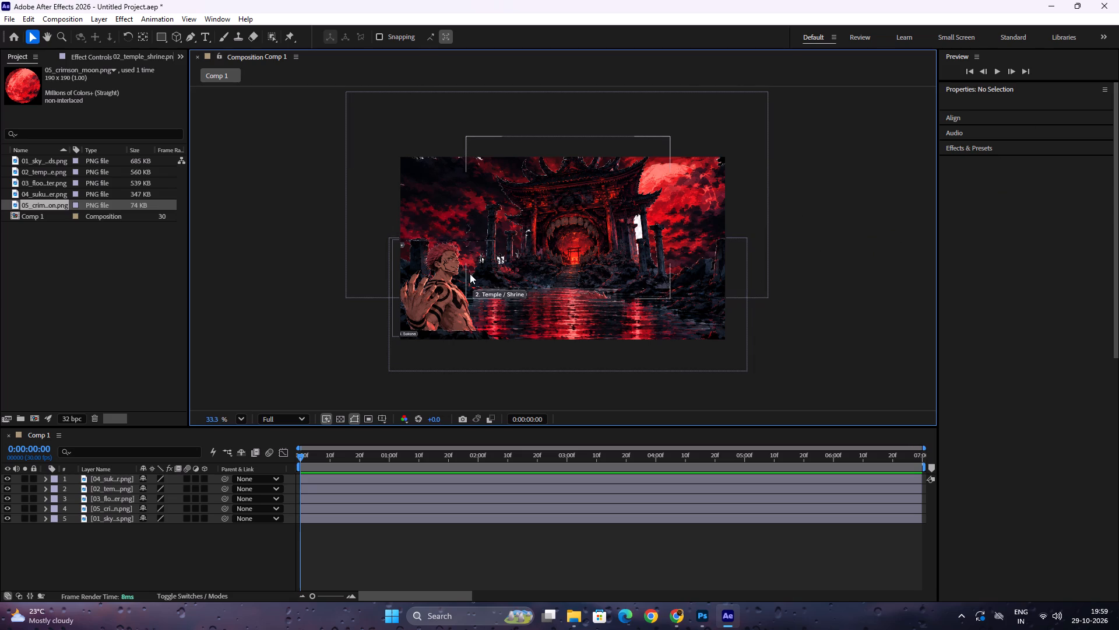
Scale the Sukuna character to about 191% and position it on the left side of the frame at about 338, 521.5.
left_click_drag(453, 292, 448, 281)
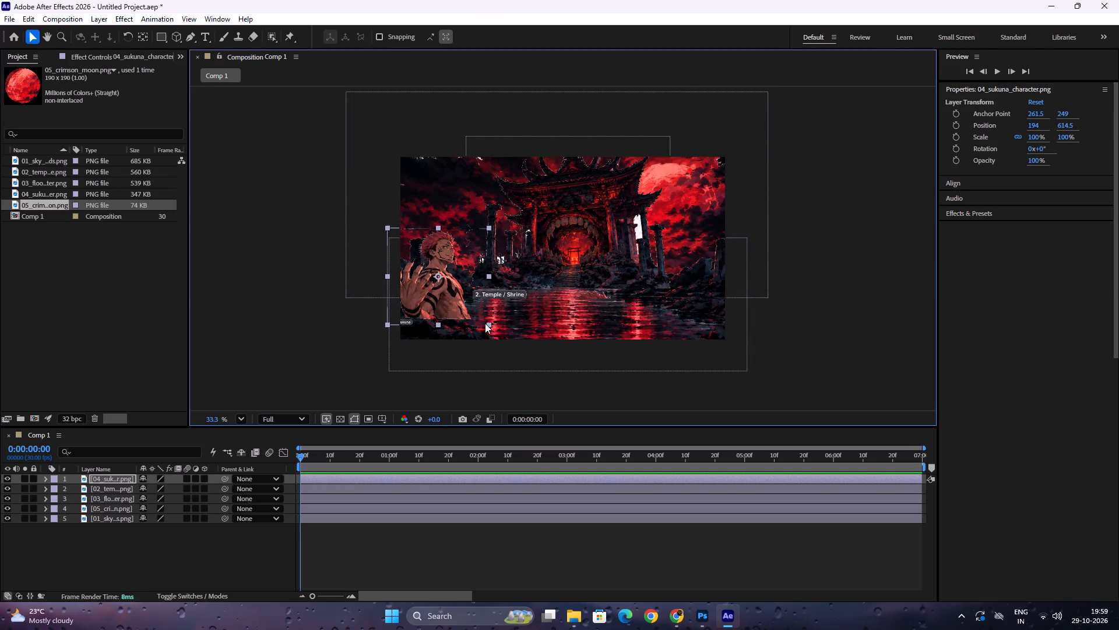
left_click_drag(488, 322, 488, 323, "shift")
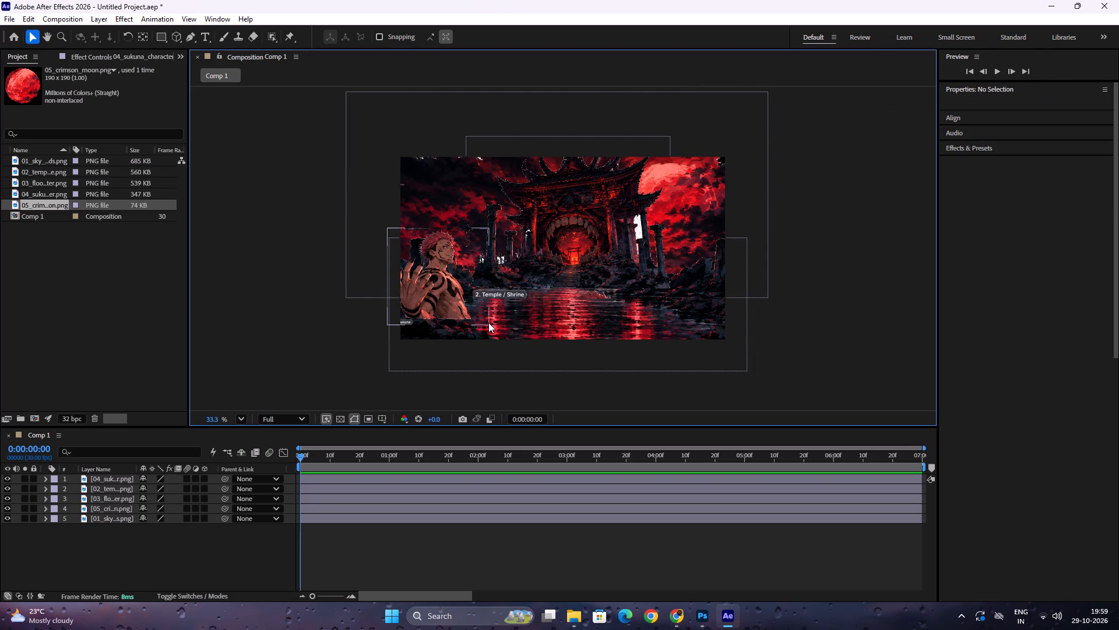
left_click_drag(488, 323, 496, 332, "shift")
left_click(458, 282)
left_click(488, 326, "shift")
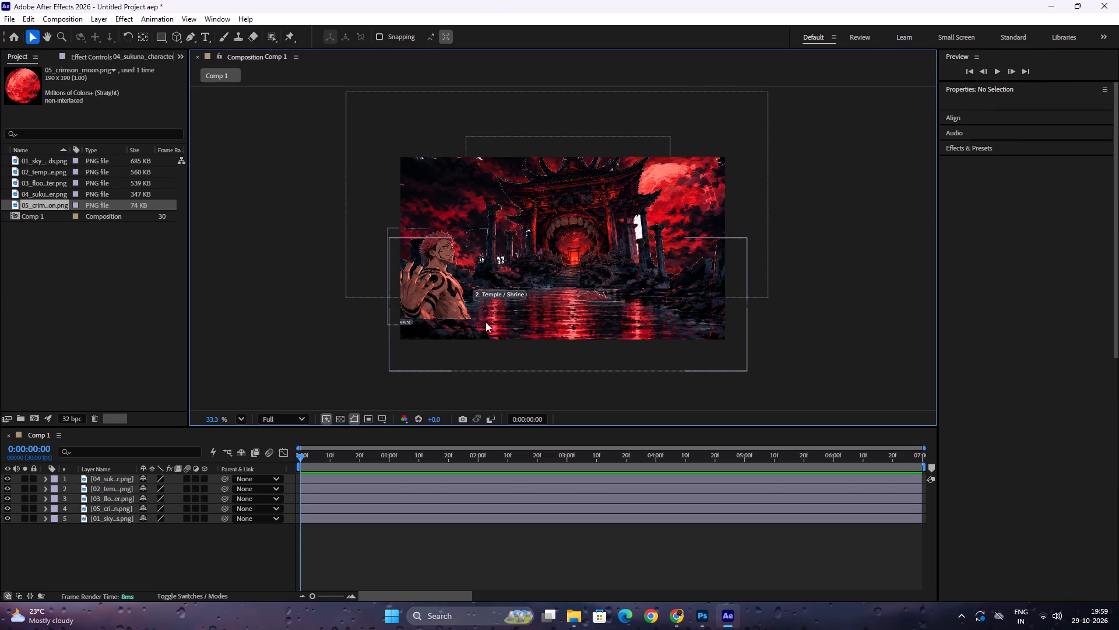
left_click(458, 293)
left_click_drag(489, 325, 518, 349)
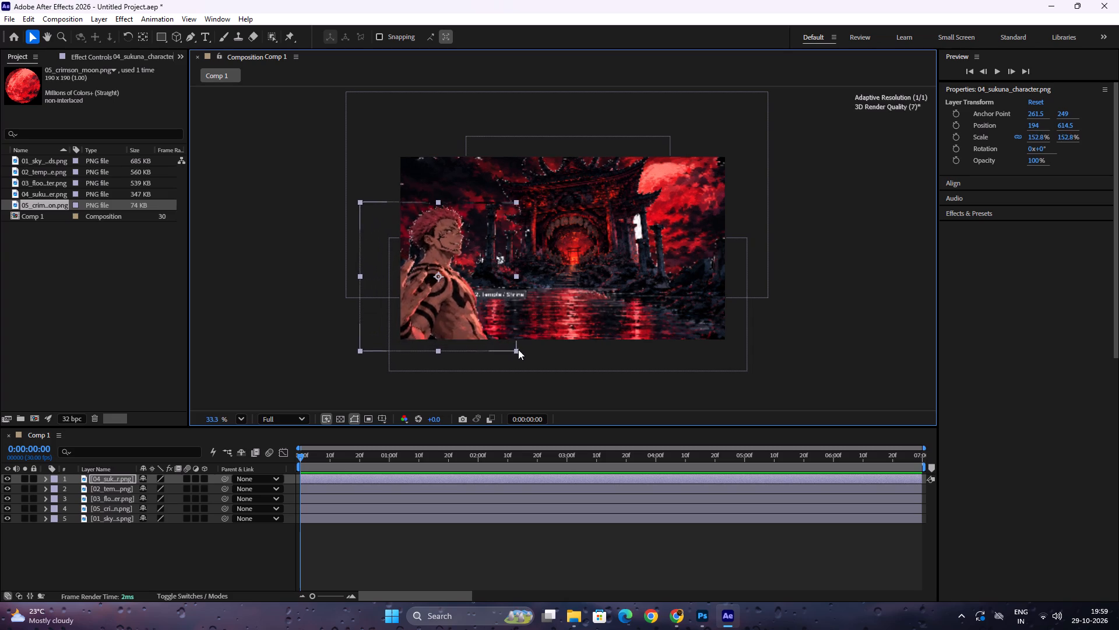
left_click_drag(518, 349, 535, 359)
left_click_drag(453, 308, 478, 286)
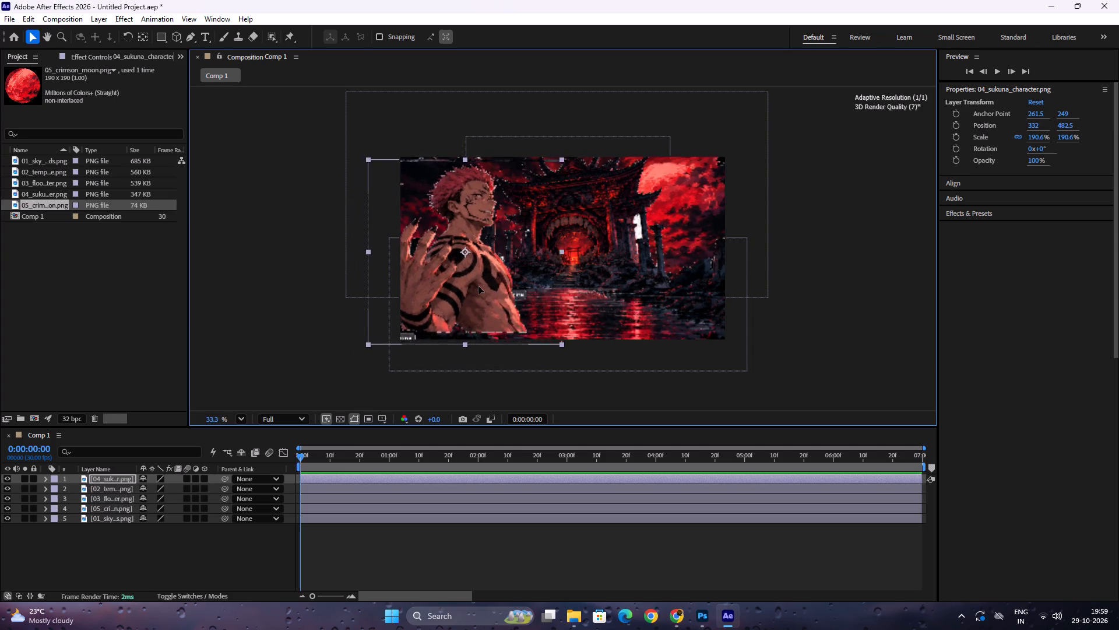
left_click_drag(478, 286, 481, 290)
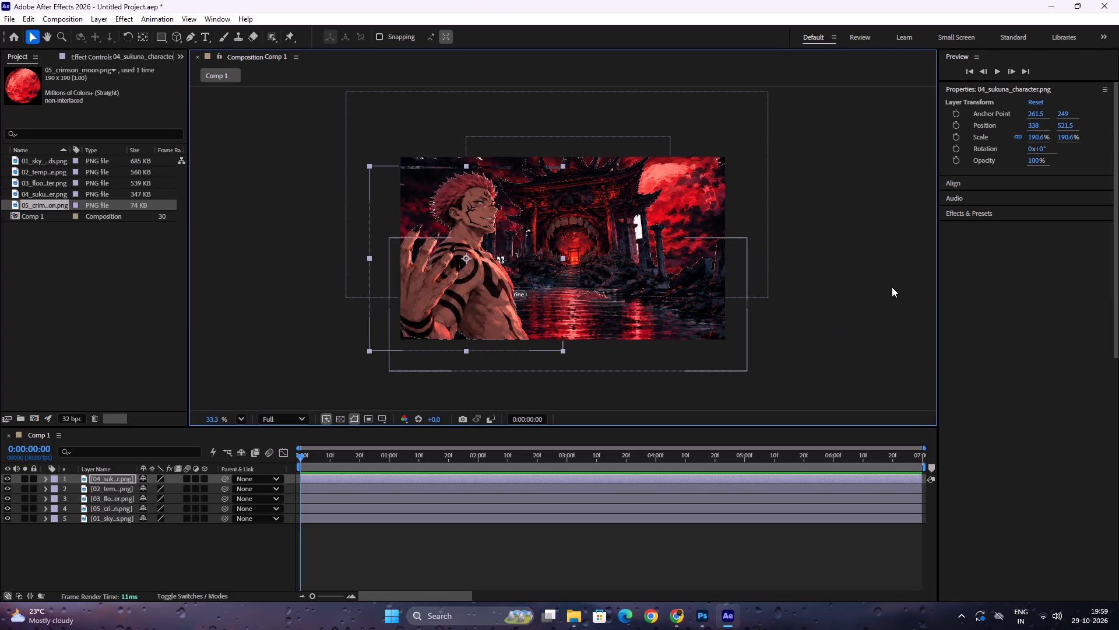
left_click(892, 287)
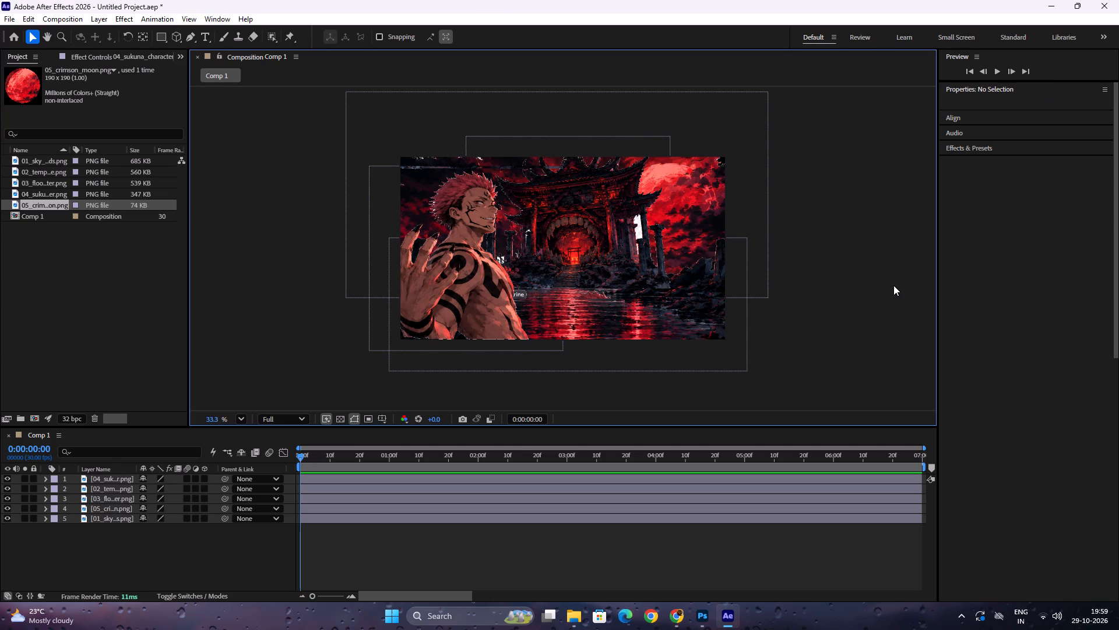
Examine the cutout edges and overlaps of the Sukuna, temple and sky layers in the composition up close.
scroll(673, 171, "up", 10)
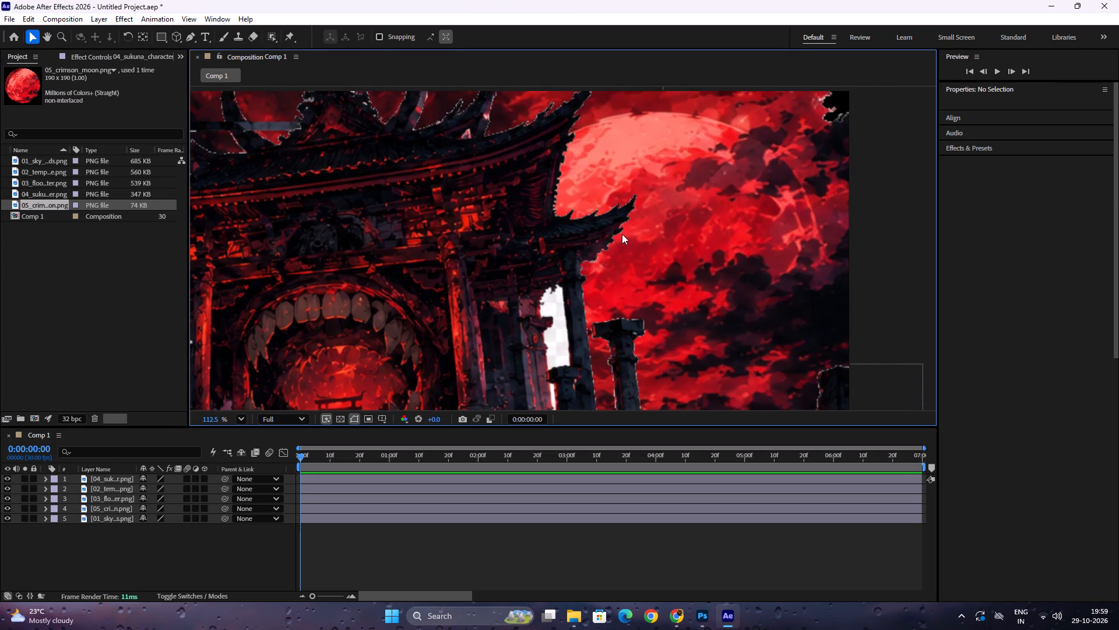
key("space")
key("space")
key("space")
key("space")
key("space")
key("space")
key("space")
key("space")
key("space")
key("space")
key("space")
key("space")
key("space")
key("space")
key("space")
key("space")
key("space")
key("space")
key("space")
key("space")
left_click_drag(601, 231, 696, 110)
left_click_drag(293, 248, 513, 201)
key("space")
key("space")
key("space")
key("space")
key("space")
key("space")
key("space")
key("space")
key("space")
key("space")
key("space")
key("space")
key("space")
key("space")
key("space")
key("space")
key("space")
key("space")
key("space")
key("space")
left_click_drag(338, 183, 513, 223)
left_click_drag(451, 187, 424, 309)
left_click_drag(615, 206, 519, 275)
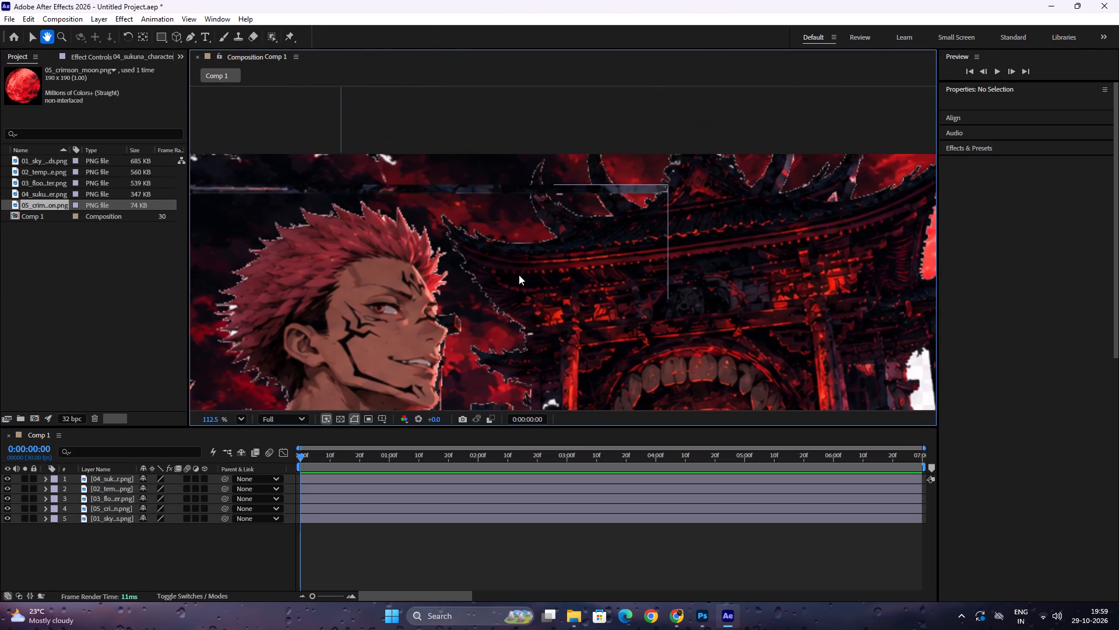
scroll(559, 268, "down", 4)
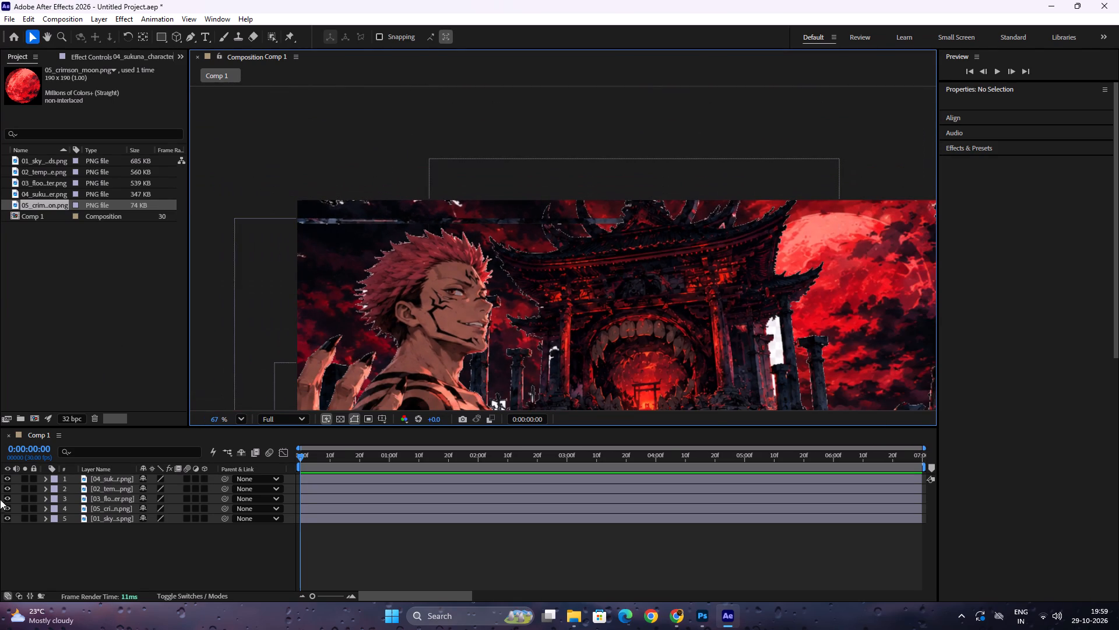
Hide the temple, floor, moon and sky layers, leaving only the Sukuna character visible.
left_click_drag(5, 485, 4, 538)
Scale the Sukuna character down to about 175.7% and move it to about 416, 575.5 in the lower-left of the frame.
key("space")
key("space")
key("space")
key("space")
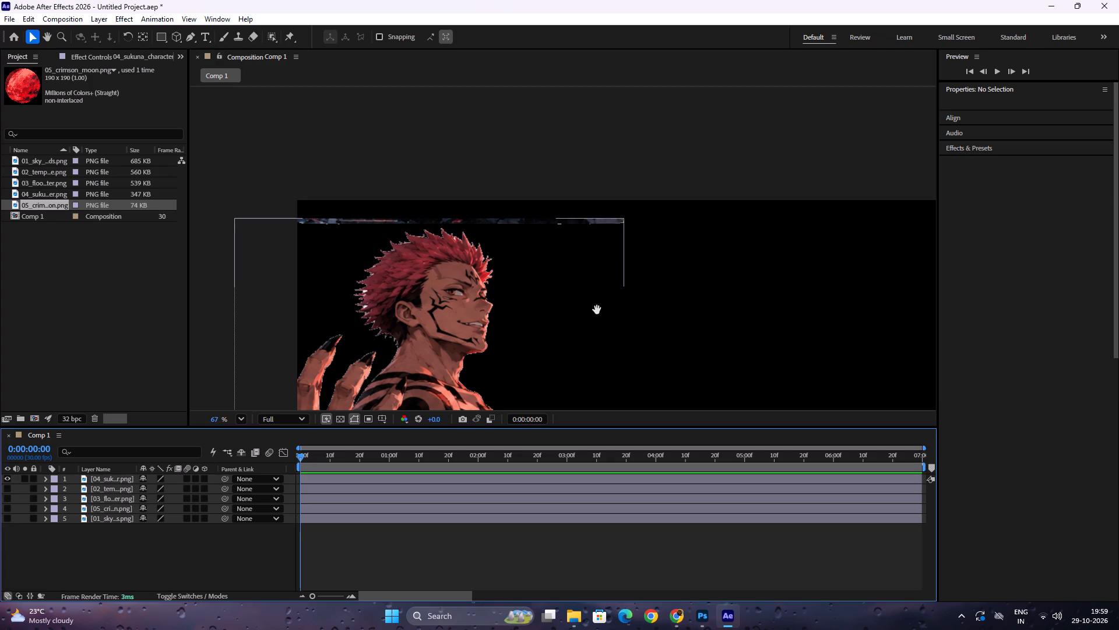
left_click_drag(597, 310, 515, 197)
scroll(541, 212, "down", 5)
left_click_drag(437, 256, 476, 256)
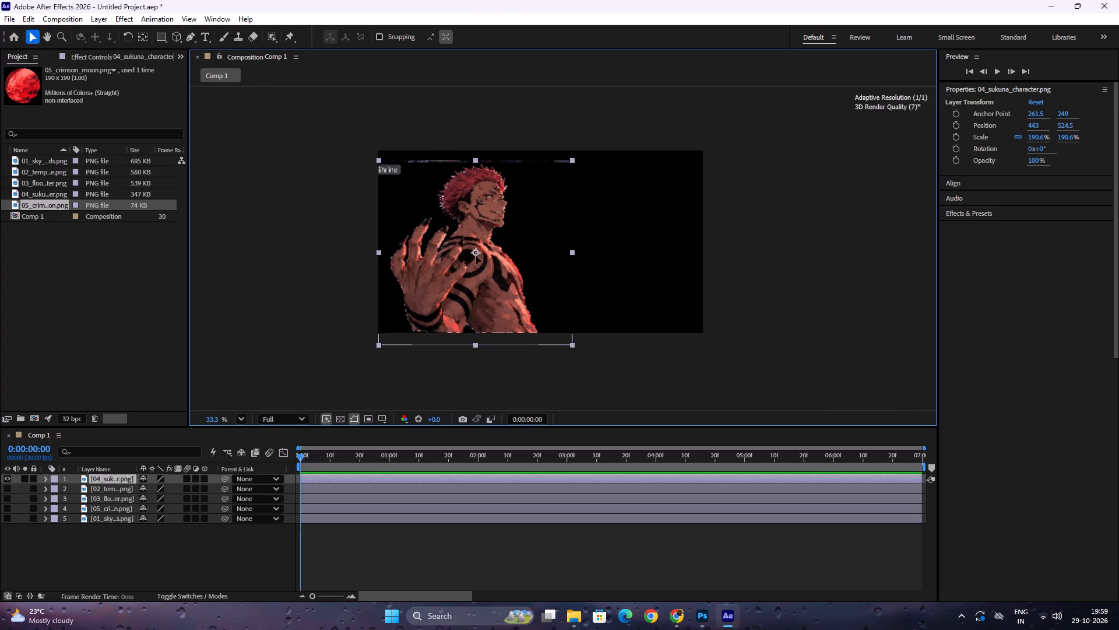
left_click_drag(476, 256, 474, 256)
left_click_drag(458, 256, 444, 256)
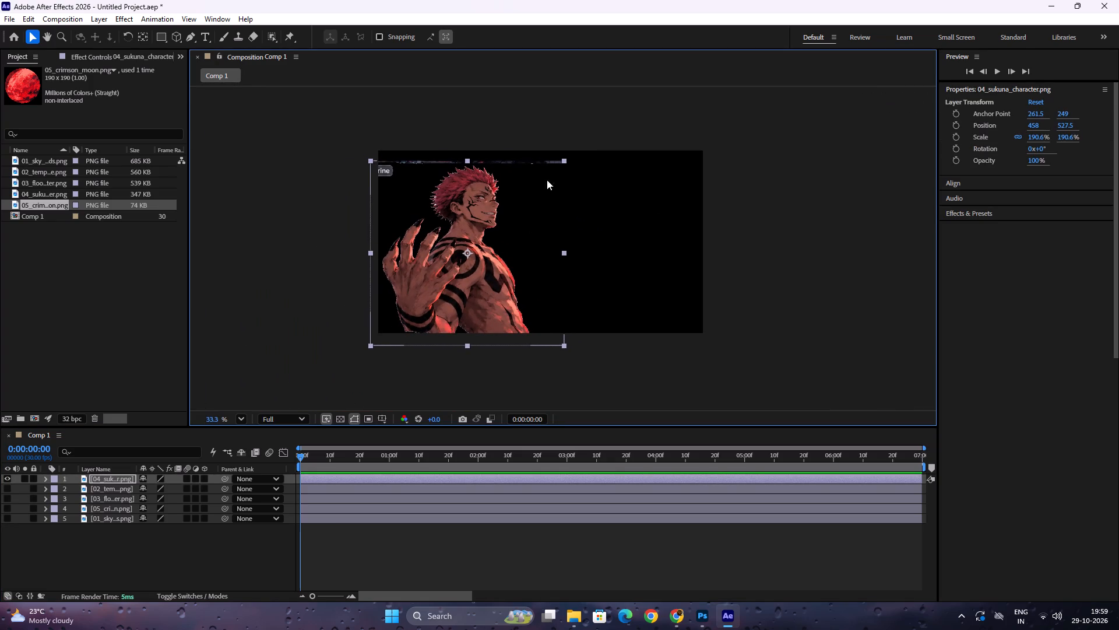
left_click_drag(562, 157, 555, 170)
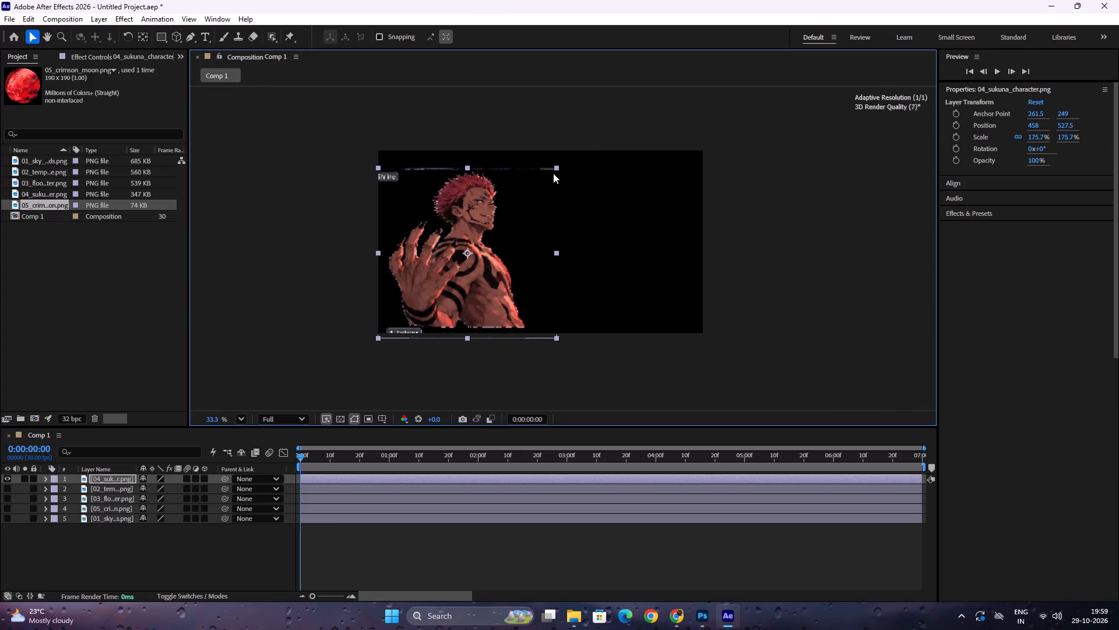
left_click_drag(473, 253, 464, 260)
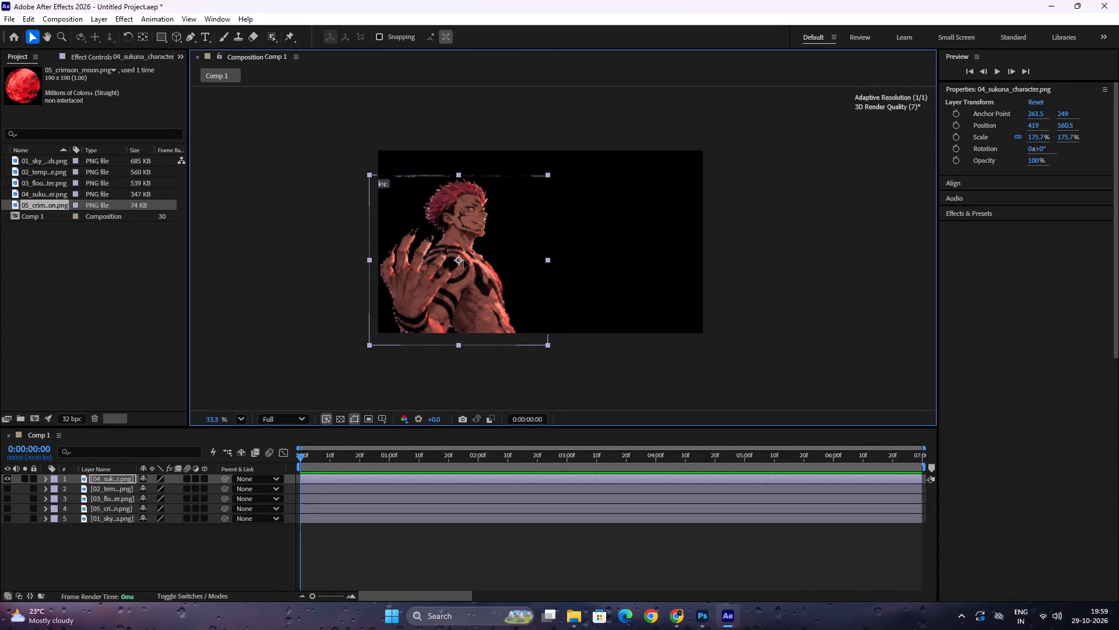
left_click_drag(464, 260, 465, 262)
left_click(831, 257)
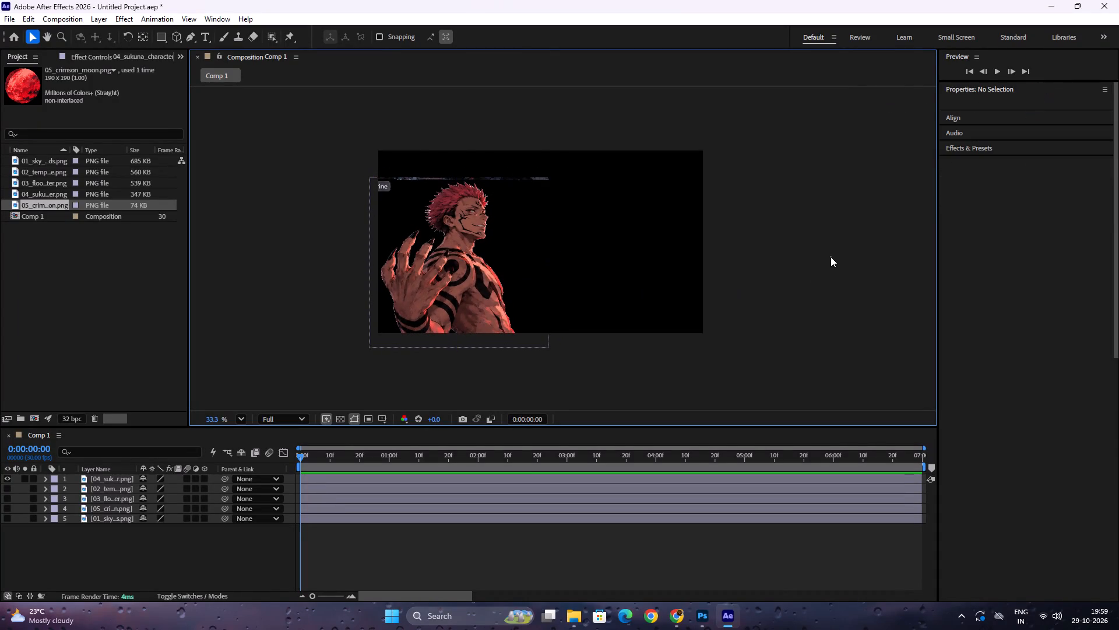
Start a Pen tool mask on the Sukuna layer, tracing loosely over the hair and down past the face and chest.
scroll(538, 213, "up", 5)
key("space")
scroll(536, 206, "up", 4)
key("space")
key("space")
key("space")
key("space")
key("space")
key("space")
key("space")
key("space")
key("space")
key("space")
key("space")
left_click_drag(425, 213, 607, 211)
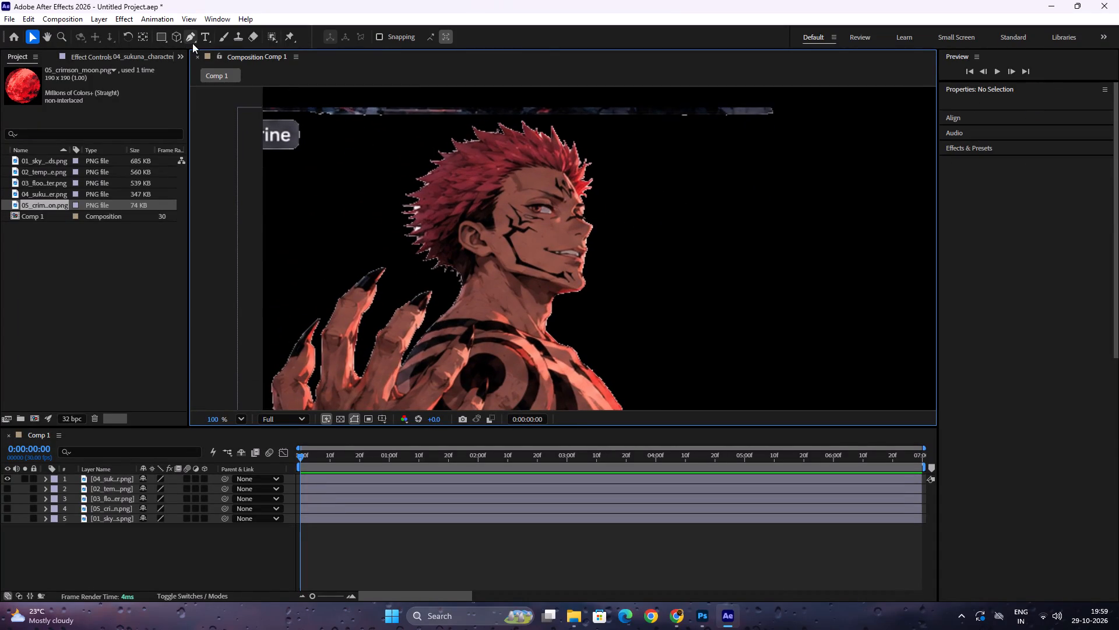
left_click(122, 475)
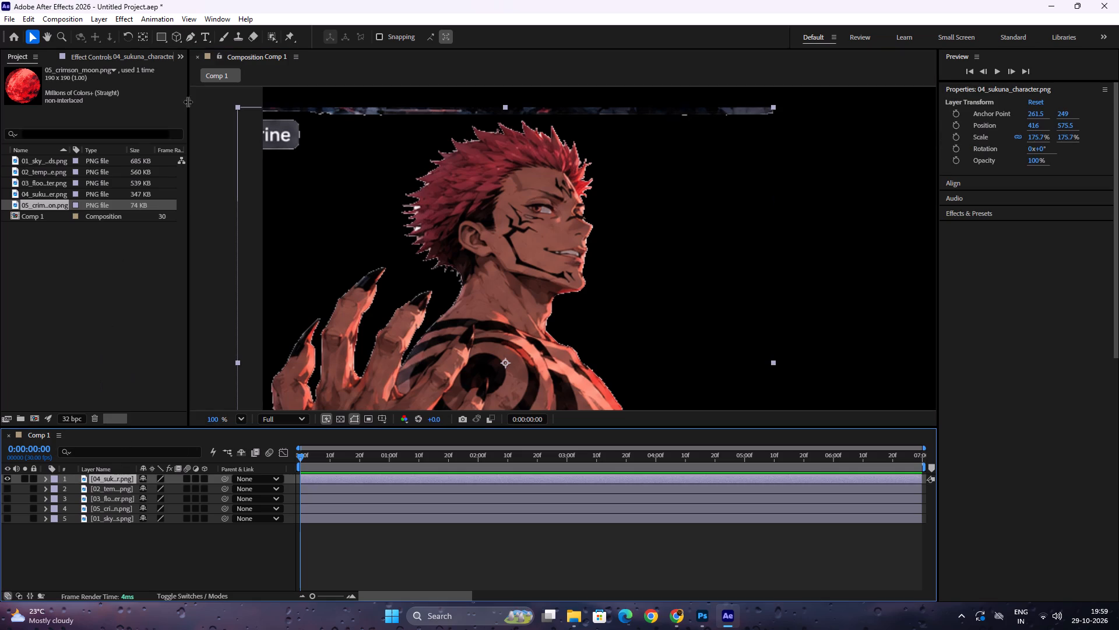
left_click(188, 36)
left_click_drag(330, 180, 344, 171)
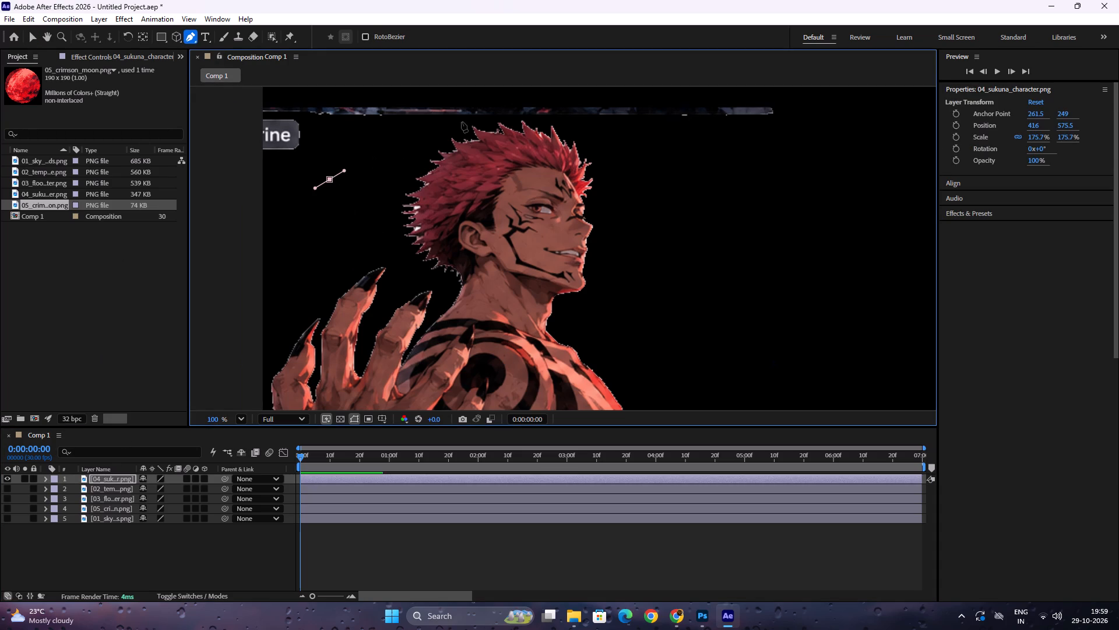
left_click_drag(462, 121, 467, 118)
left_click(518, 120)
left_click(540, 118)
left_click_drag(579, 122, 586, 127)
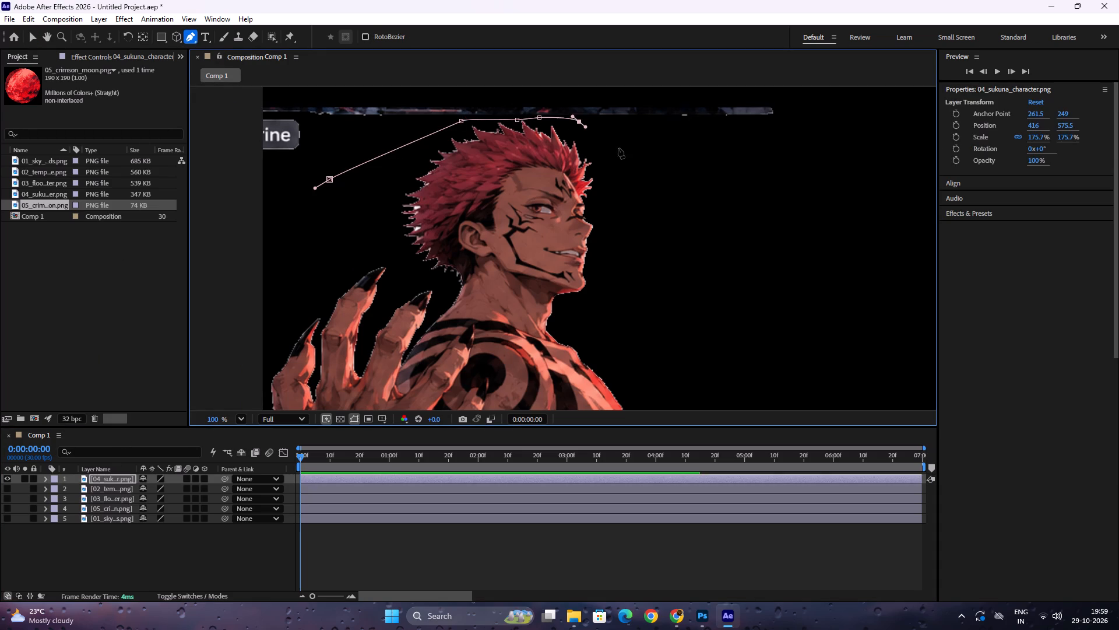
left_click_drag(624, 157, 635, 177)
left_click_drag(652, 216, 660, 244)
left_click_drag(667, 317, 672, 342)
Continue the mask below the body and up around the raised hand, closing it at its first point to exclude stray label remnants.
scroll(676, 361, "down", 7)
key("space")
key("space")
key("space")
key("space")
key("space")
key("space")
key("space")
key("space")
key("space")
key("space")
key("space")
key("space")
key("space")
key("space")
left_click_drag(682, 365, 631, 141)
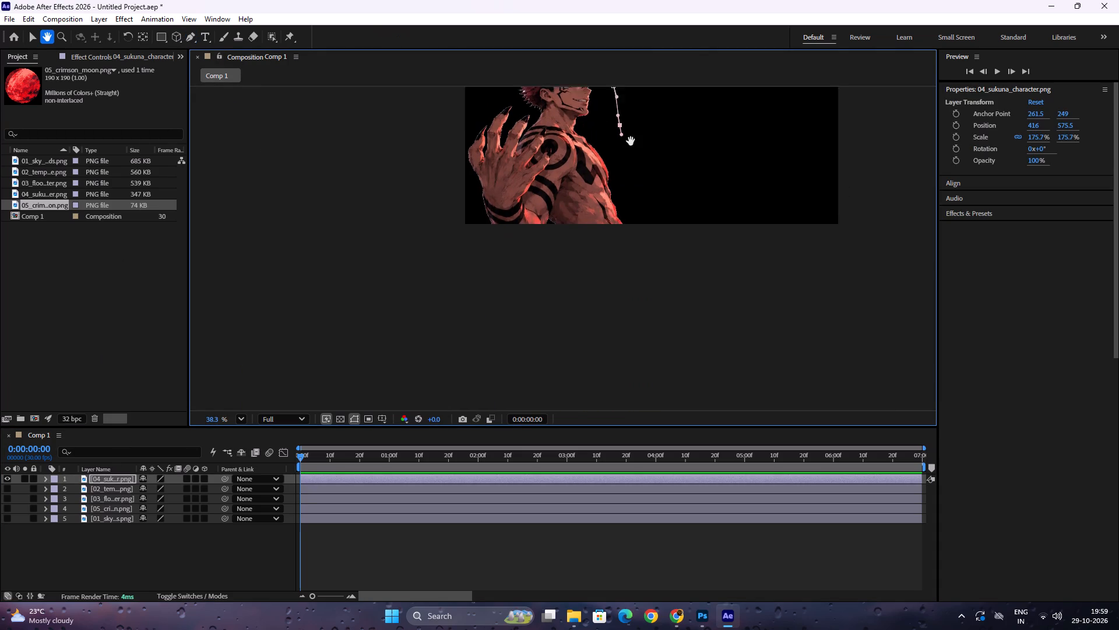
left_click_drag(631, 141, 633, 169)
left_click(624, 170)
left_click_drag(643, 213, 645, 226)
left_click_drag(648, 246, 645, 261)
left_click_drag(643, 276, 626, 285)
left_click_drag(586, 296, 529, 301)
left_click_drag(494, 306, 492, 306)
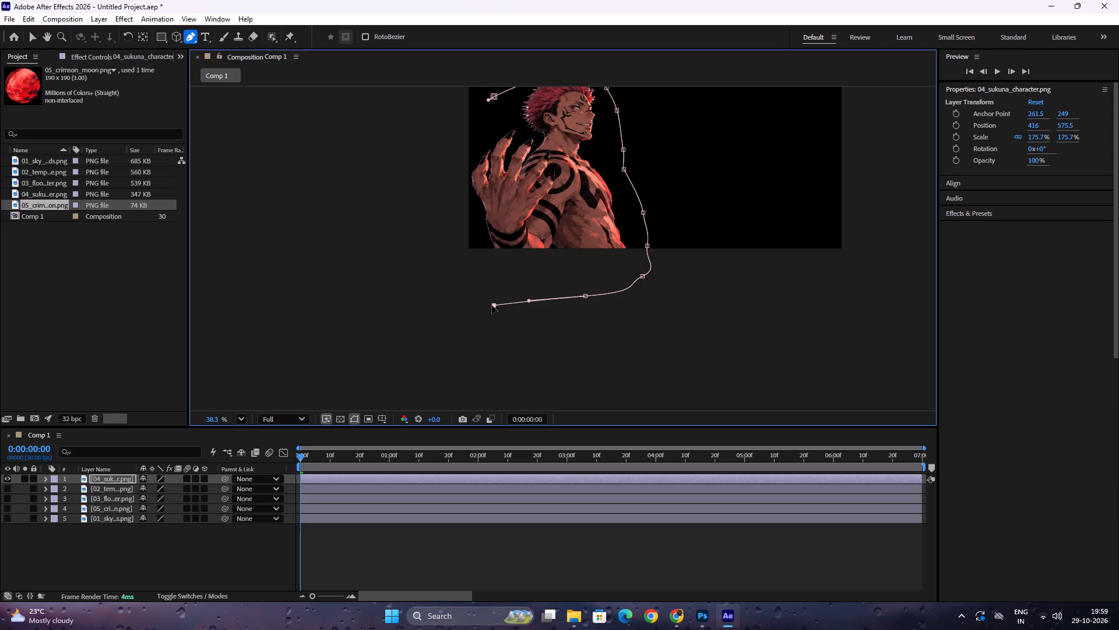
left_click_drag(492, 306, 464, 293)
left_click_drag(439, 267, 438, 239)
left_click_drag(441, 212, 463, 180)
left_click_drag(470, 153, 473, 147)
left_click(494, 106)
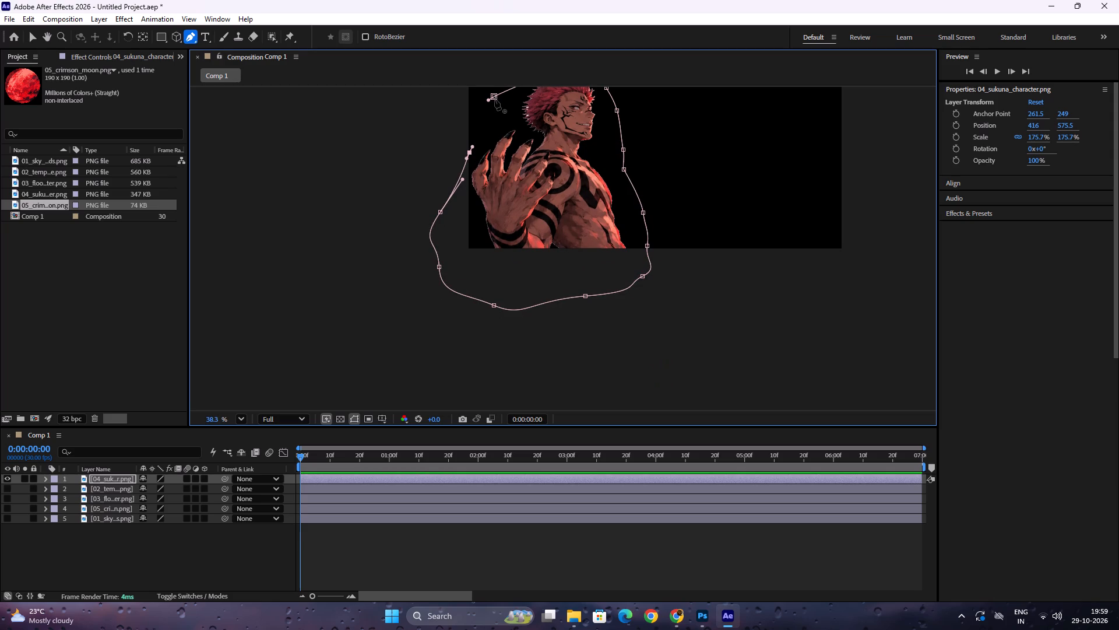
left_click(494, 98)
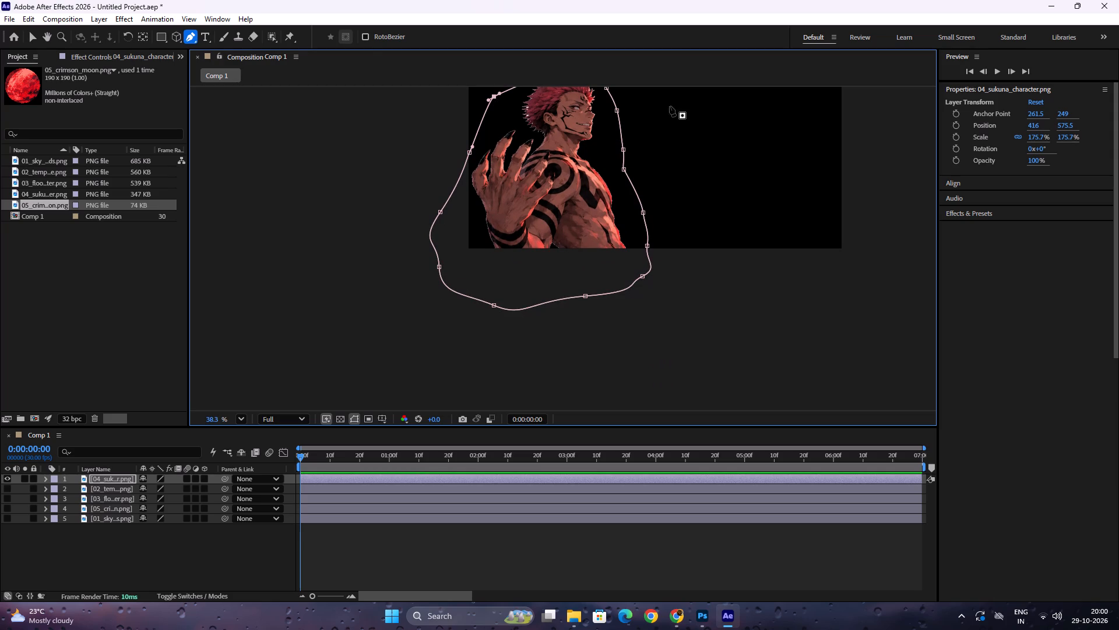
key("space")
key("space")
key("space")
key("space")
key("space")
left_click_drag(690, 127, 653, 207)
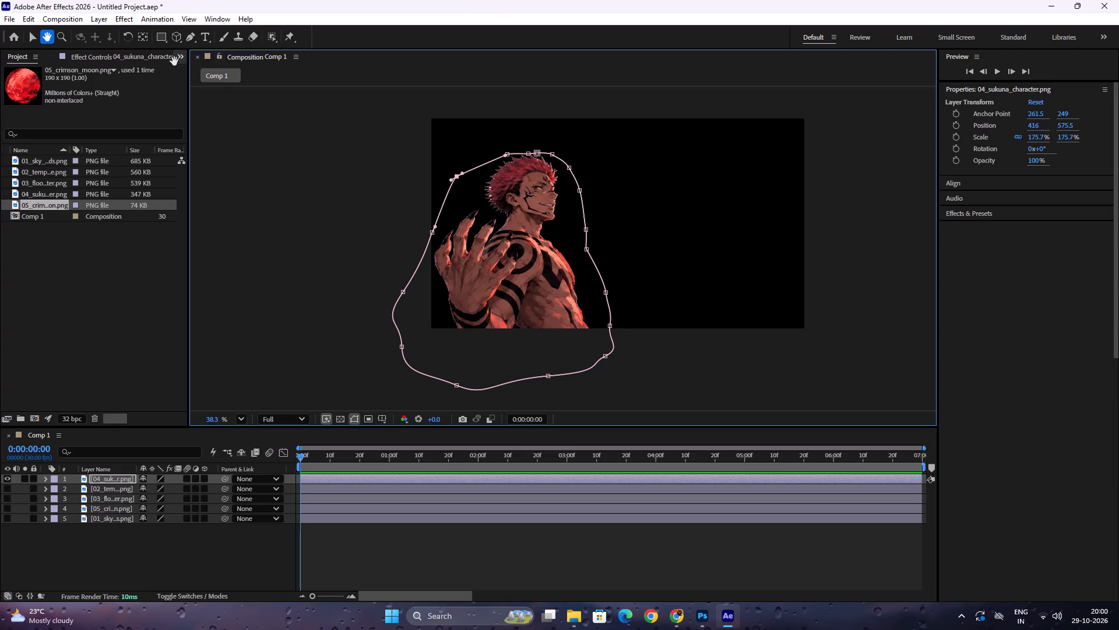
left_click(30, 37)
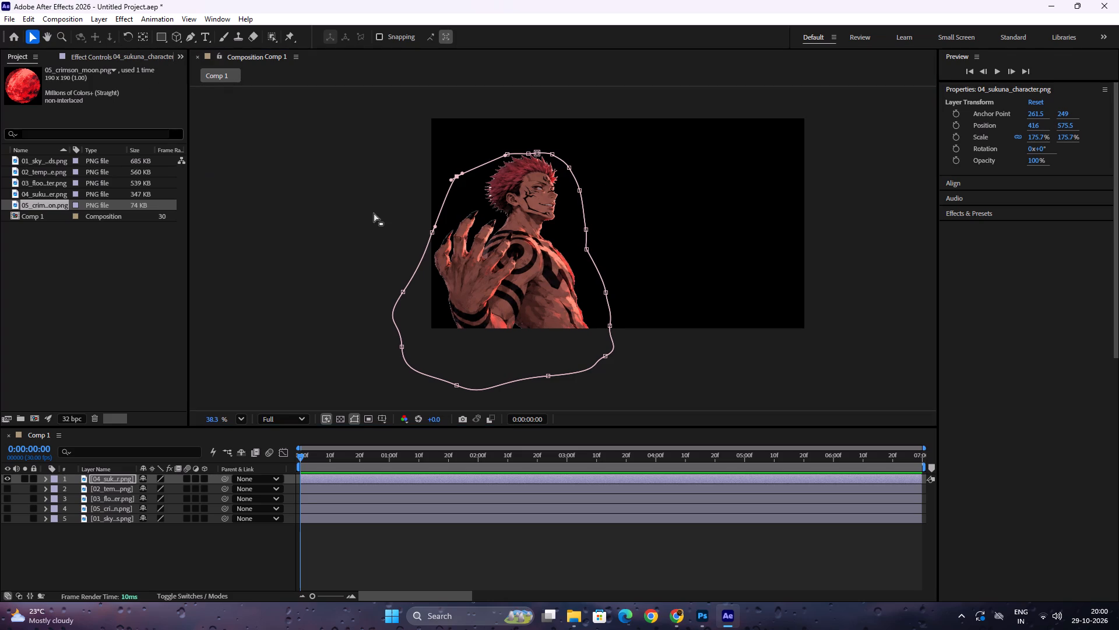
left_click(374, 213)
Apply the Extract keying effect to the Sukuna character layer.
left_click(129, 15)
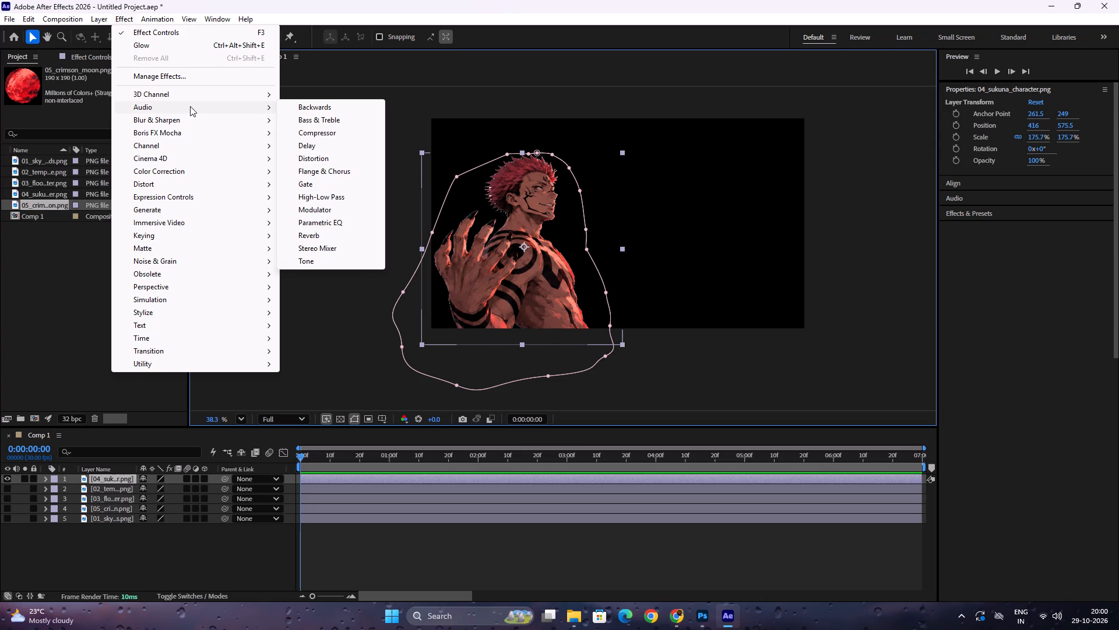
left_click(328, 84)
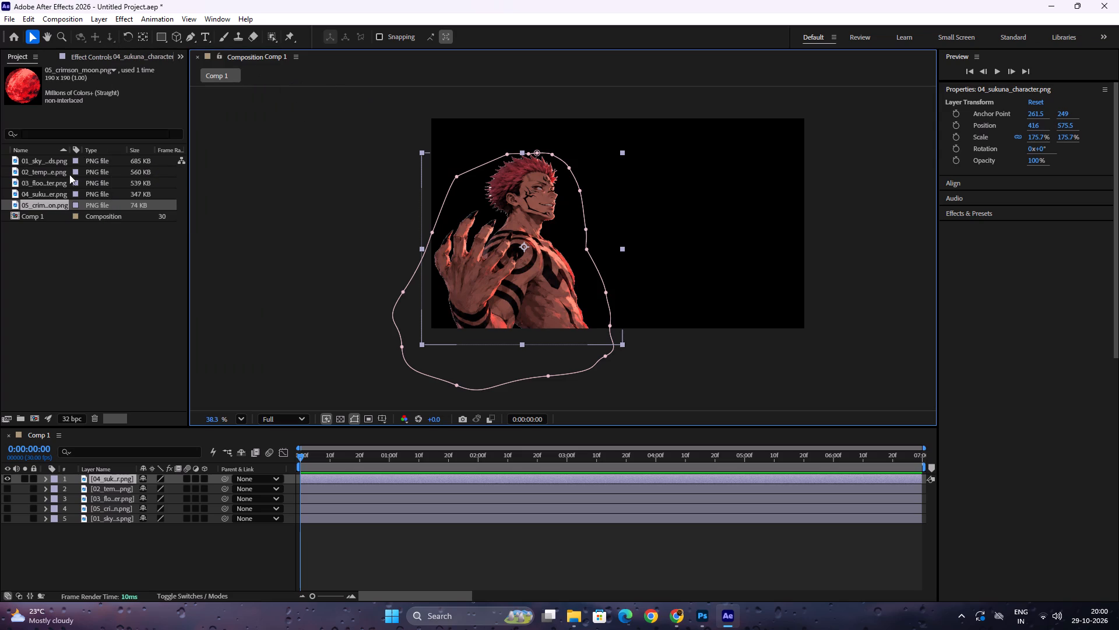
left_click(125, 16)
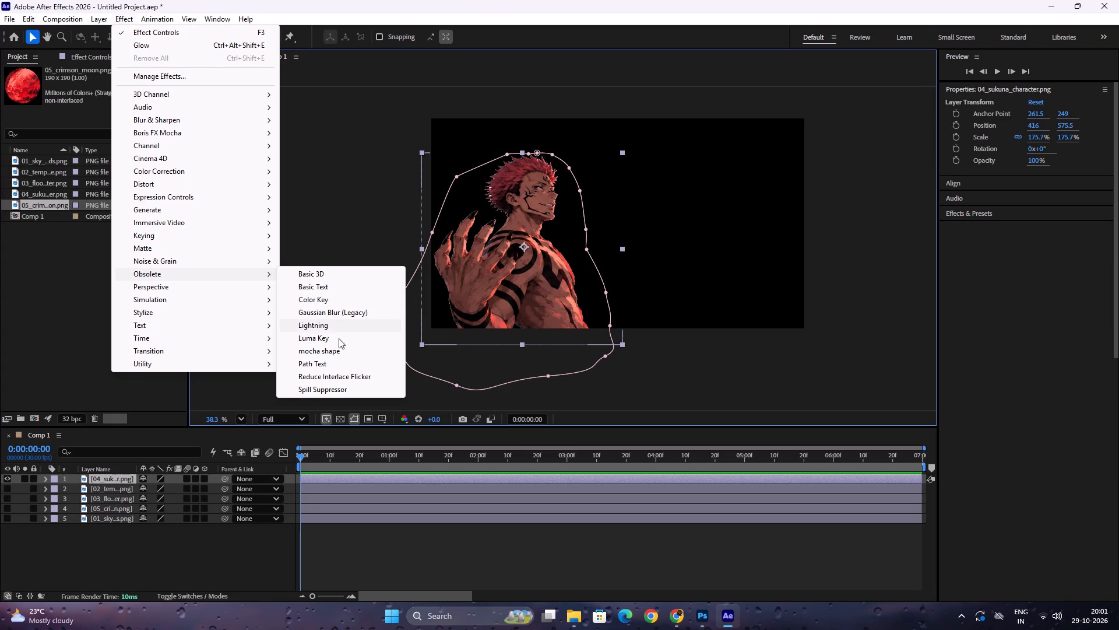
left_click(227, 232)
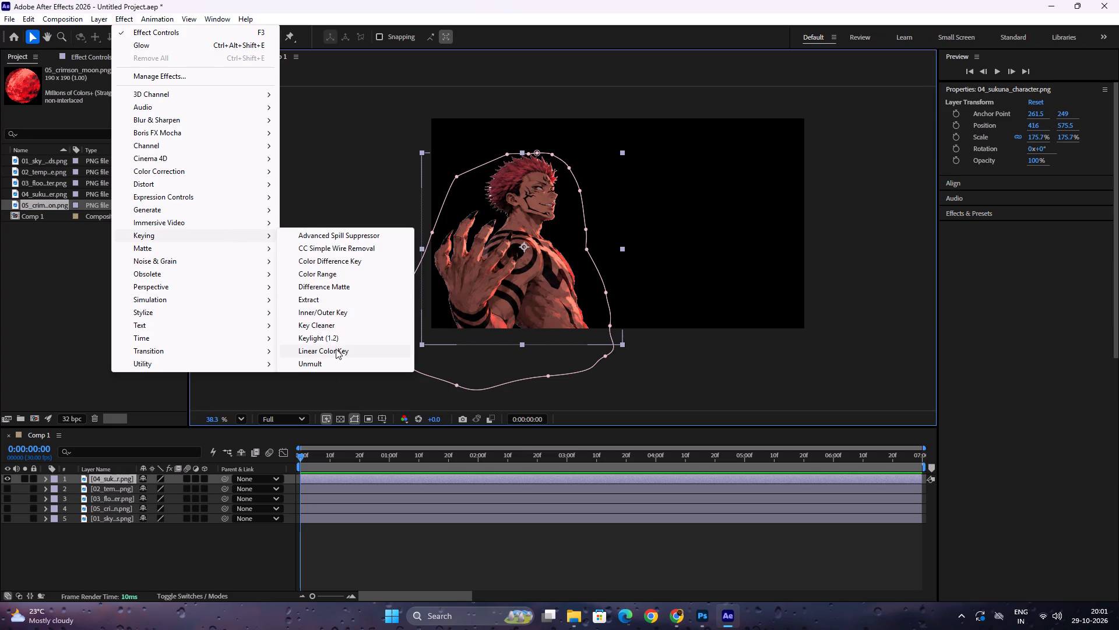
left_click(341, 297)
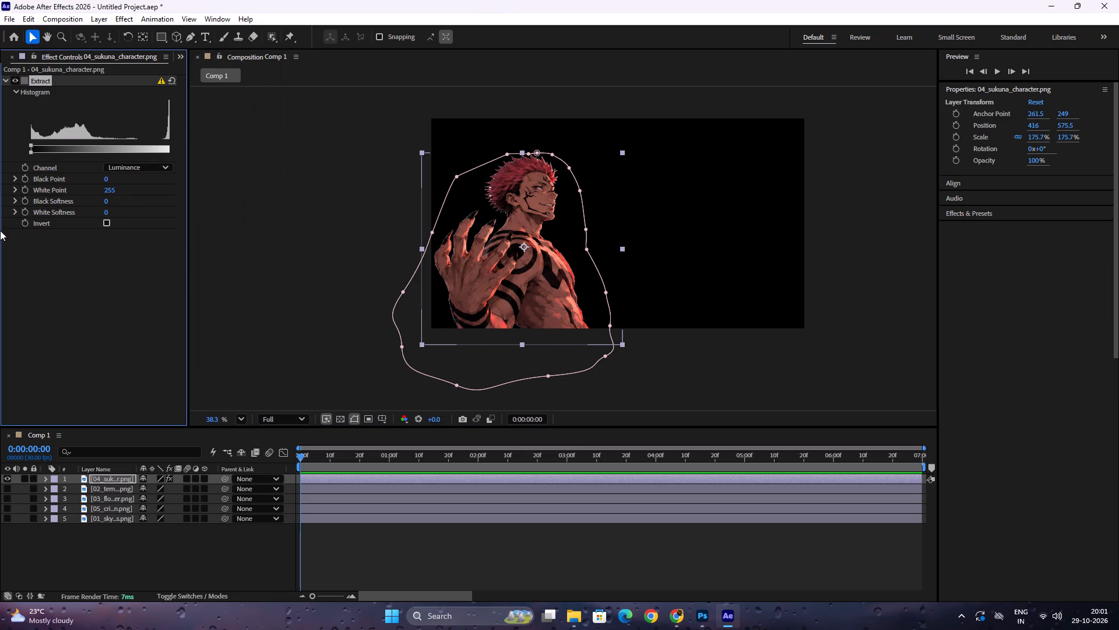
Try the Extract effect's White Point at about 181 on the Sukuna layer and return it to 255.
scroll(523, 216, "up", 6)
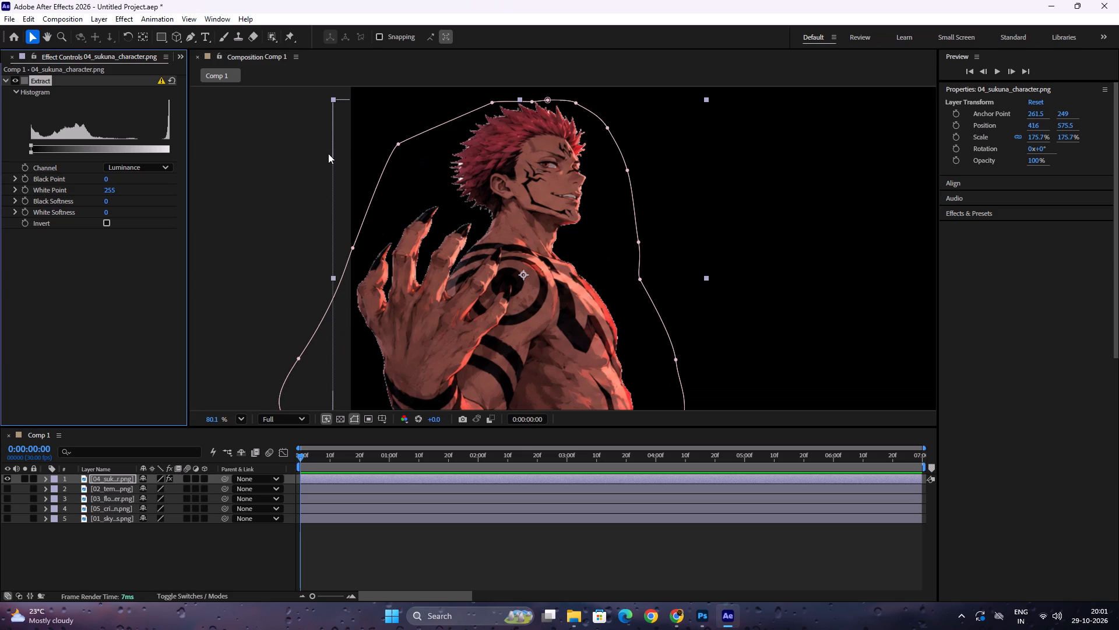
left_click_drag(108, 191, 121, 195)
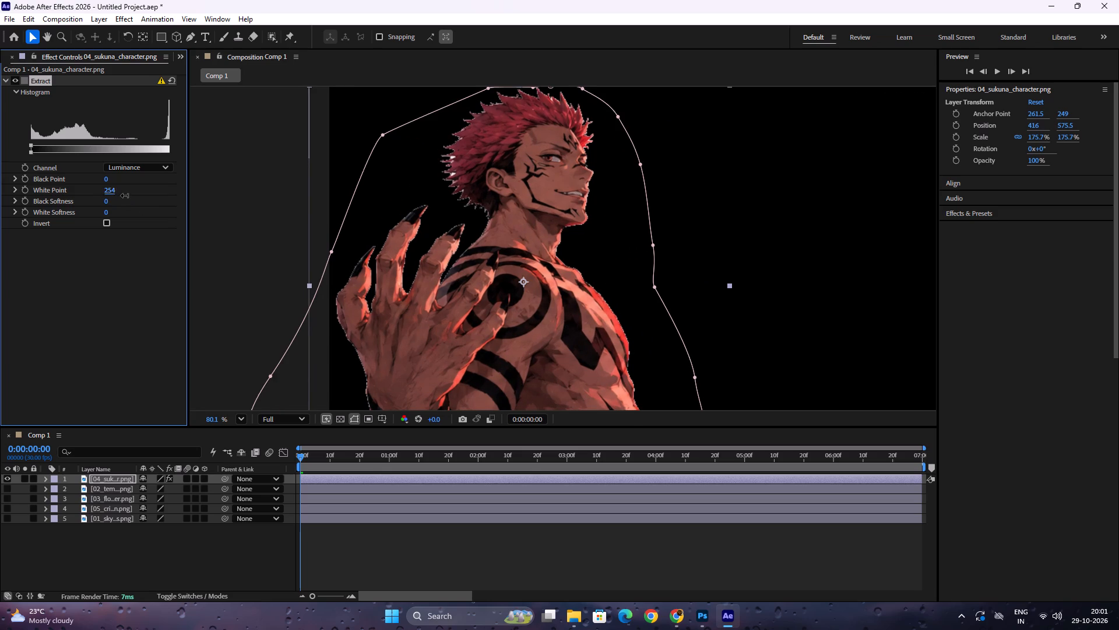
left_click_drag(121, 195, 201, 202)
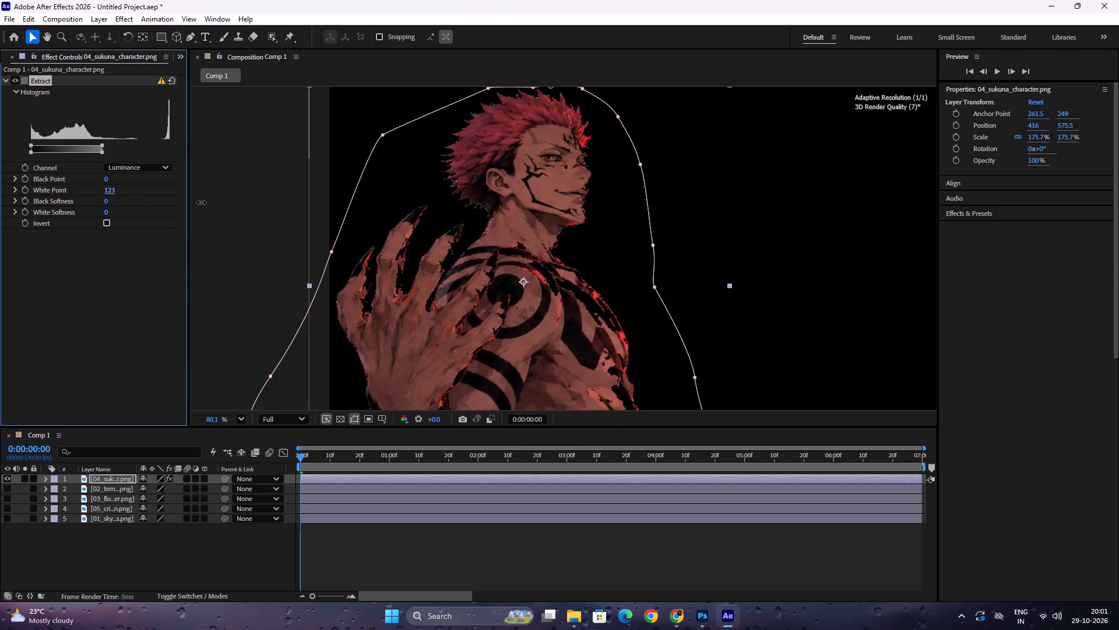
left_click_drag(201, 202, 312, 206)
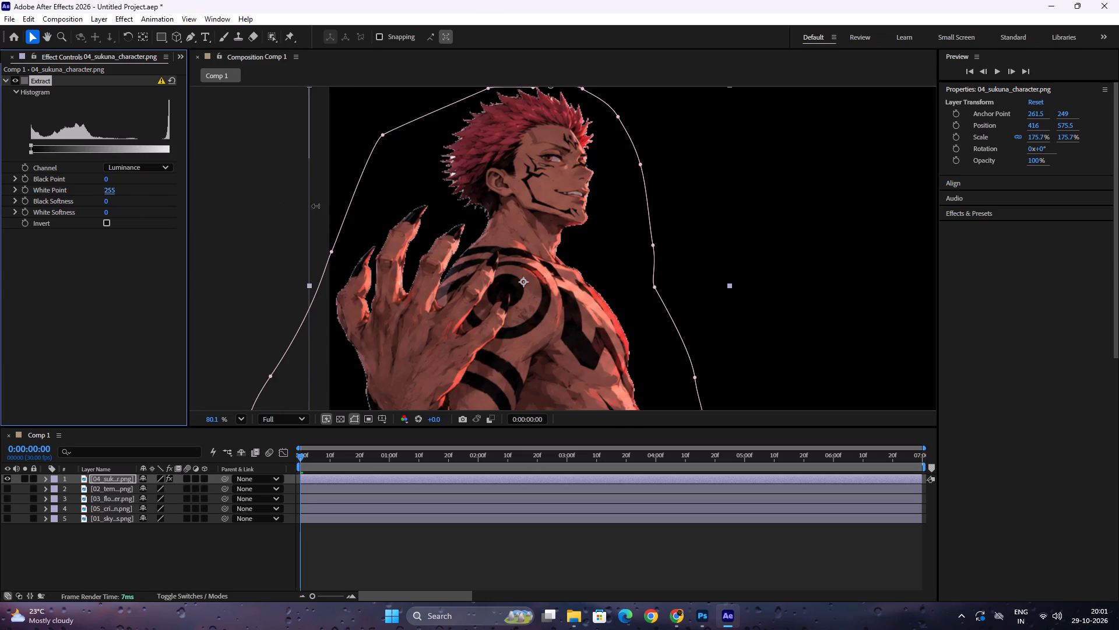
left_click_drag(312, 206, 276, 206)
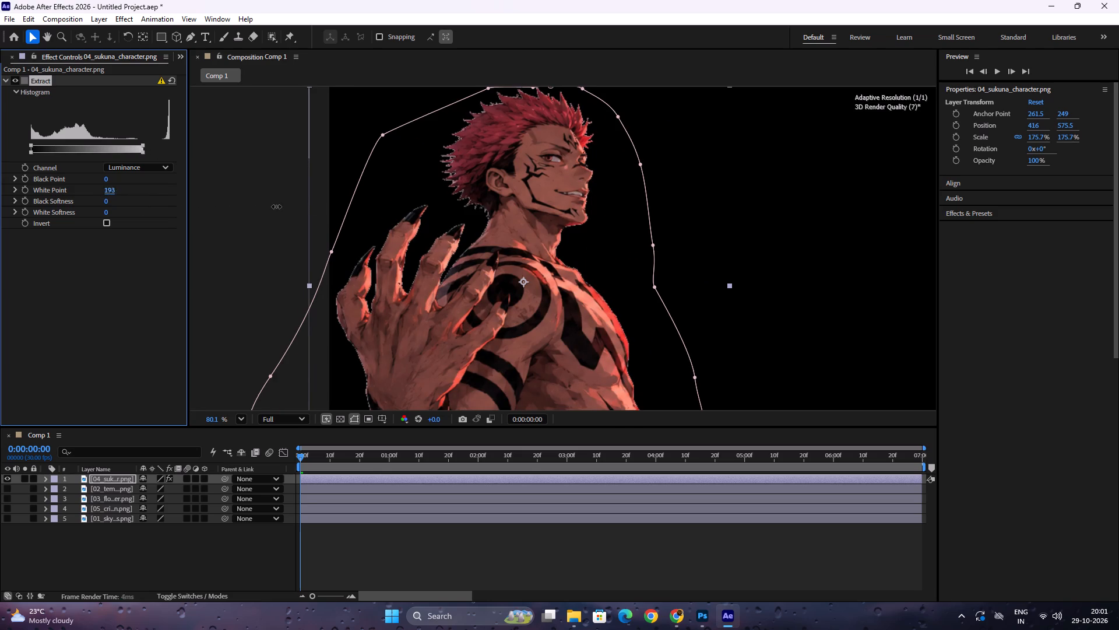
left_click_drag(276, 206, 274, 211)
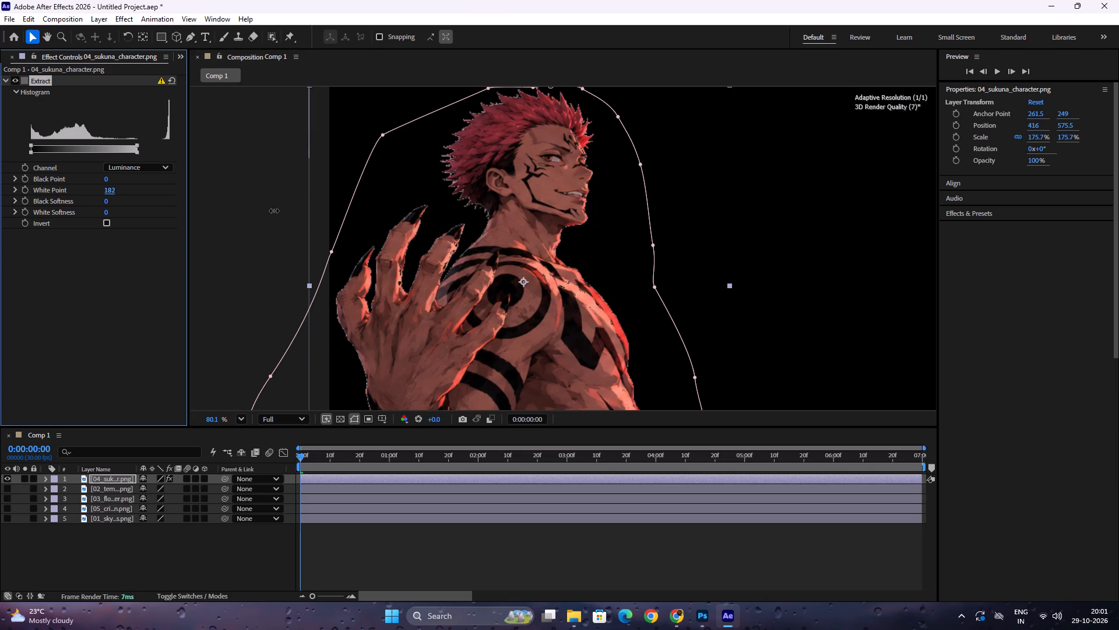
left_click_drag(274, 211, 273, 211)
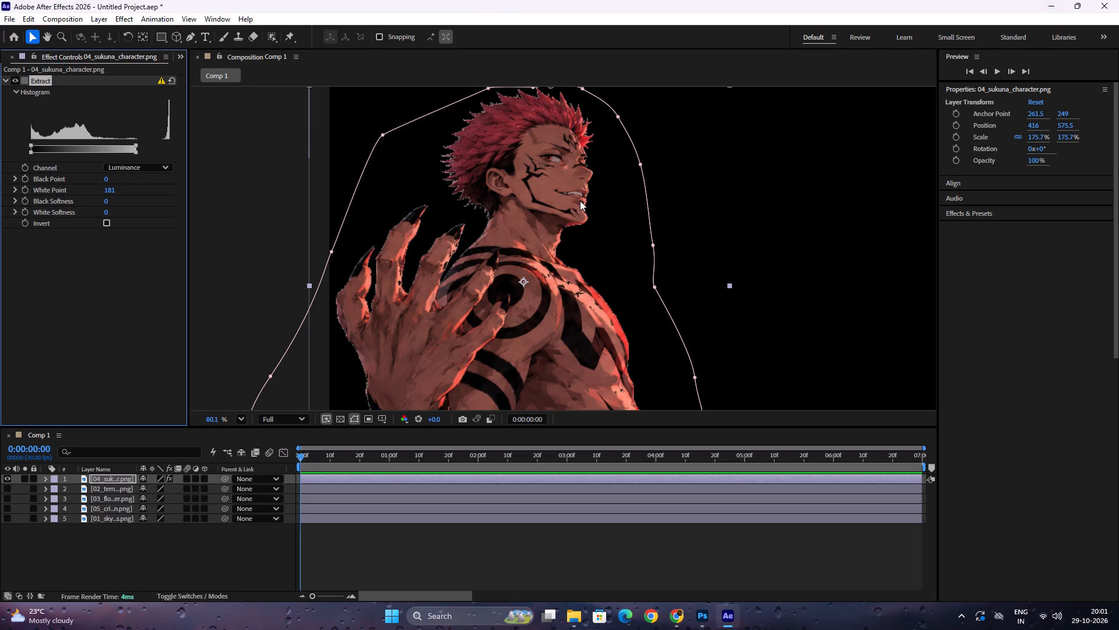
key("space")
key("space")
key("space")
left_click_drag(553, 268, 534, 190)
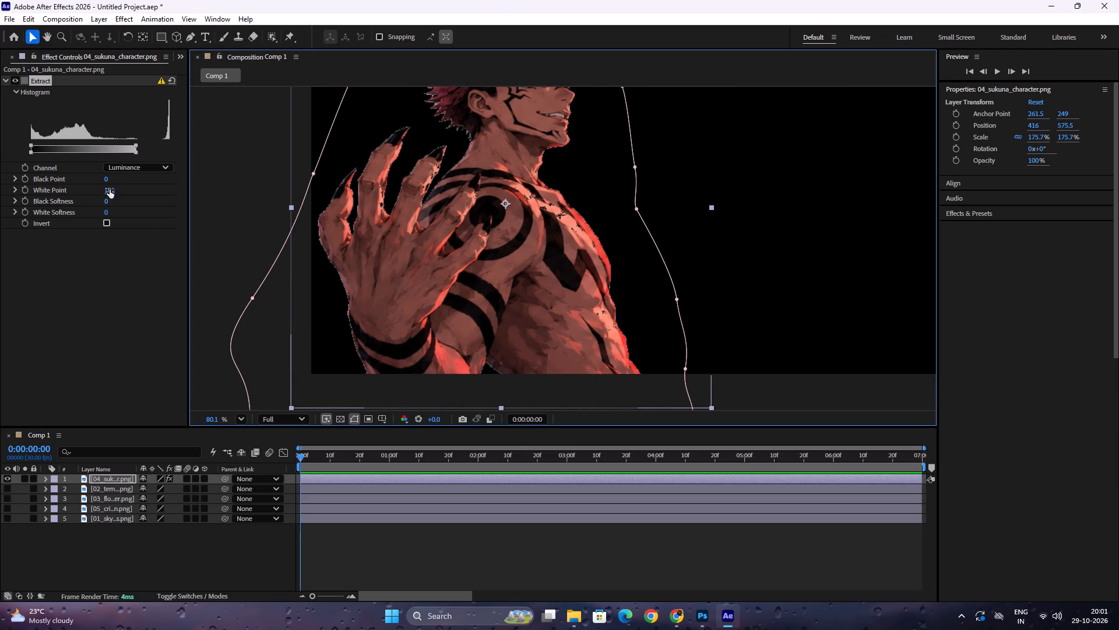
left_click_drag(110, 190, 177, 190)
Adjust the Extract effect's Black Point on the Sukuna layer through values up to about 125, settling on 100.
key("space")
key("space")
key("space")
key("space")
key("space")
key("space")
key("space")
key("space")
key("space")
left_click_drag(611, 121, 608, 157)
scroll(614, 157, "down", 2)
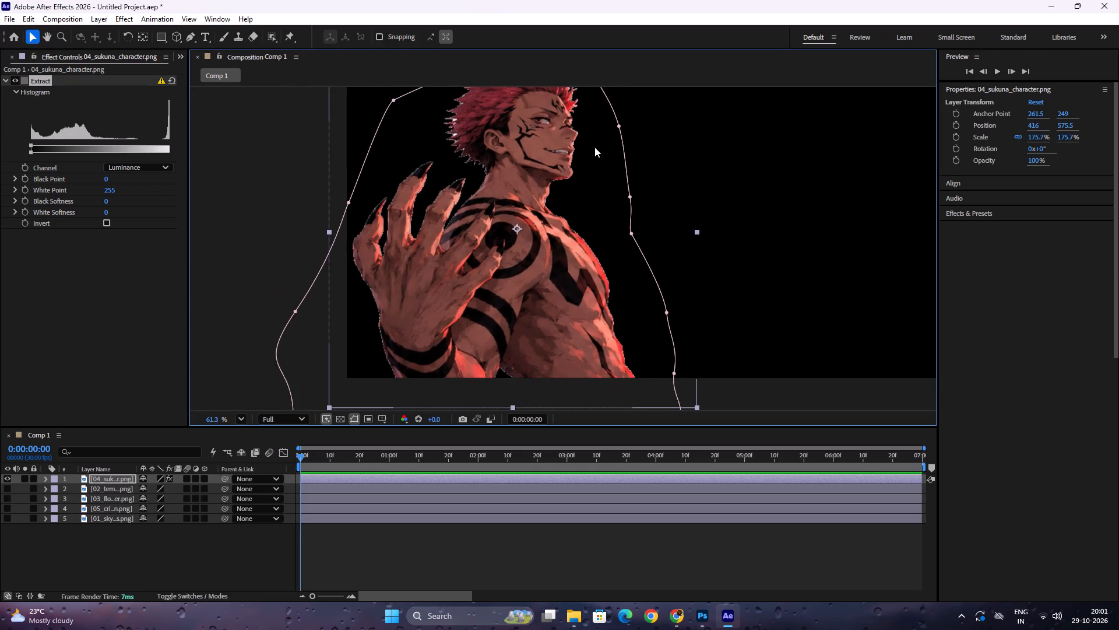
key("space")
left_click_drag(594, 147, 568, 190)
scroll(499, 163, "up", 3)
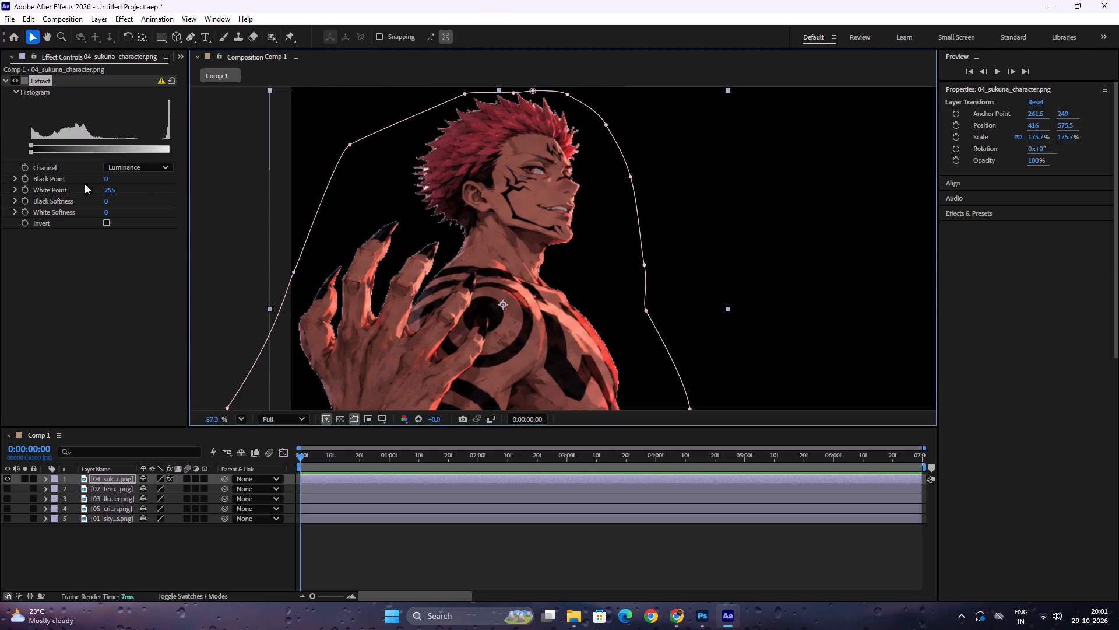
left_click_drag(104, 177, 111, 174)
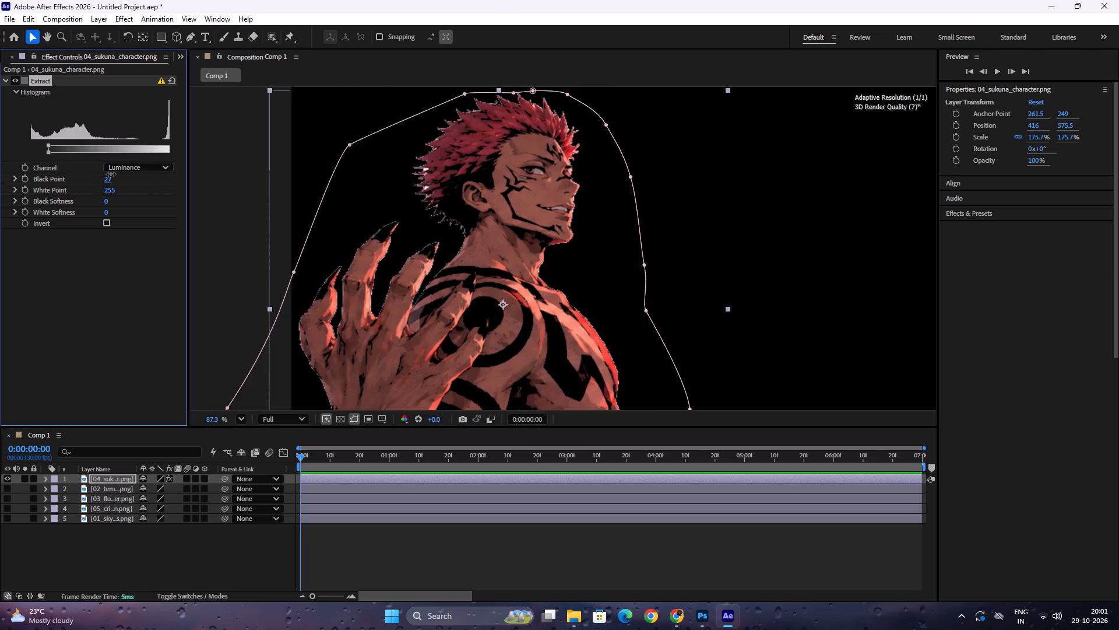
left_click_drag(111, 174, 161, 177)
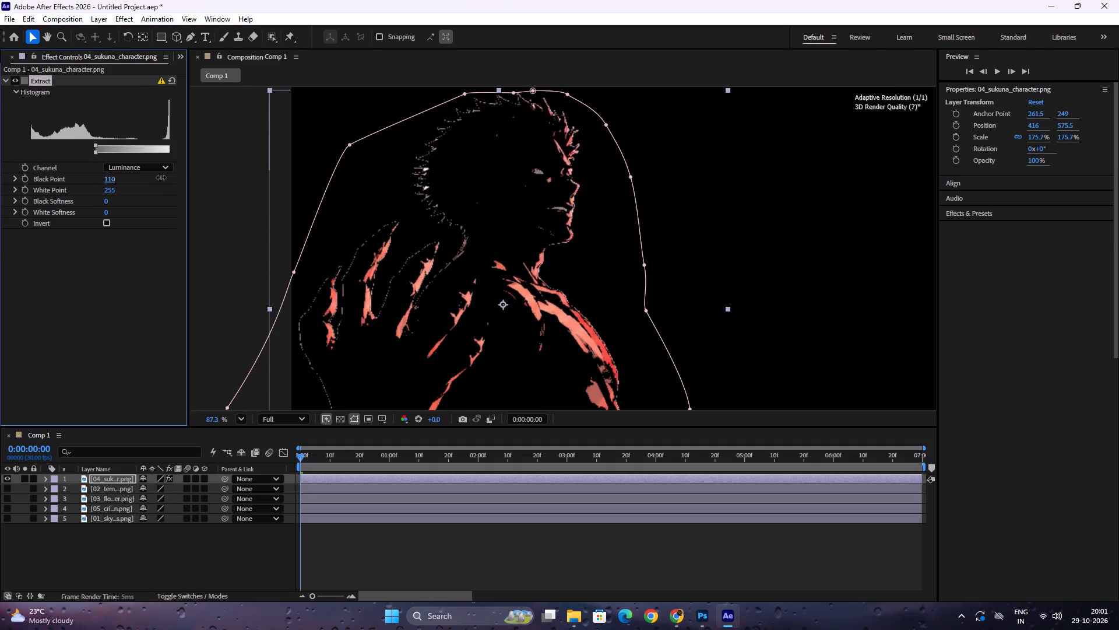
left_click_drag(161, 177, 166, 174)
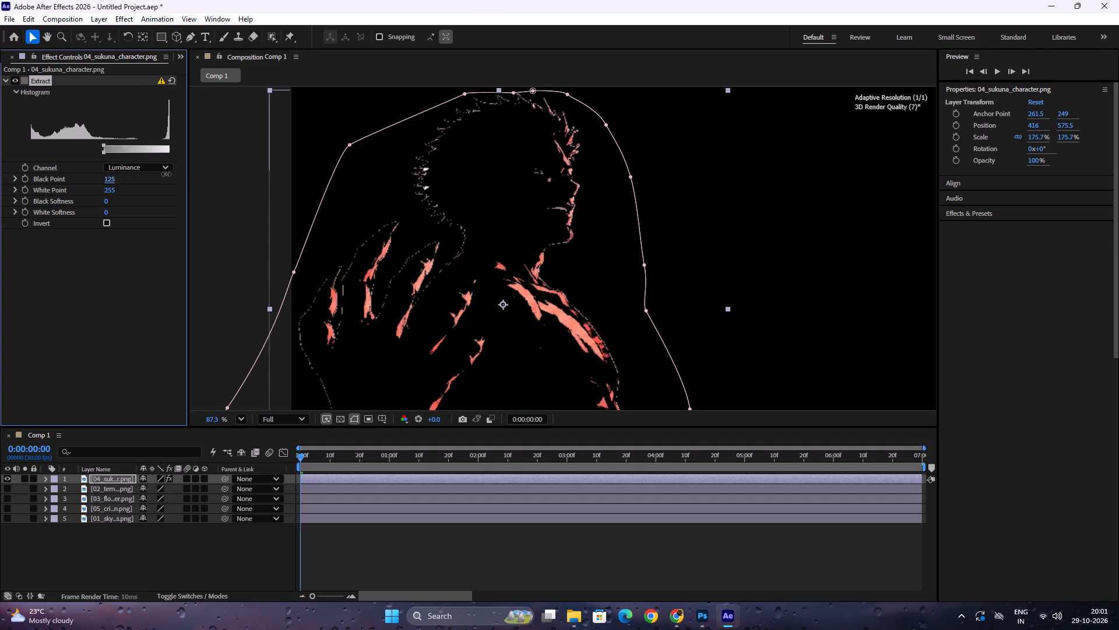
left_click_drag(166, 174, 131, 174)
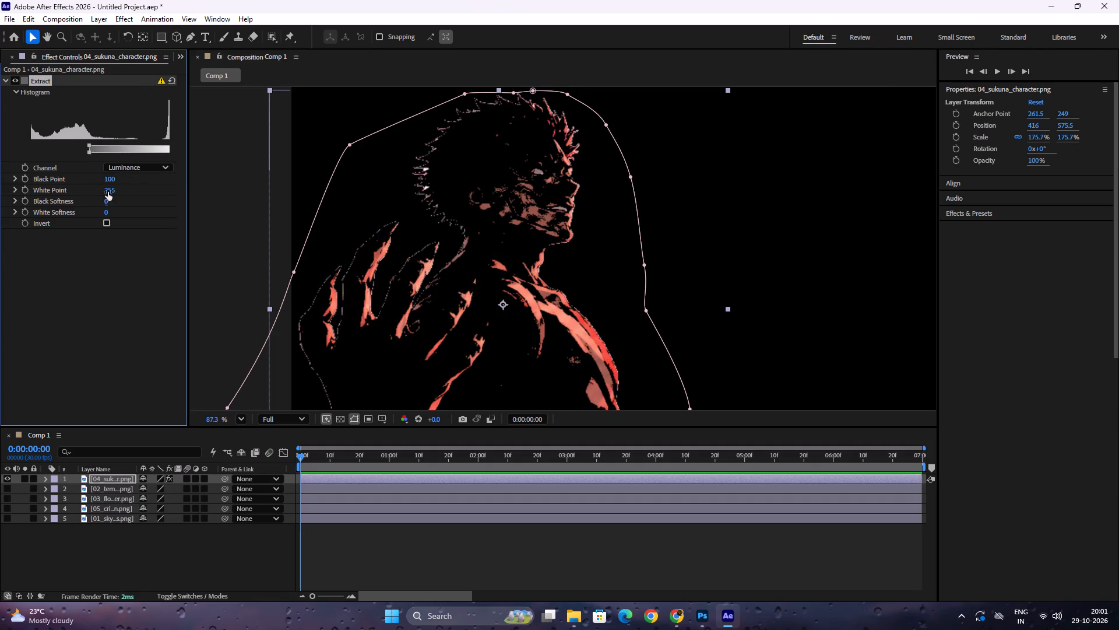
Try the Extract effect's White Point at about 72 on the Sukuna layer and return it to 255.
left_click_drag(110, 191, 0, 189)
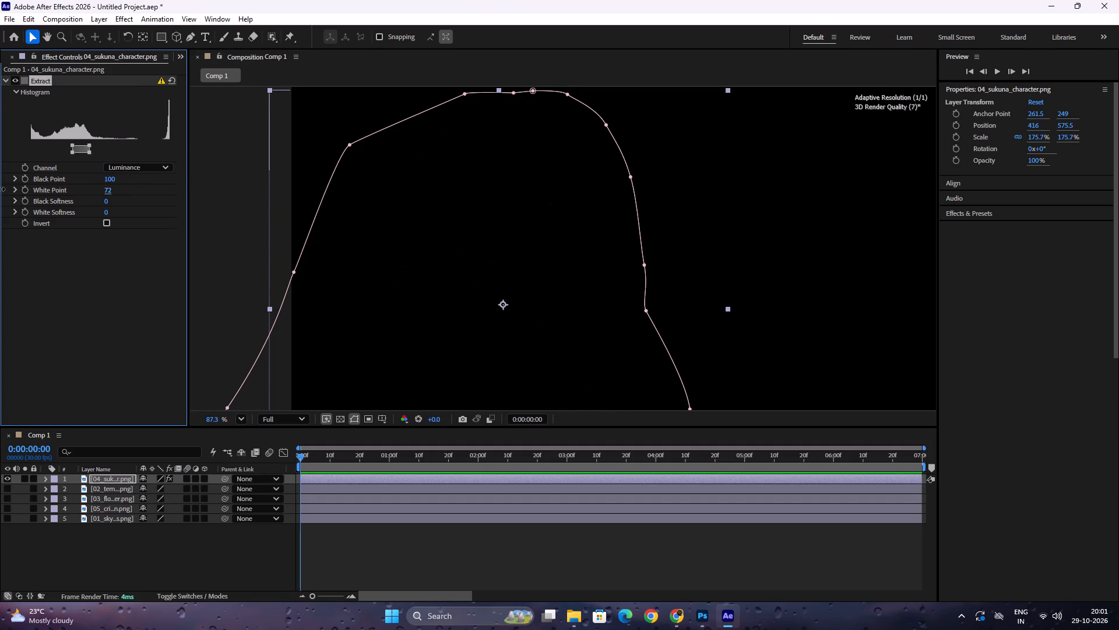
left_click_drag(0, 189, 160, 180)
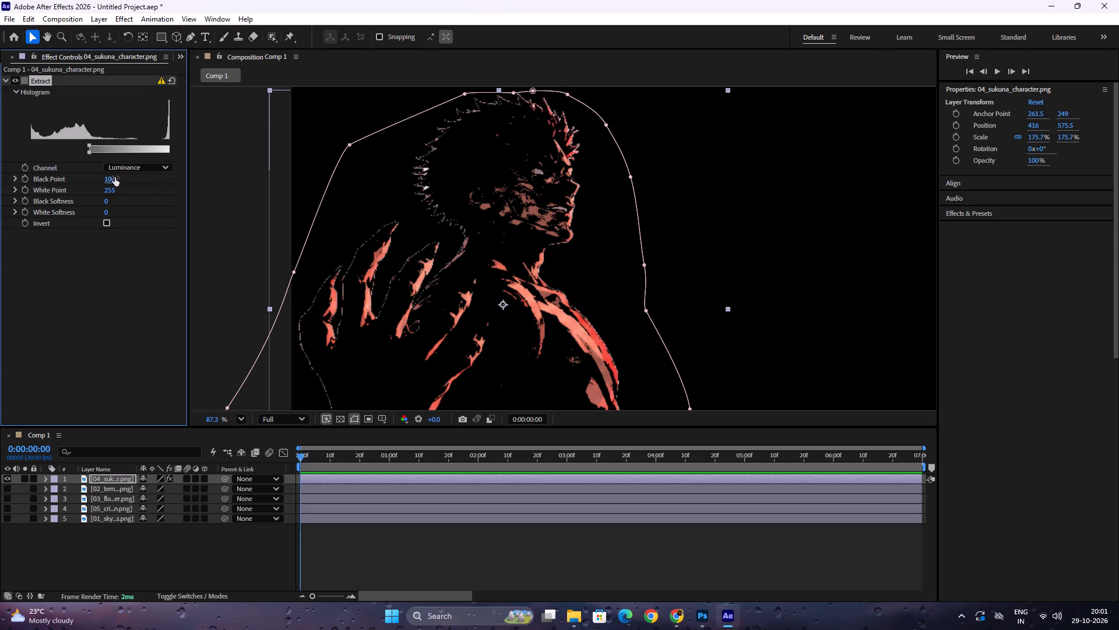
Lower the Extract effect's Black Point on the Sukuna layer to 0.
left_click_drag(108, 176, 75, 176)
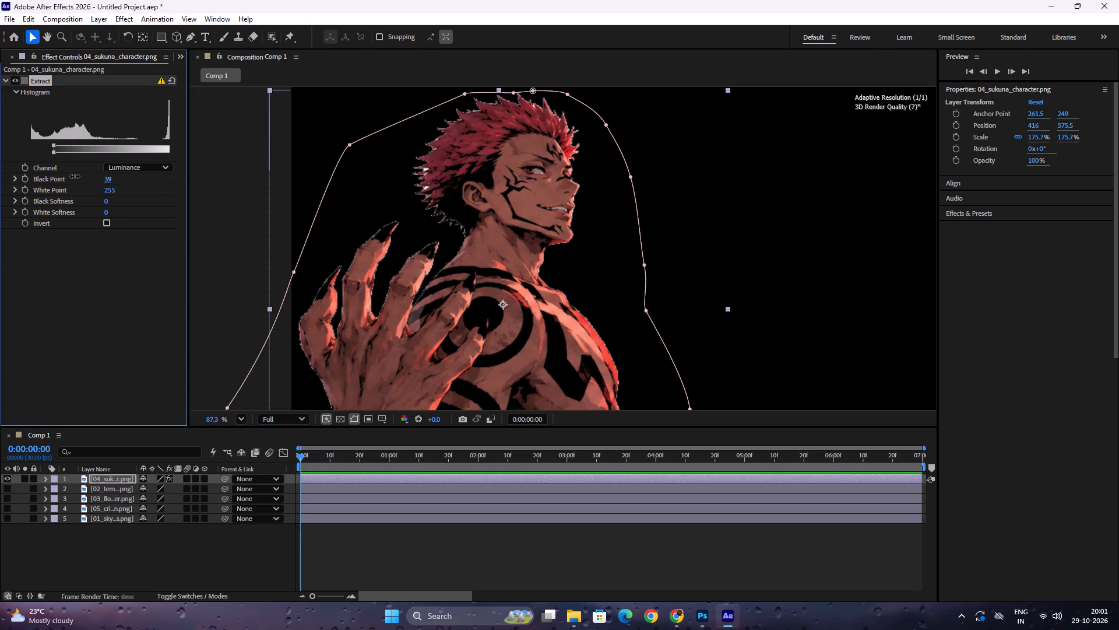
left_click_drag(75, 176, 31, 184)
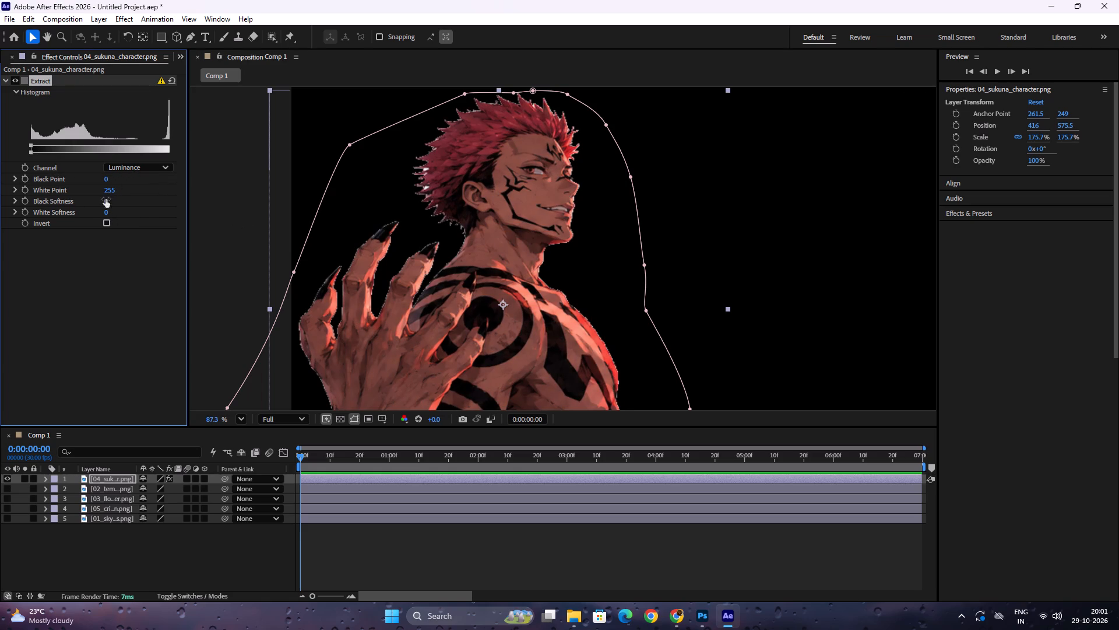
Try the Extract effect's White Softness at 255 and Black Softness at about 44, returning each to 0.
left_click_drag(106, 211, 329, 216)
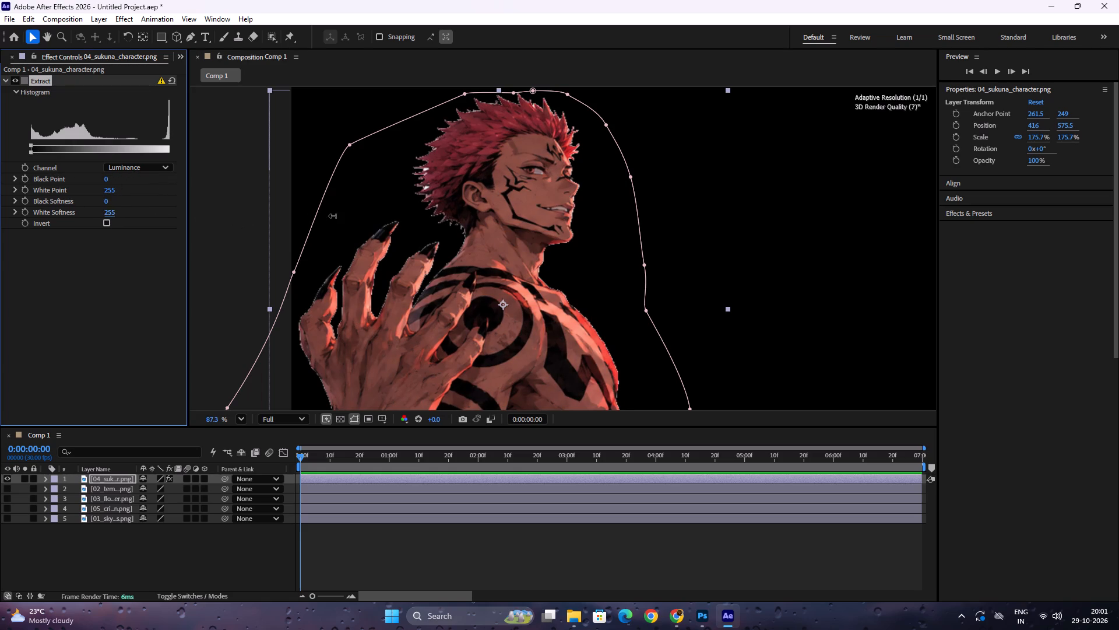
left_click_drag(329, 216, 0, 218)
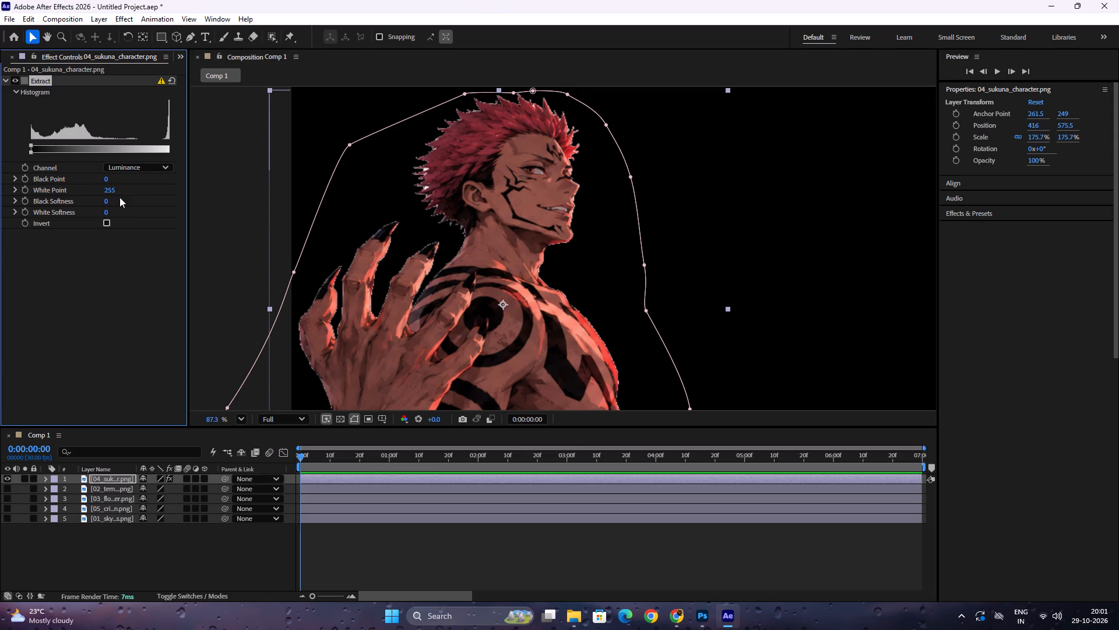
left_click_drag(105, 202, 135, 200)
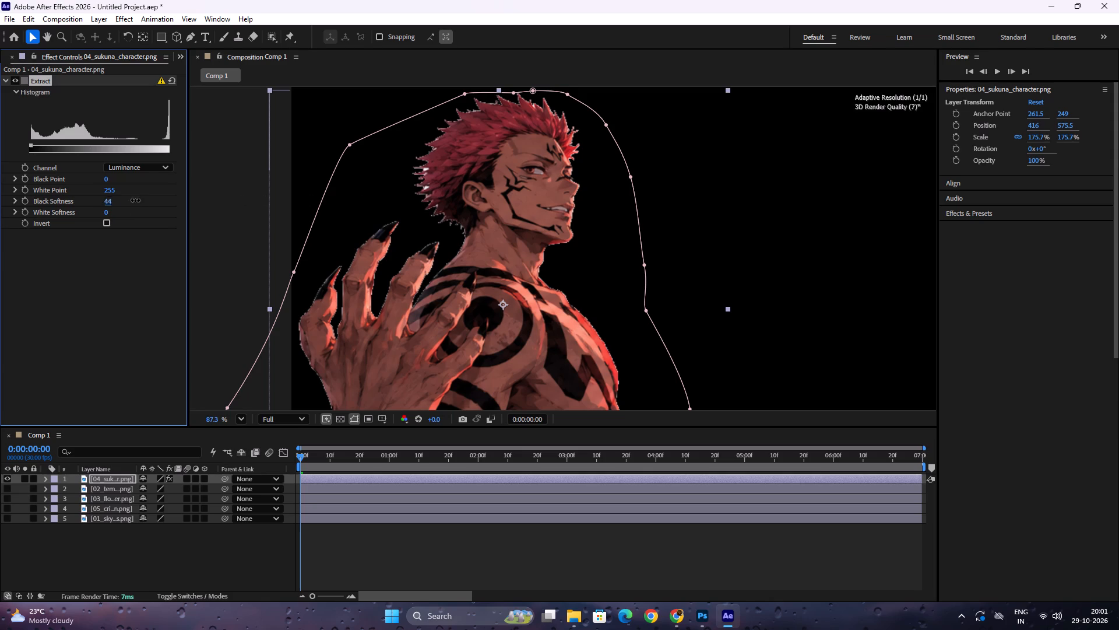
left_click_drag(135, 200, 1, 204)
Raise the Extract effect's Black Point on the Sukuna layer through values up to about 247, settling on 226.
left_click_drag(30, 145, 39, 145)
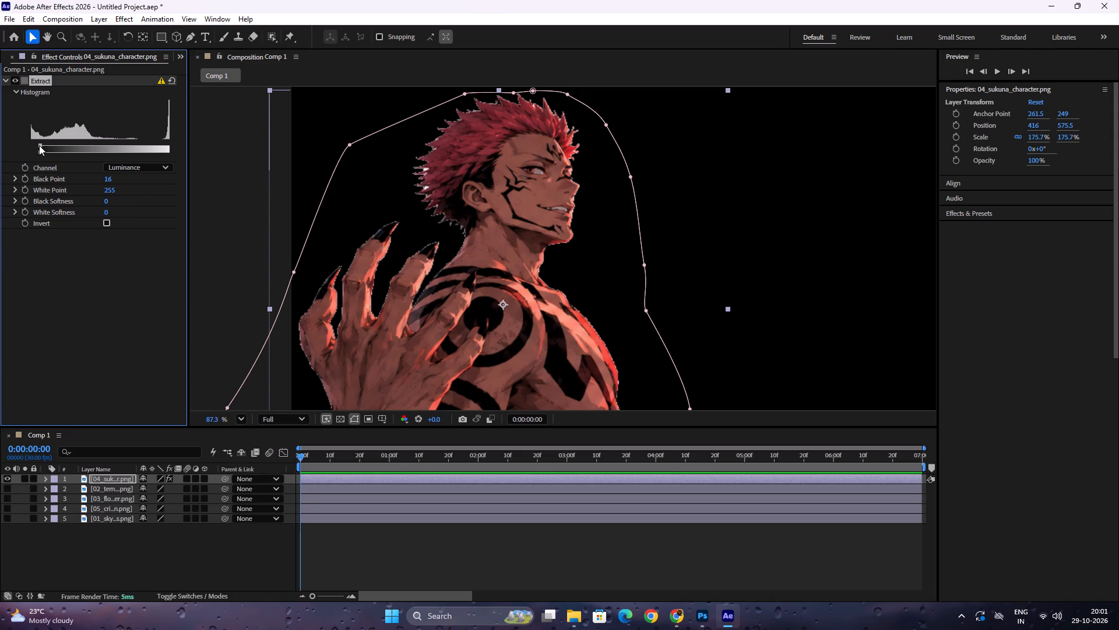
left_click_drag(39, 145, 100, 148)
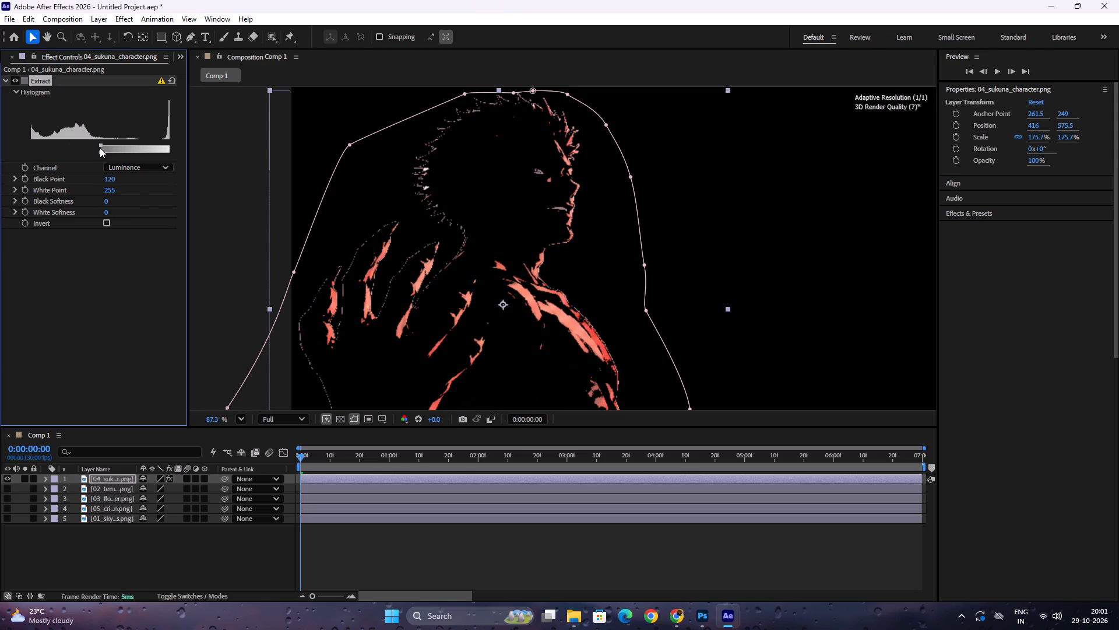
left_click_drag(100, 148, 170, 144)
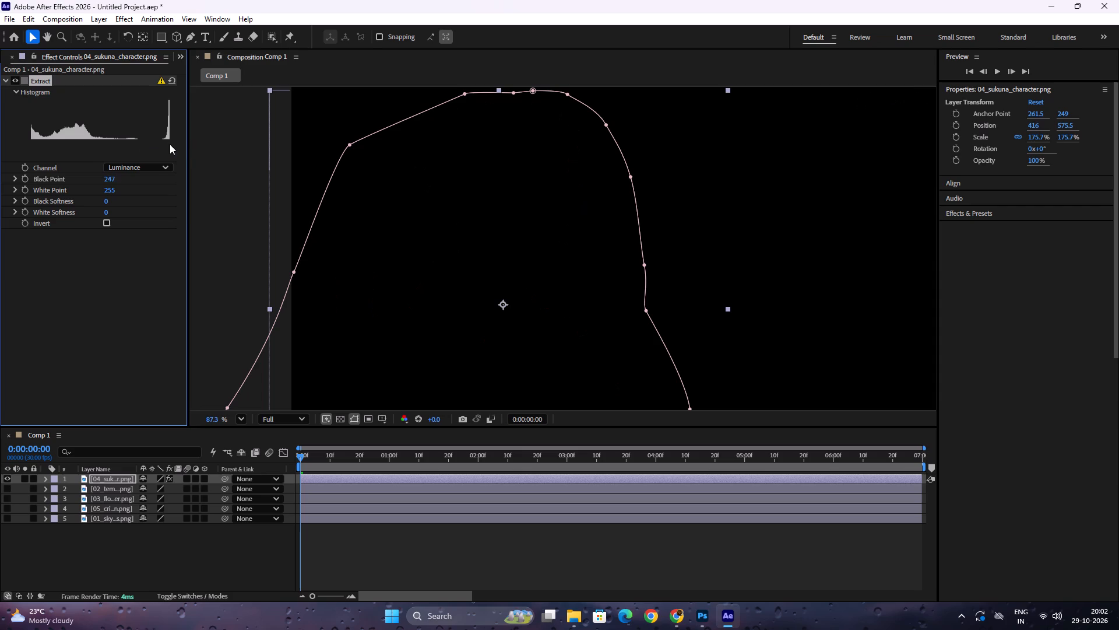
left_click_drag(170, 144, 163, 144)
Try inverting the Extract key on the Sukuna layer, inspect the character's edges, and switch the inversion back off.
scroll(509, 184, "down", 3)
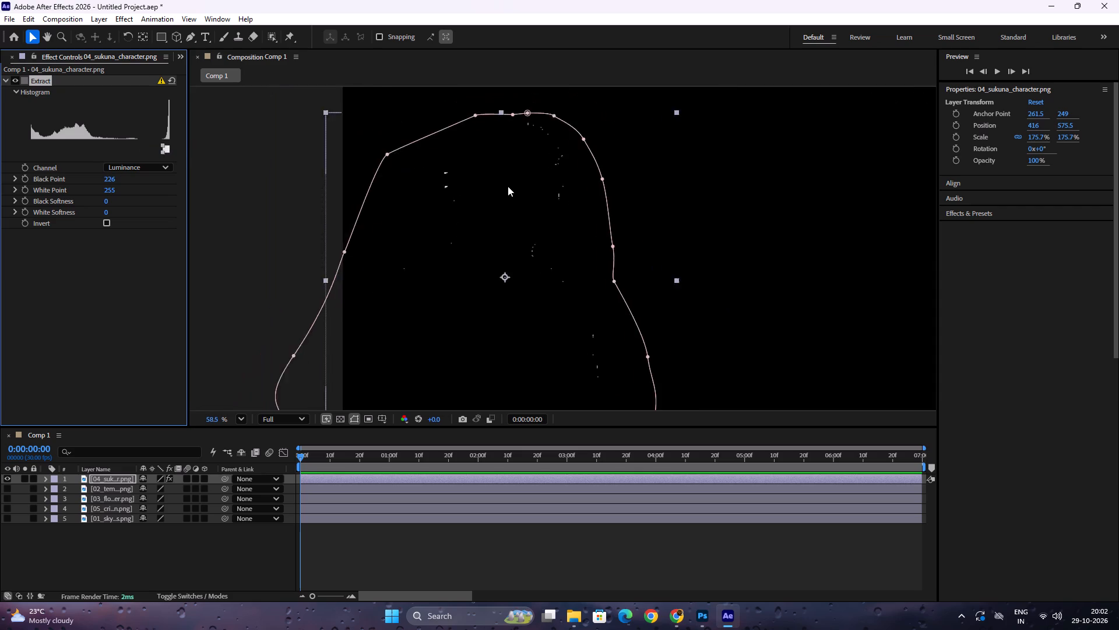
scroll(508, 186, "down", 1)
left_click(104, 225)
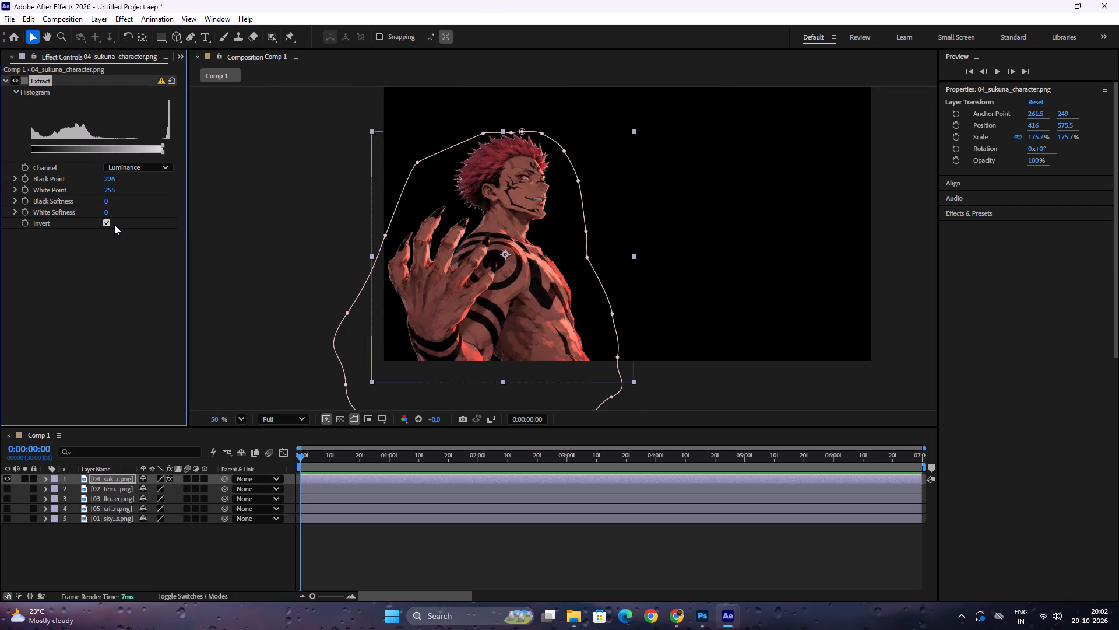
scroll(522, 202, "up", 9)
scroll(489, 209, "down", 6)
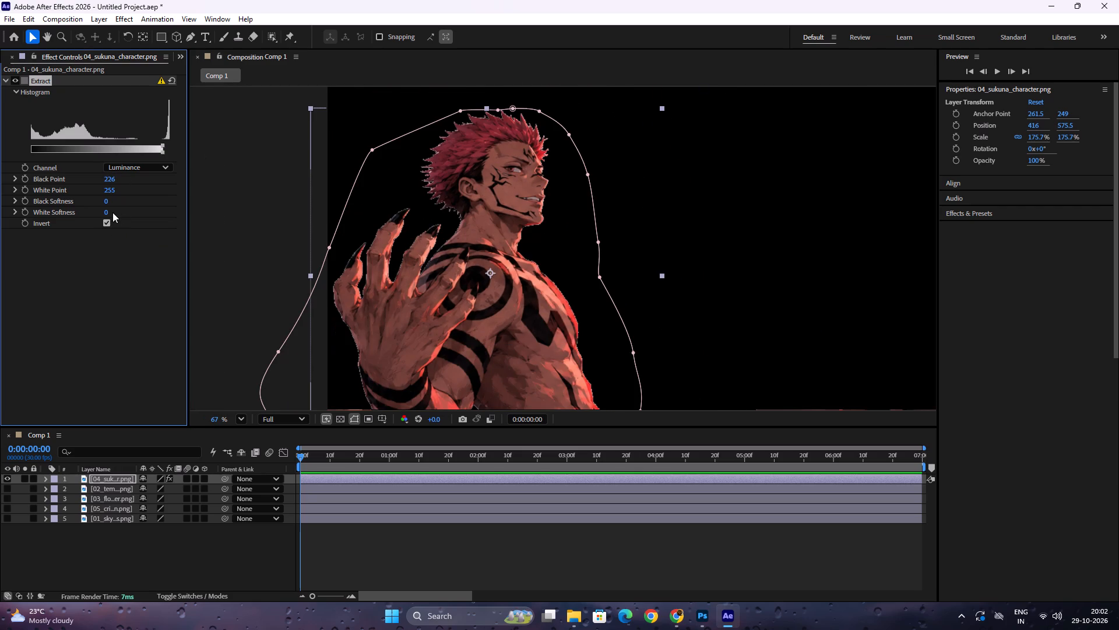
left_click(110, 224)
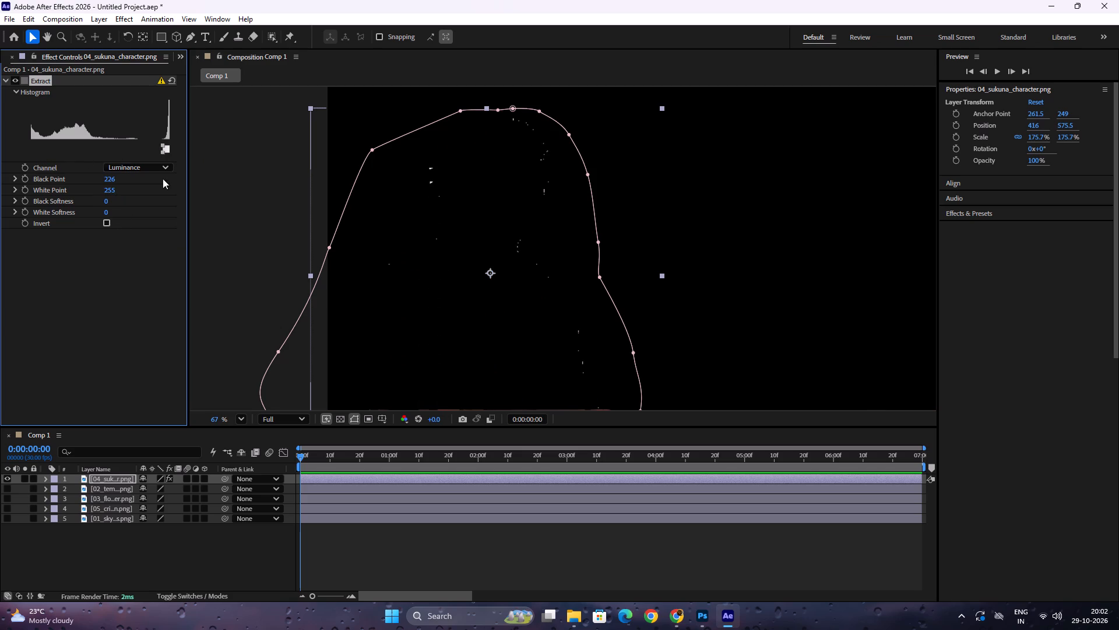
Set the Extract effect's Black Softness to 35 and invert the key on the Sukuna layer.
left_click_drag(161, 151, 167, 152)
left_click_drag(162, 152, 118, 155)
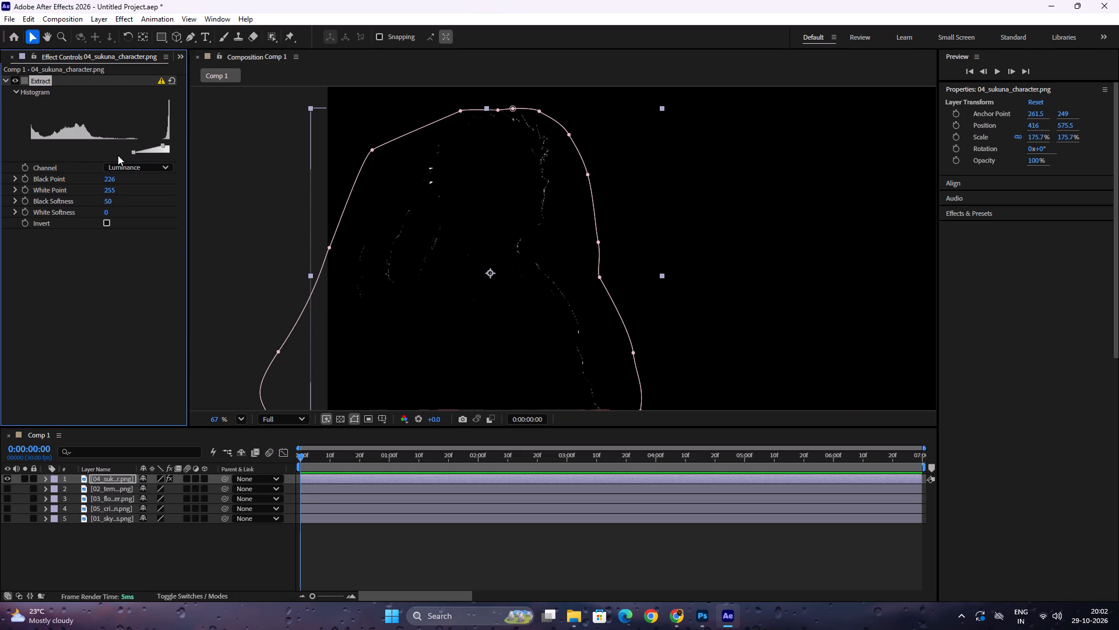
left_click_drag(118, 155, 142, 154)
left_click(105, 223)
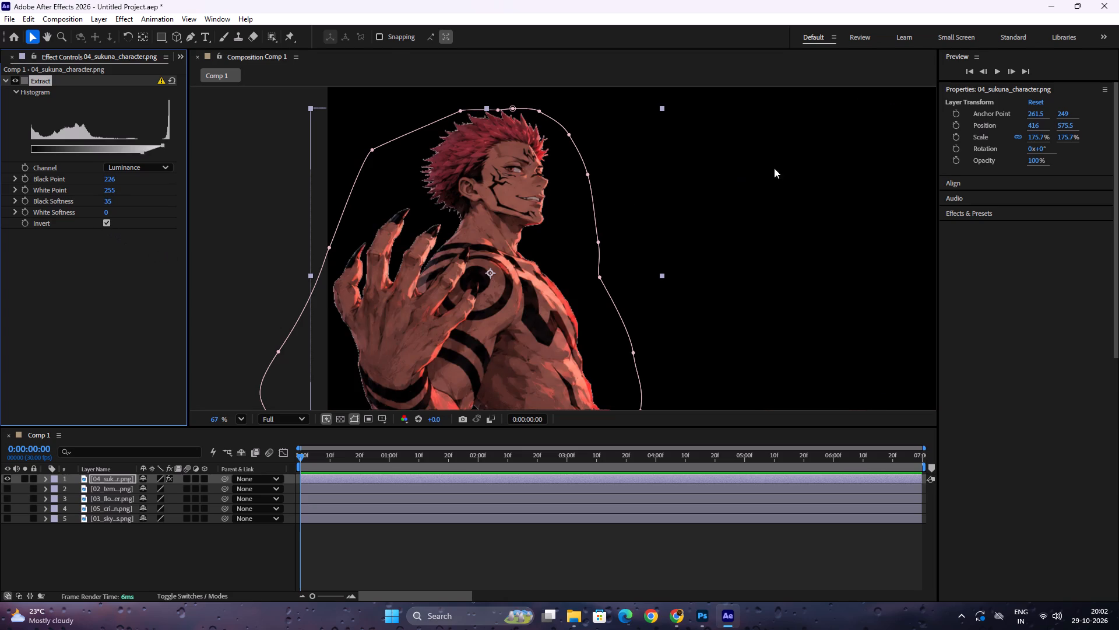
scroll(569, 190, "down", 2)
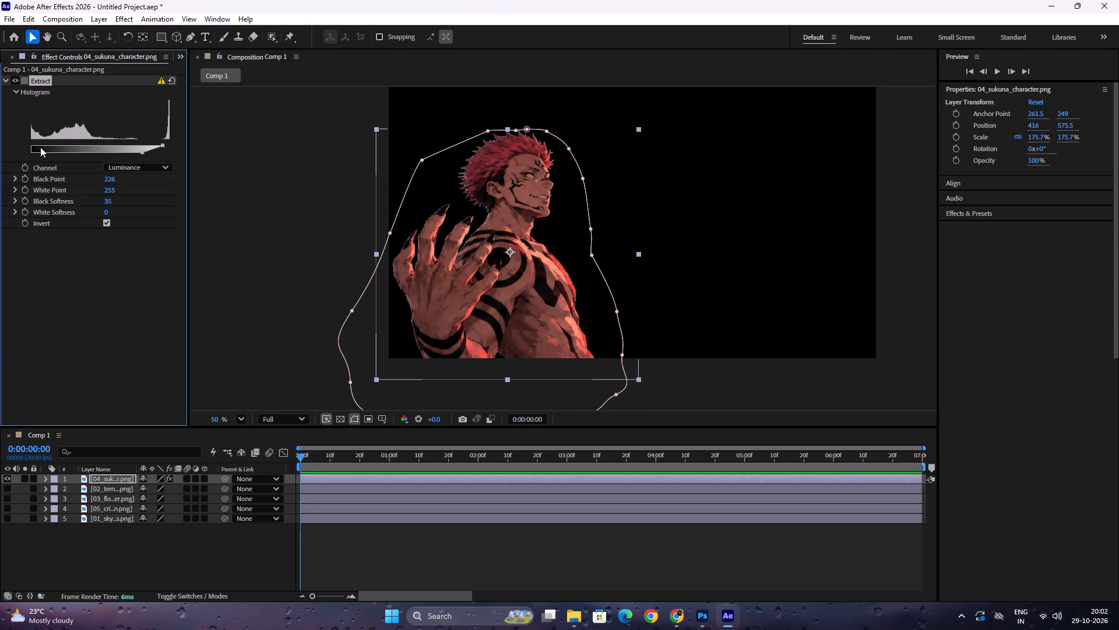
Toggle the Extract effect off and on to compare the Sukuna character's edges, leaving the effect enabled.
left_click(145, 294)
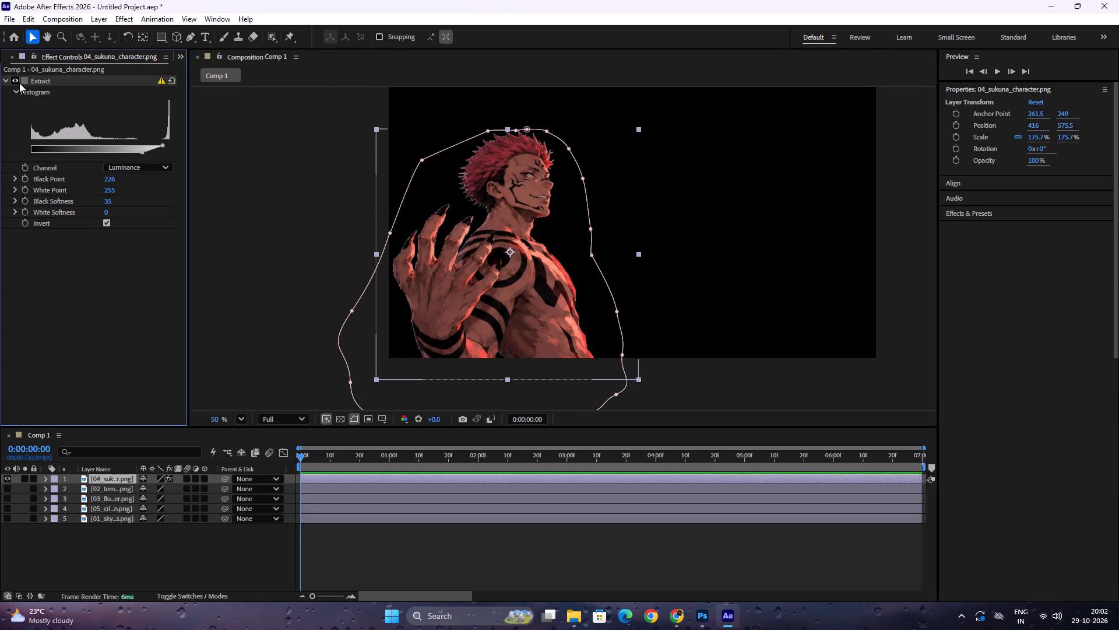
left_click(16, 82)
triple_click(16, 82)
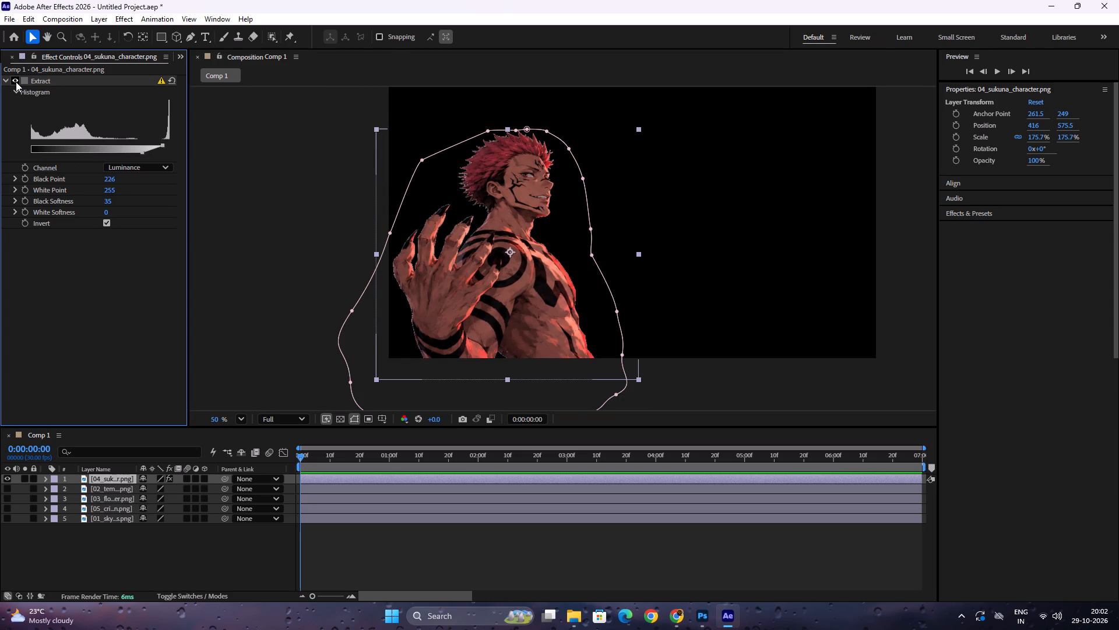
left_click(16, 82)
left_click(15, 80)
left_click(16, 80)
left_click(16, 82)
Make the temple shrine layer visible behind Sukuna and select it in the composition.
left_click(6, 489)
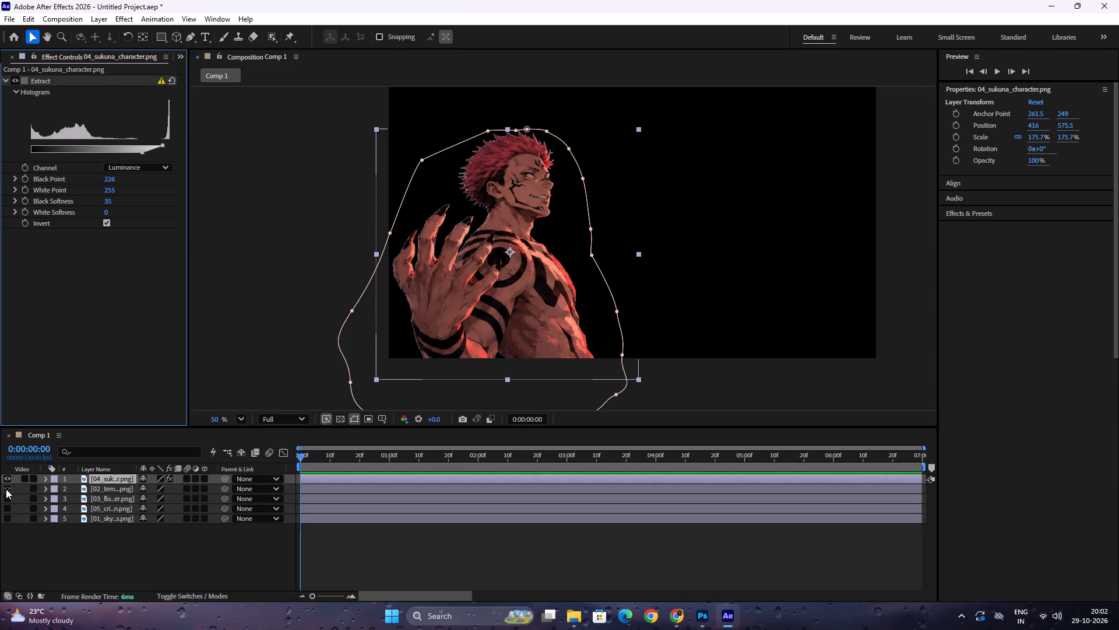
left_click(722, 237)
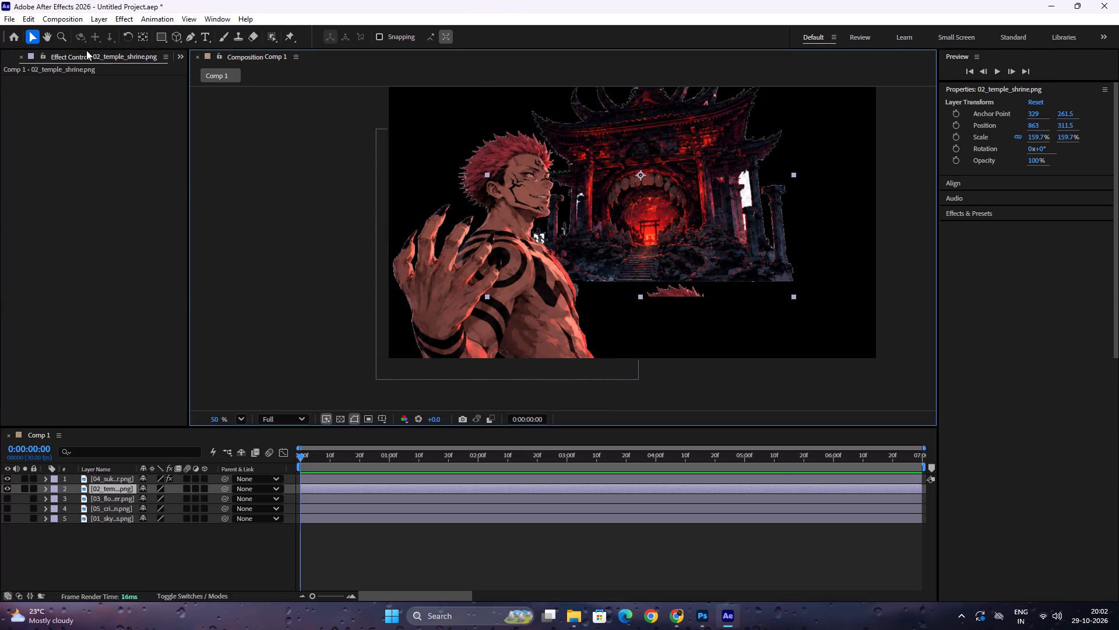
key("space")
key("space")
key("space")
key("space")
key("space")
key("space")
key("space")
key("space")
key("space")
key("space")
key("space")
key("space")
key("space")
key("space")
key("space")
key("space")
key("space")
key("space")
key("space")
key("space")
left_click_drag(641, 276, 533, 331)
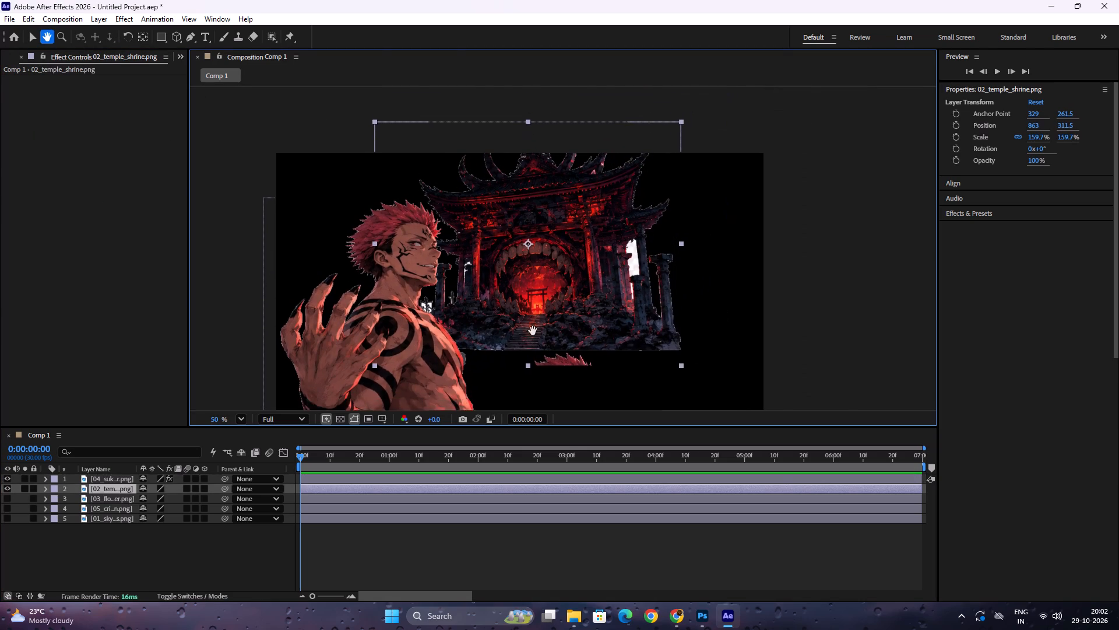
left_click_drag(533, 331, 540, 316)
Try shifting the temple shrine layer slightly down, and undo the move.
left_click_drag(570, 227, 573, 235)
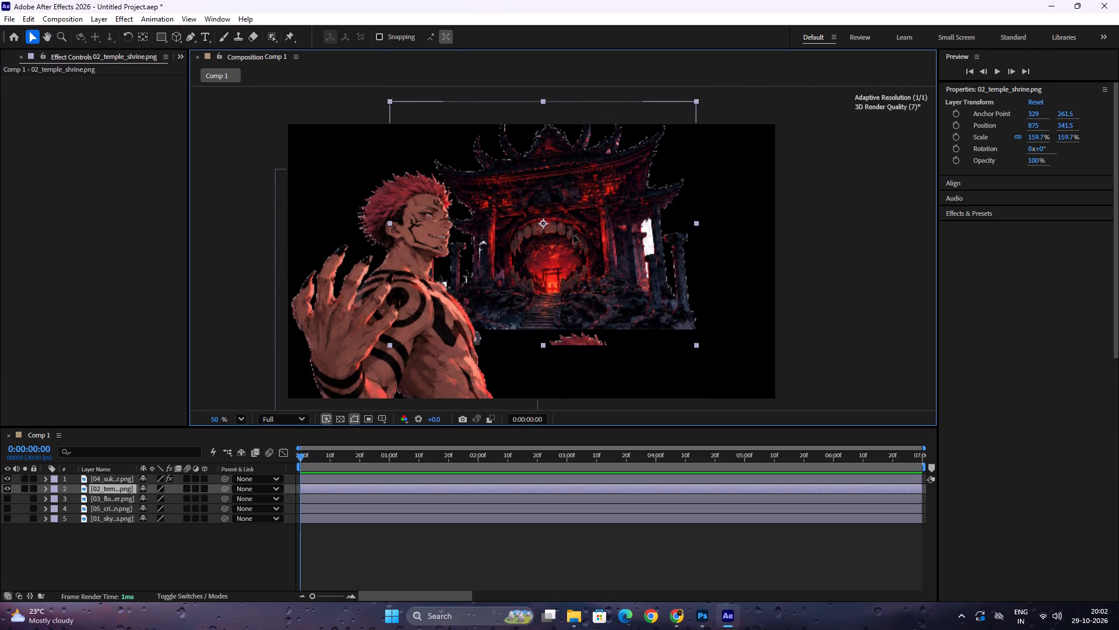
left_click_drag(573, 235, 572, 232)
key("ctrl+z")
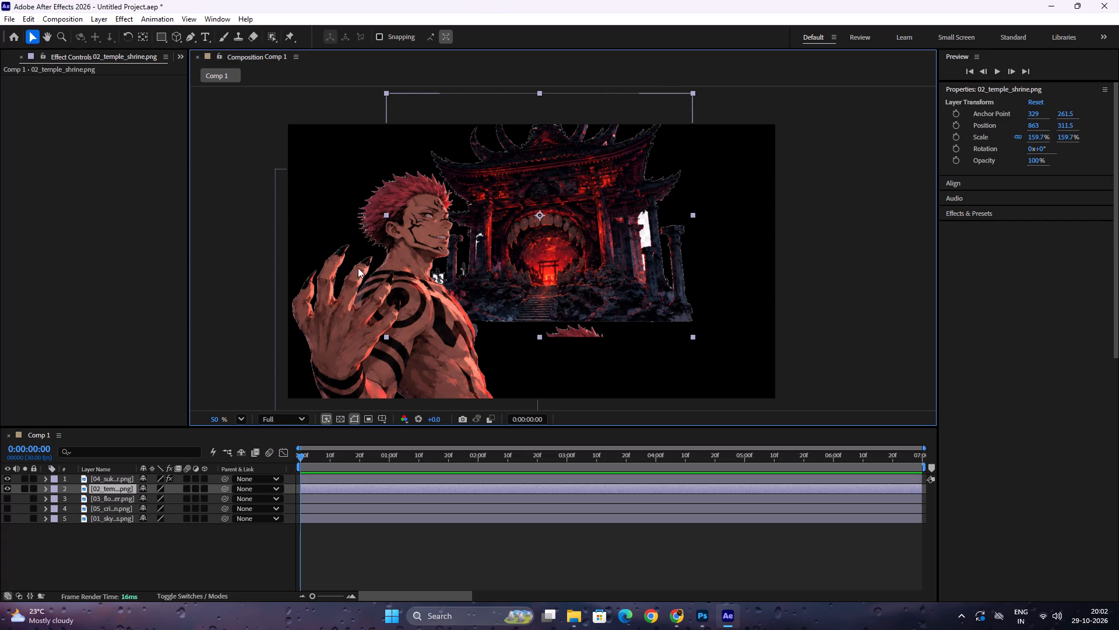
Draw a closed Pen tool mask on the temple shrine layer around the stray red hair remnant below the temple.
left_click(188, 35)
left_click(528, 336)
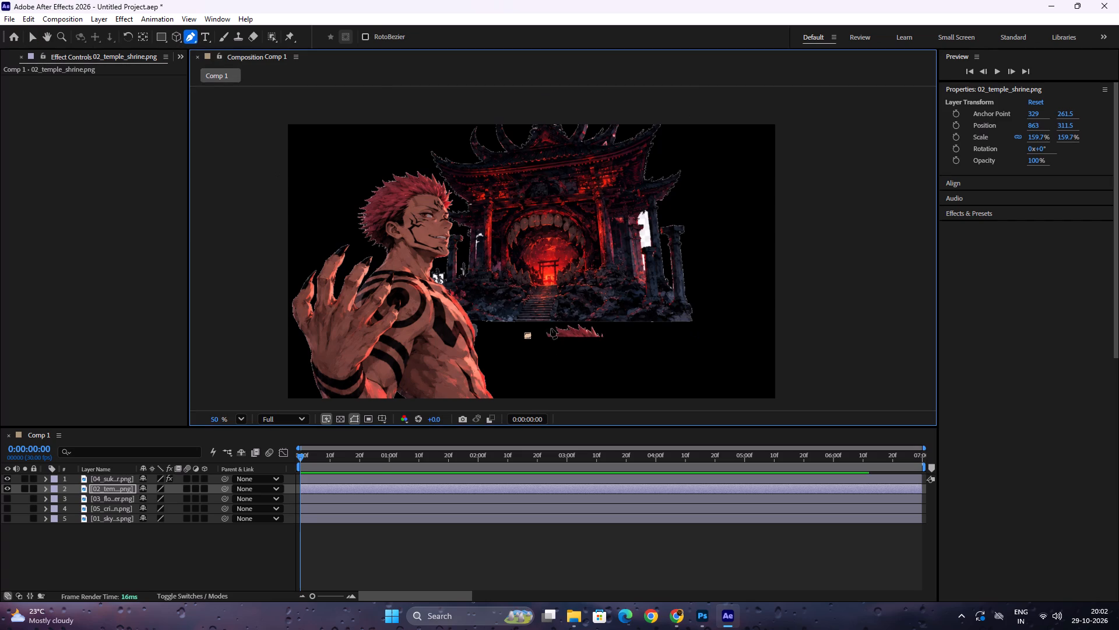
left_click(551, 328)
left_click(564, 325)
left_click(574, 323)
left_click_drag(590, 324, 595, 327)
left_click(605, 331)
left_click(608, 339)
left_click_drag(590, 349, 575, 346)
left_click_drag(549, 343, 537, 343)
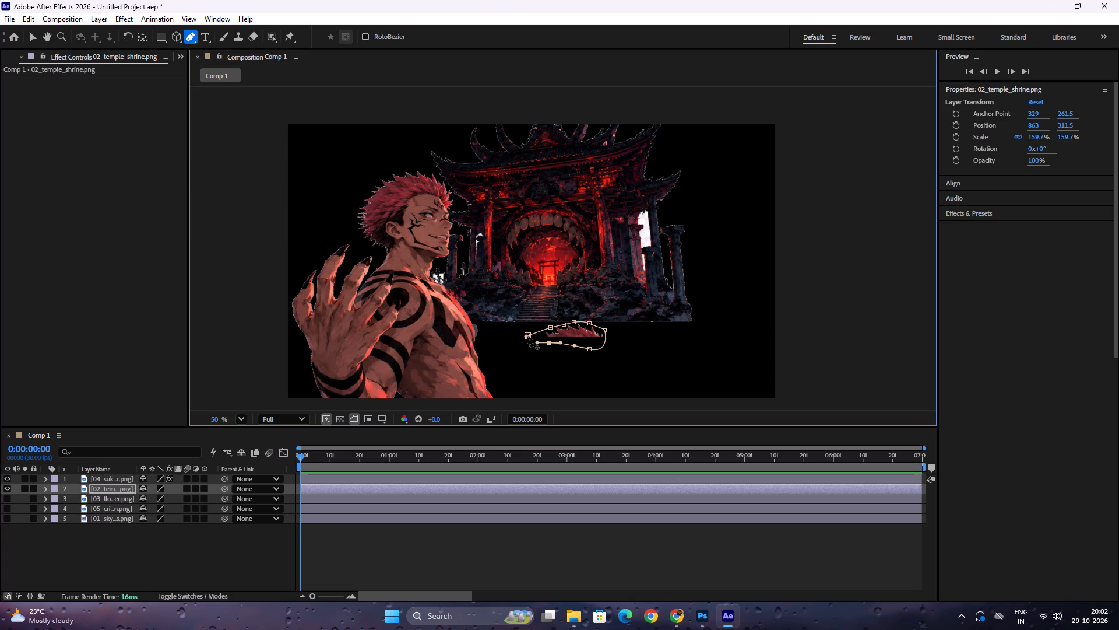
left_click(527, 335)
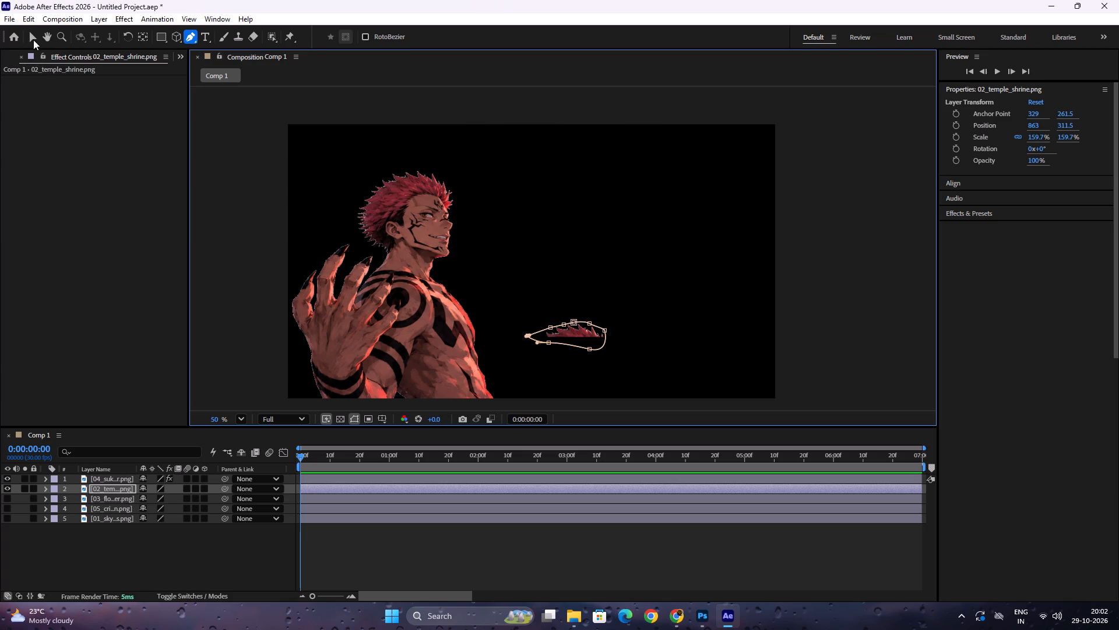
Invert Mask 1 on the temple shrine layer to hide the stray hair remnant while keeping the temple.
left_click(42, 489)
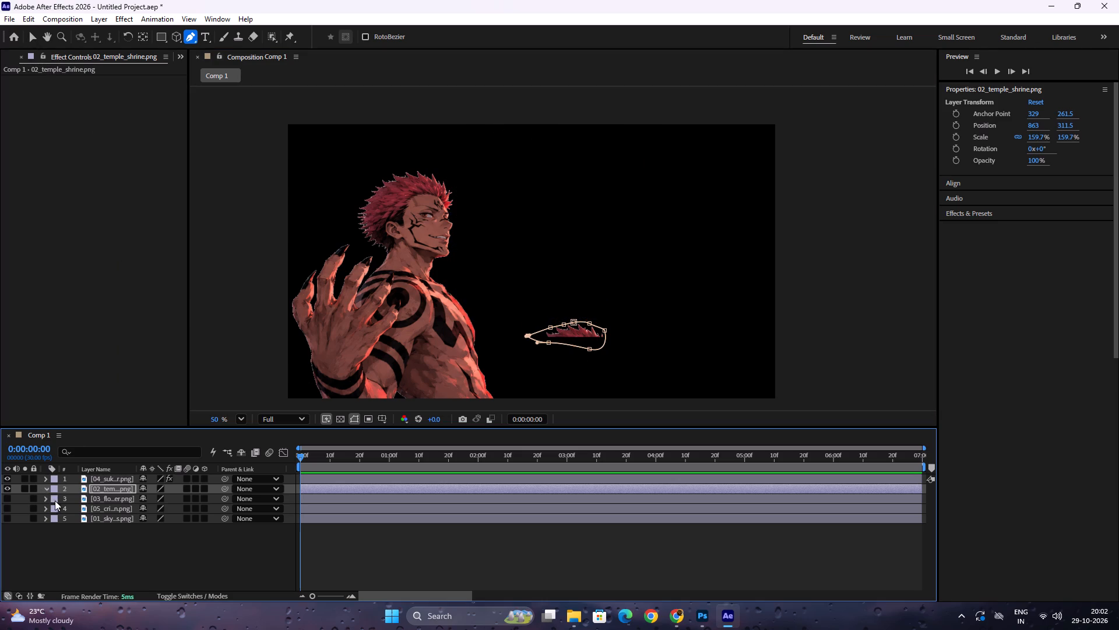
left_click(58, 496)
left_click(33, 511)
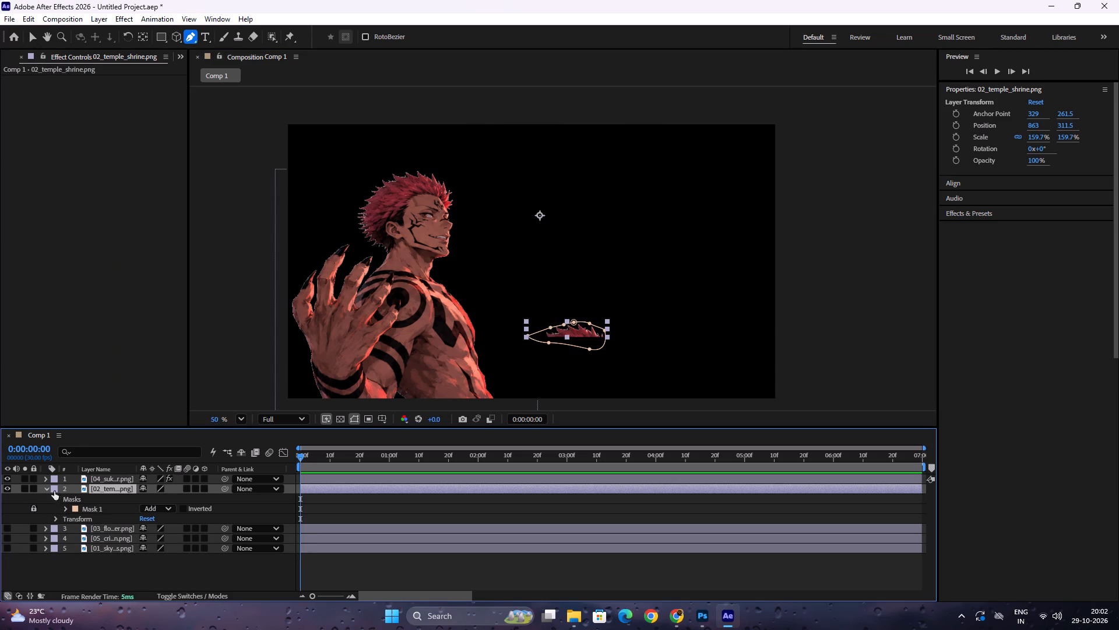
left_click(36, 506)
left_click(180, 512)
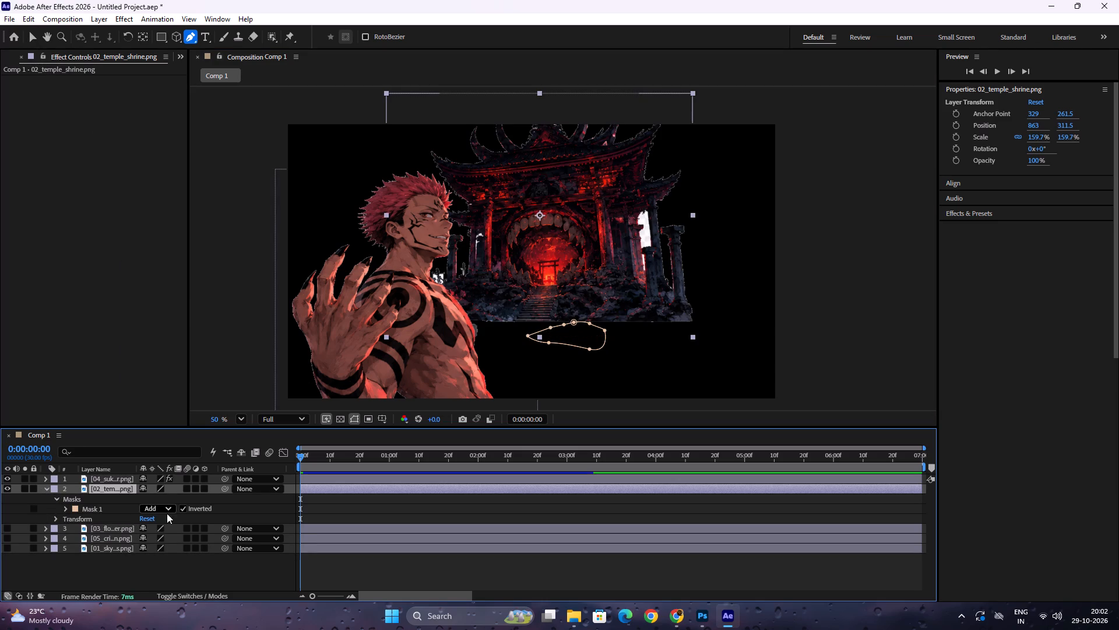
Apply the Extract effect to the temple shrine layer and lower its White Point to 226 to key out the white patches.
left_click(60, 497)
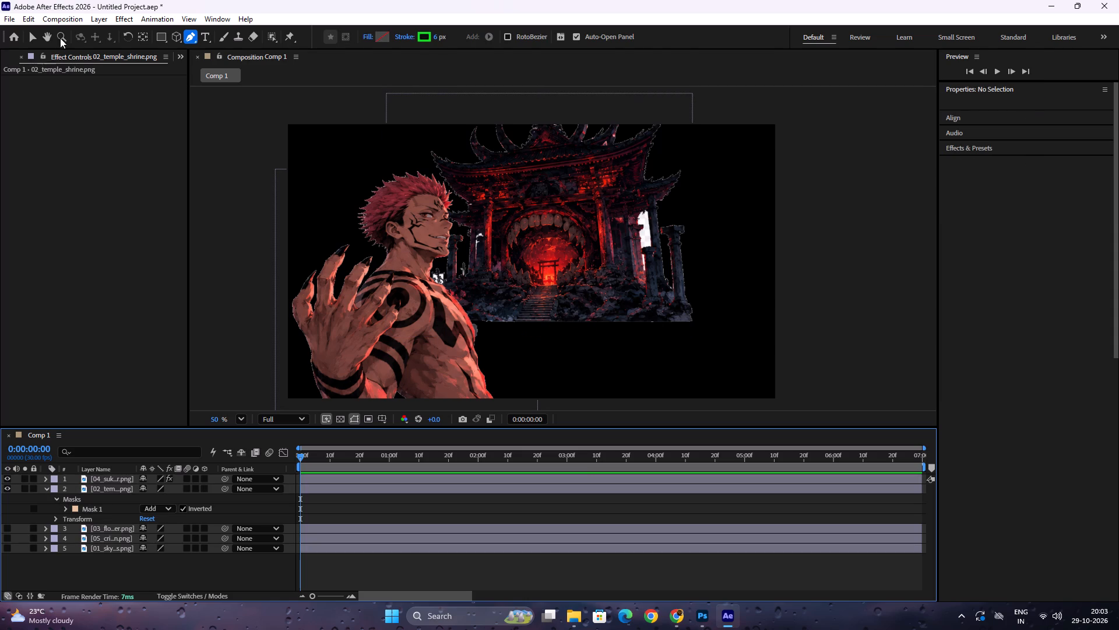
left_click(131, 19)
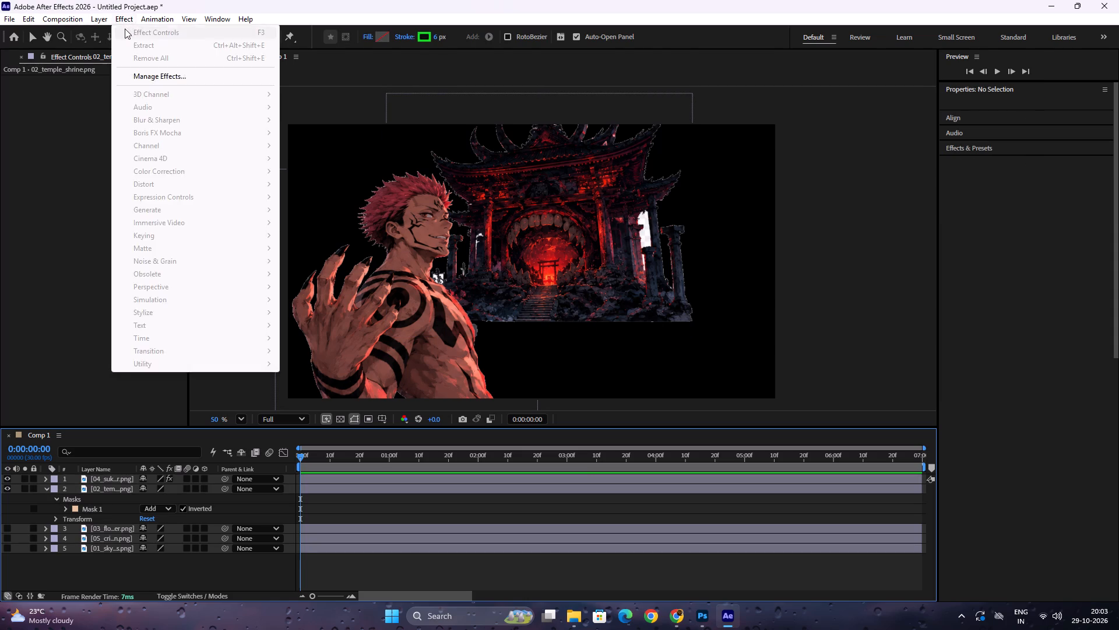
left_click(32, 38)
left_click(611, 215)
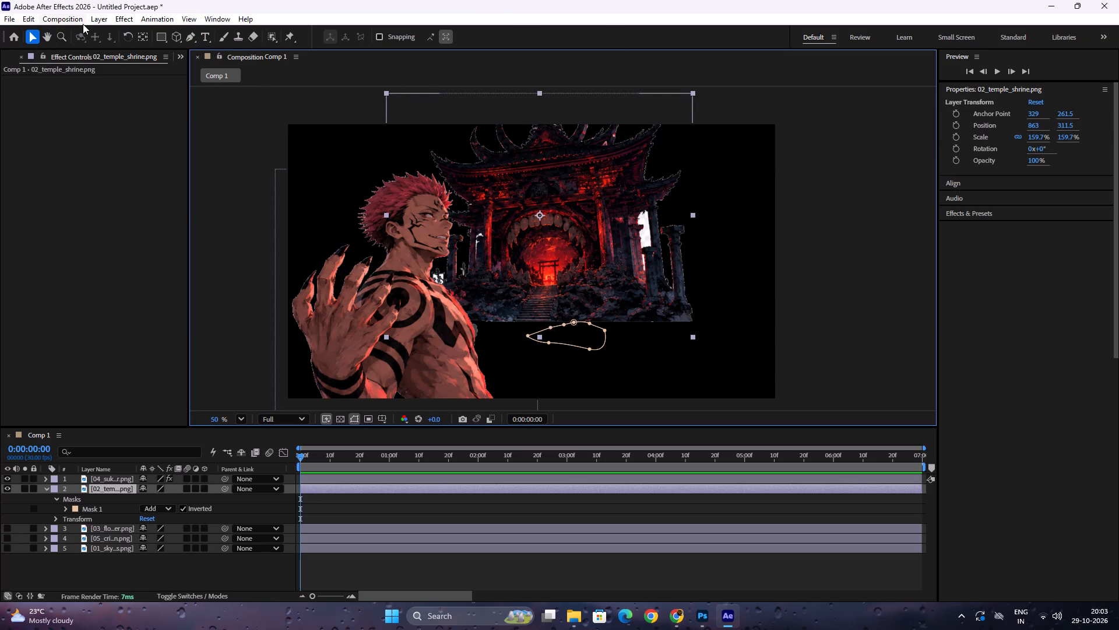
left_click(126, 17)
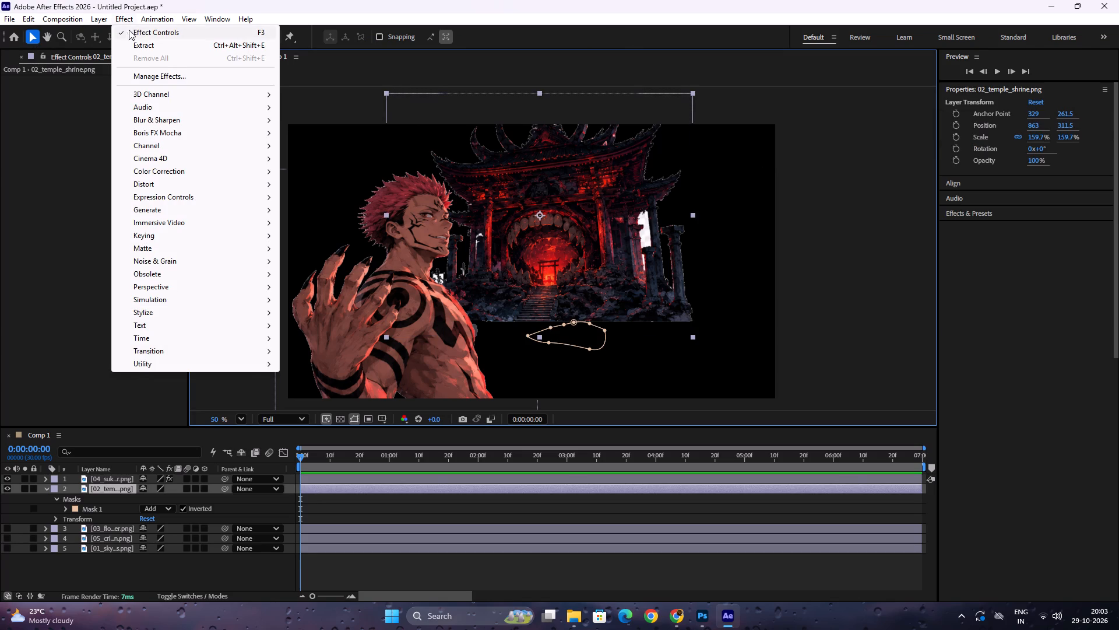
left_click(145, 44)
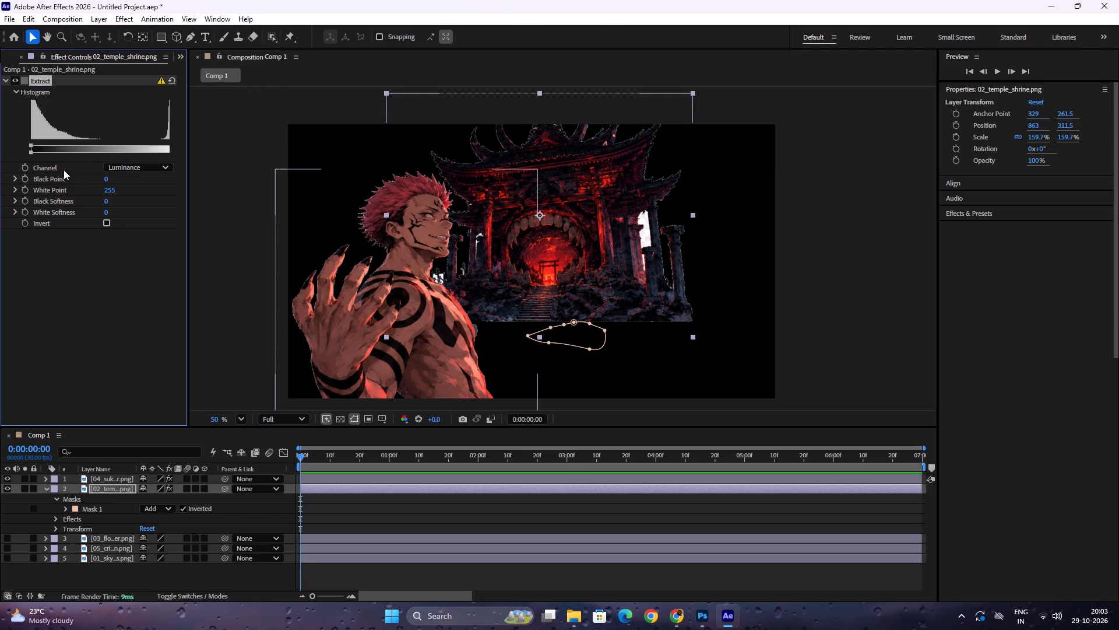
left_click_drag(110, 191, 117, 203)
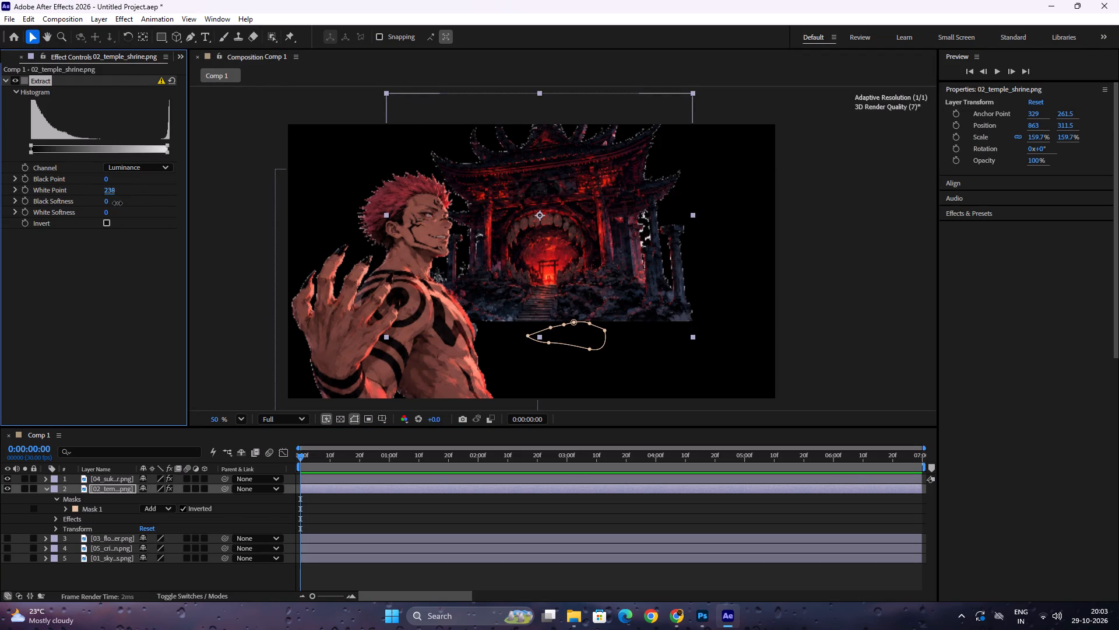
left_click_drag(117, 203, 112, 202)
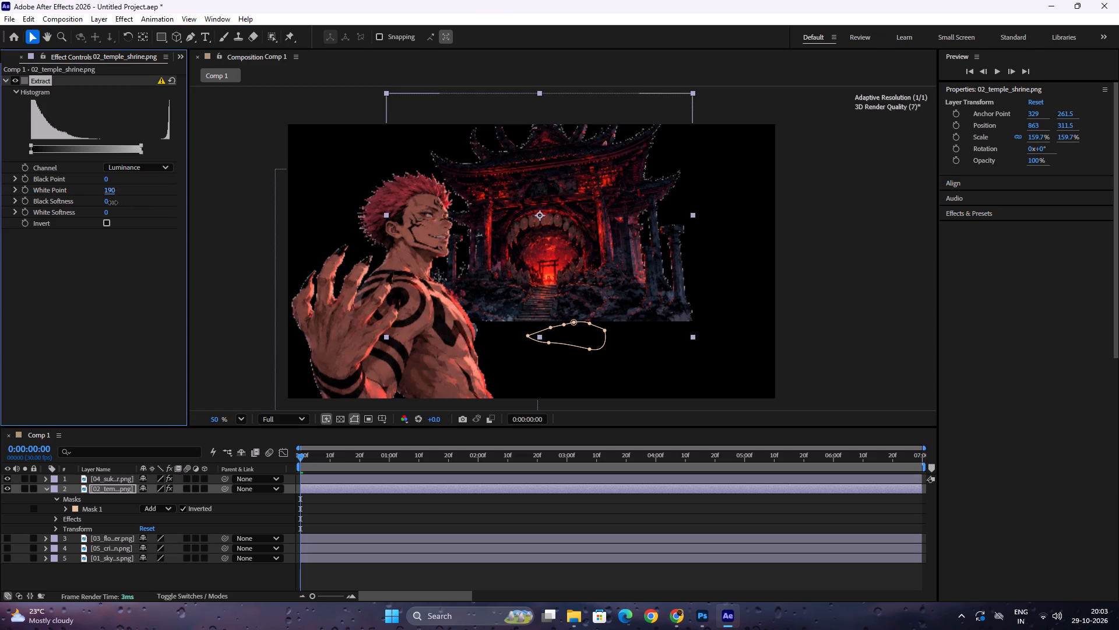
left_click_drag(112, 202, 165, 199)
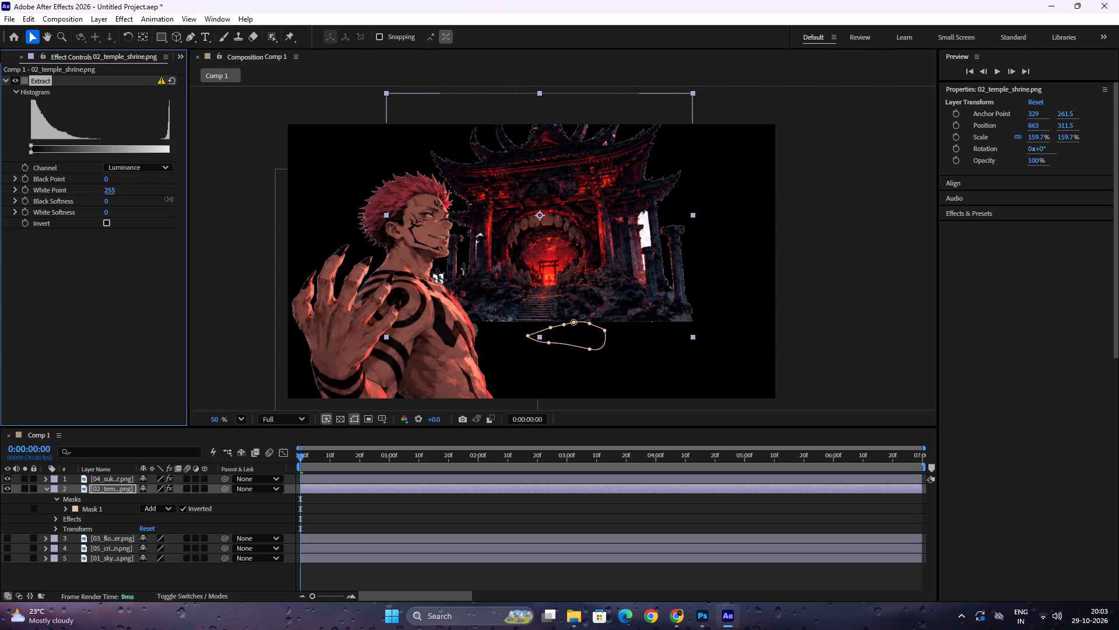
left_click_drag(165, 199, 156, 202)
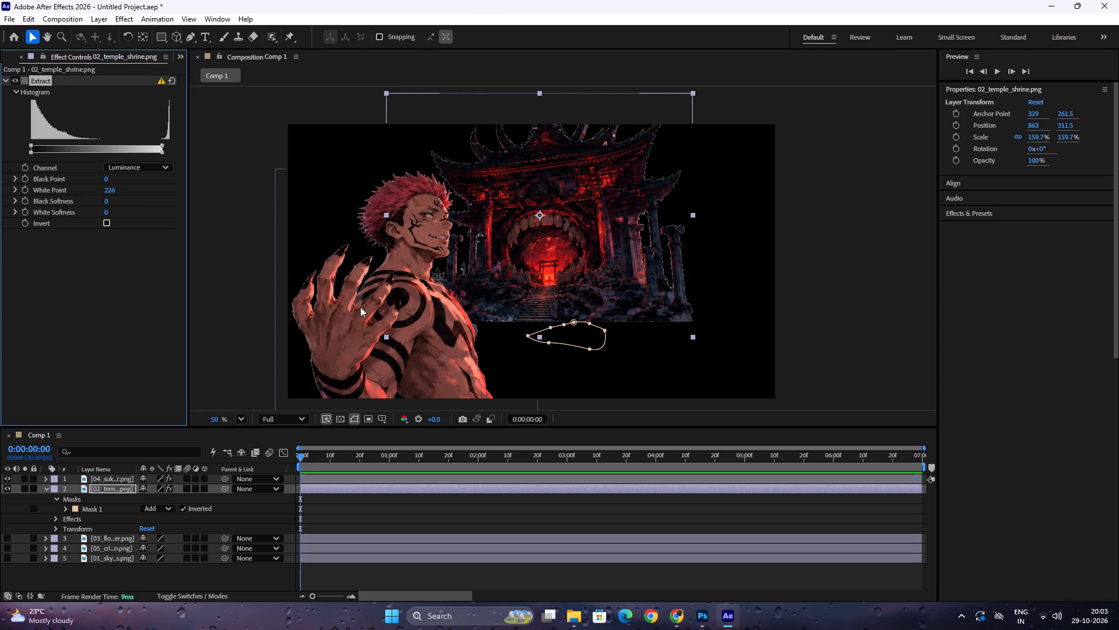
left_click(828, 232)
Examine the temple's pillars, roof edges and the area around Sukuna up close for leftover white fringes.
scroll(587, 251, "up", 7)
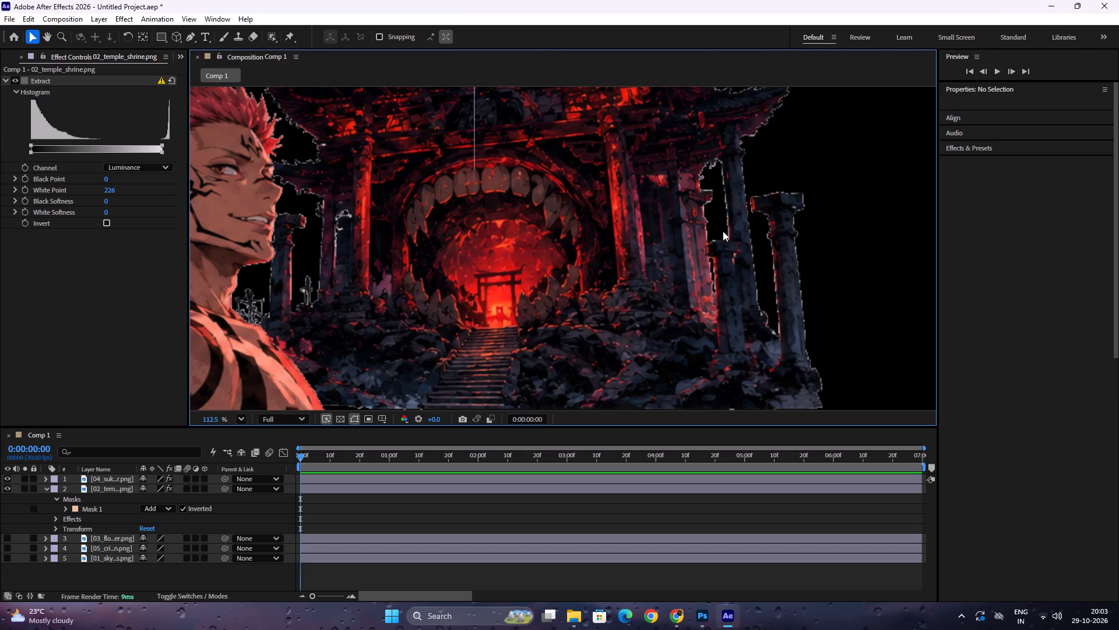
key("space")
key("space")
key("space")
key("space")
key("space")
key("space")
key("space")
key("space")
key("space")
key("space")
key("space")
left_click_drag(805, 274, 507, 270)
key("space")
key("space")
key("space")
left_click_drag(413, 247, 614, 272)
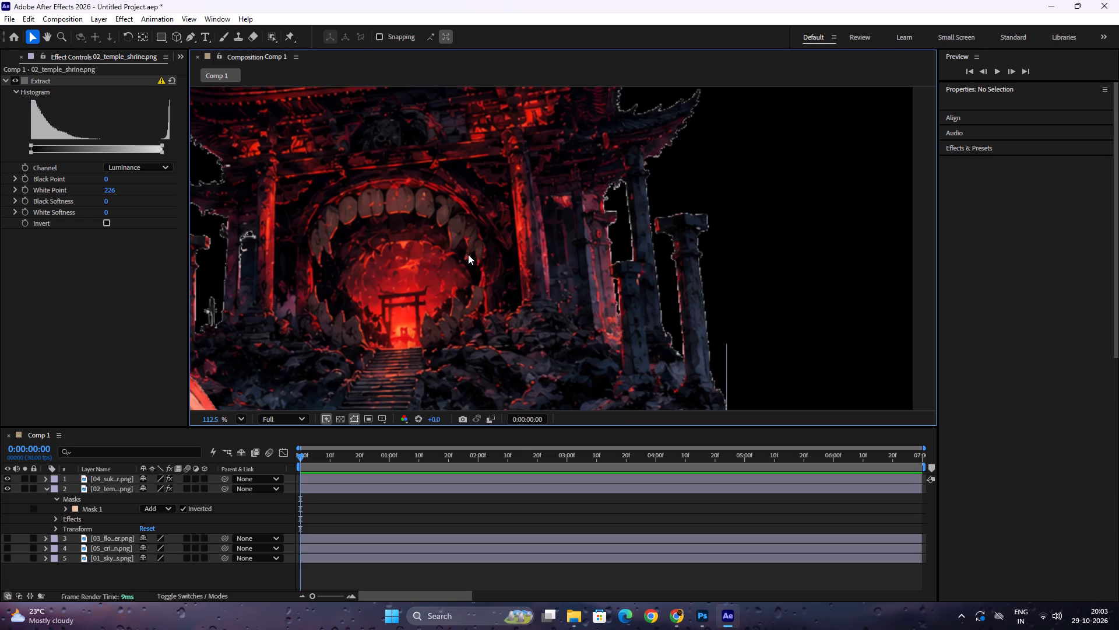
key("space")
key("space")
key("space")
key("space")
key("space")
key("space")
key("space")
key("space")
key("space")
key("space")
key("space")
key("space")
key("space")
key("space")
key("space")
key("space")
key("space")
key("space")
key("space")
key("space")
left_click_drag(562, 191, 962, 309)
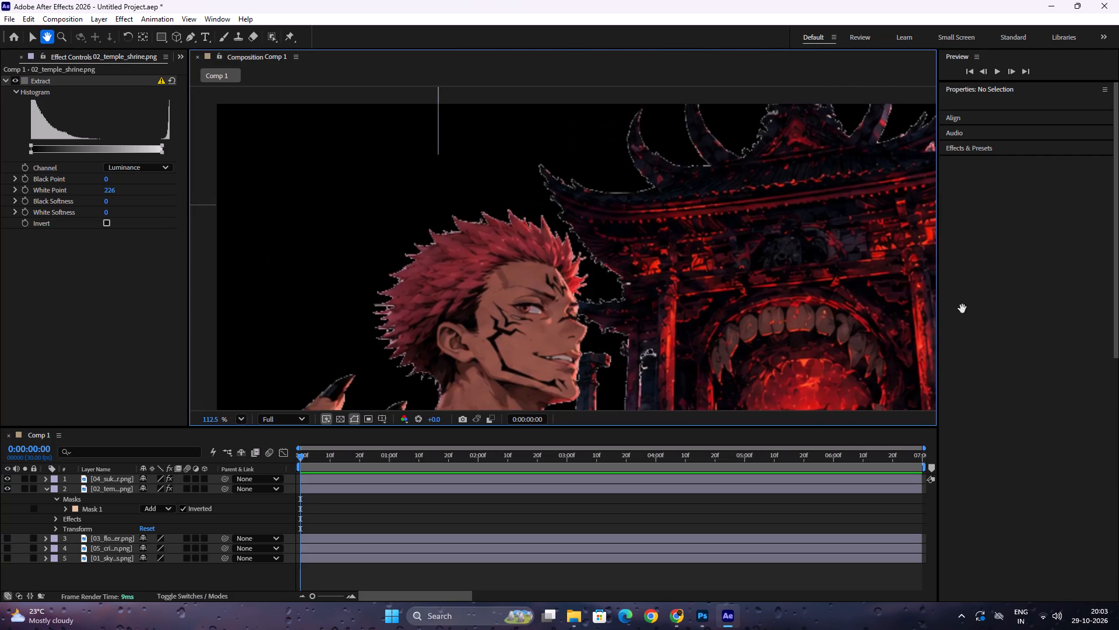
left_click_drag(962, 309, 815, 228)
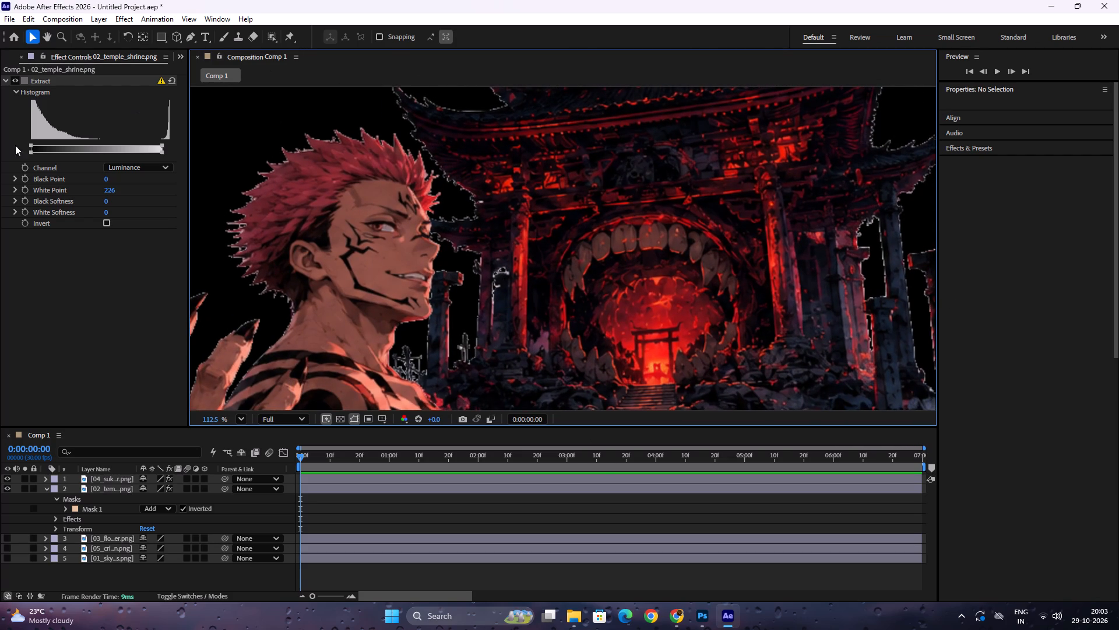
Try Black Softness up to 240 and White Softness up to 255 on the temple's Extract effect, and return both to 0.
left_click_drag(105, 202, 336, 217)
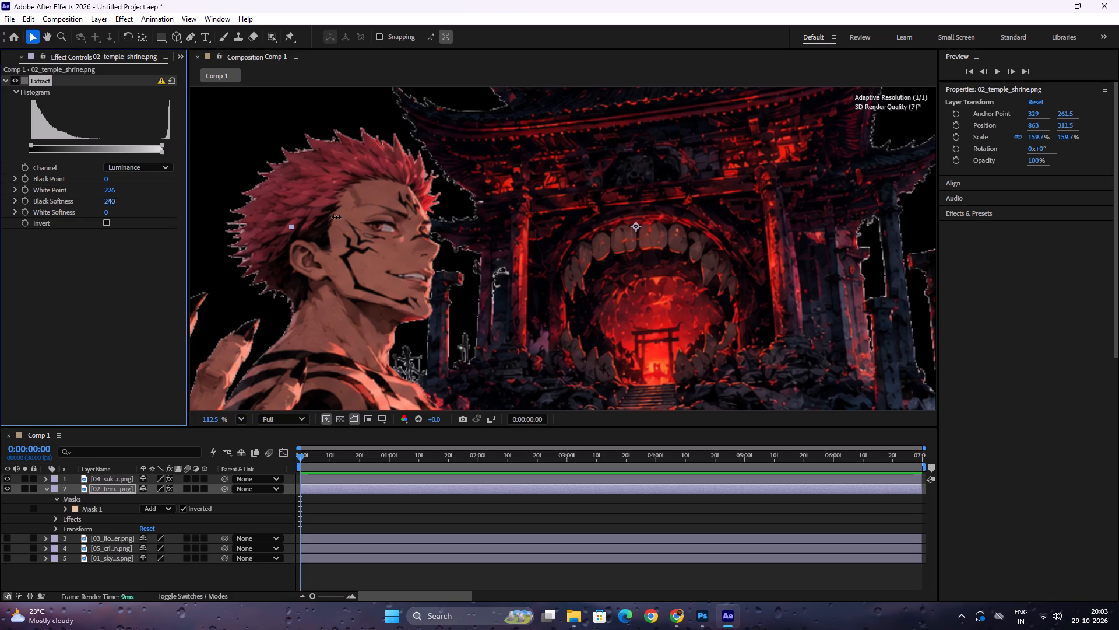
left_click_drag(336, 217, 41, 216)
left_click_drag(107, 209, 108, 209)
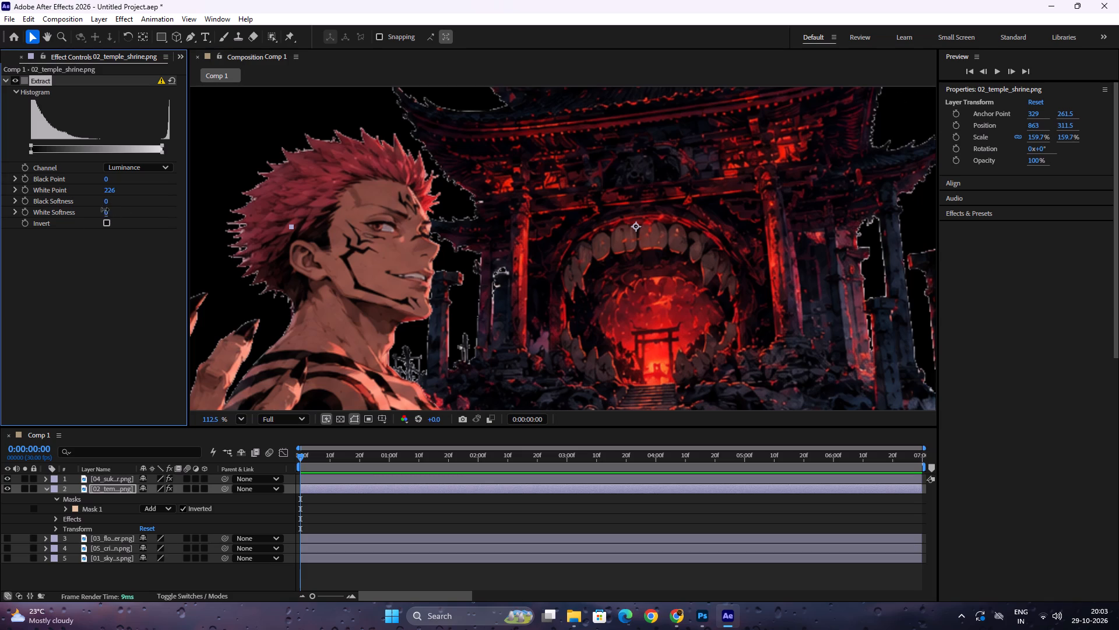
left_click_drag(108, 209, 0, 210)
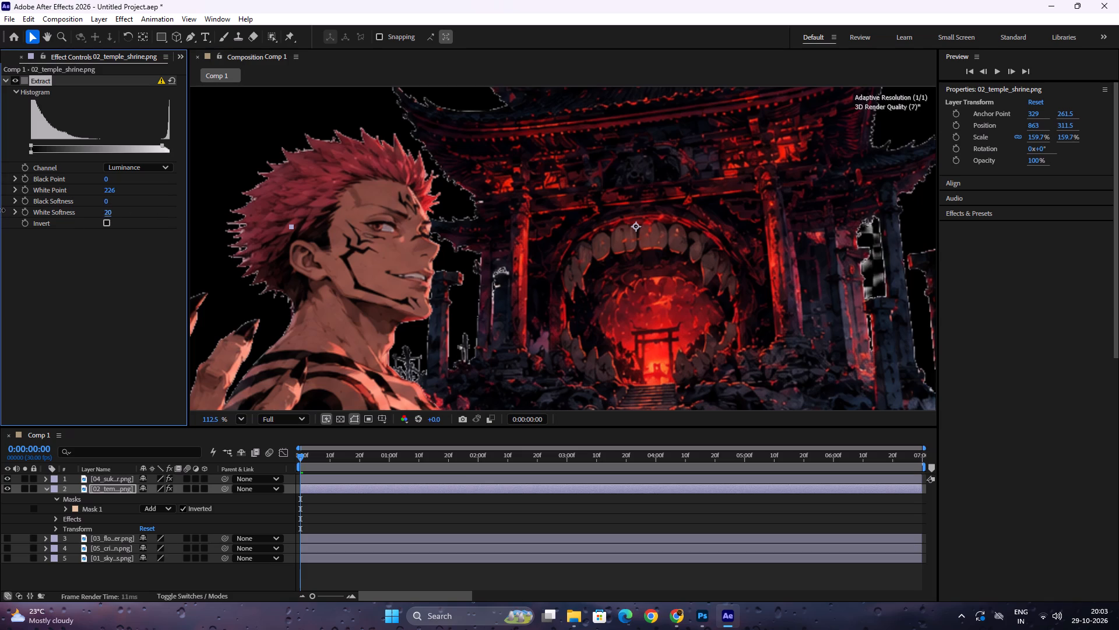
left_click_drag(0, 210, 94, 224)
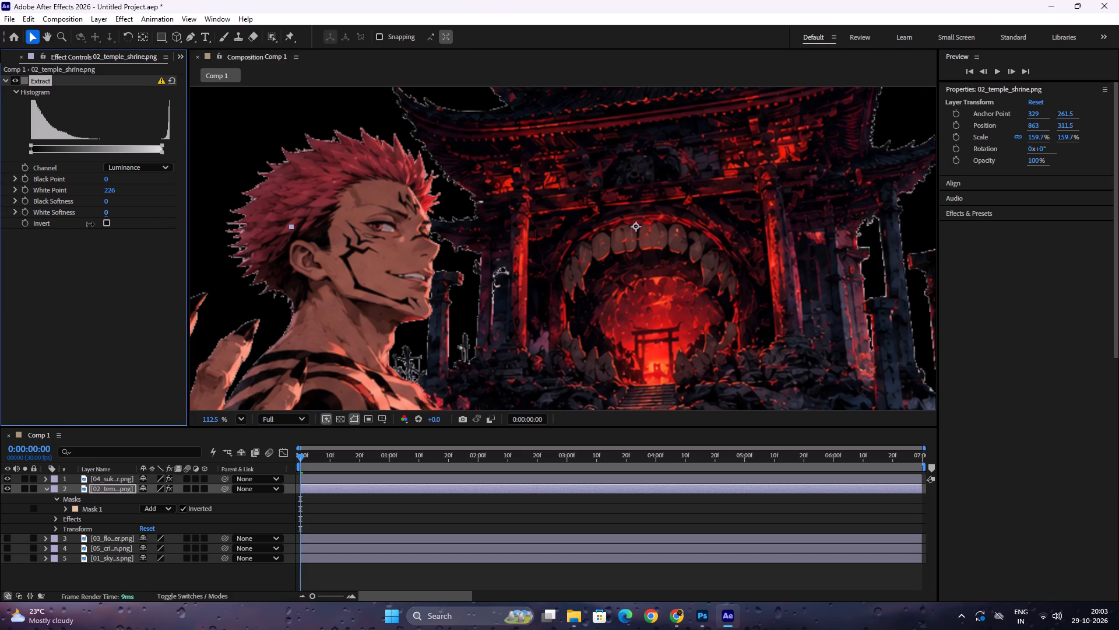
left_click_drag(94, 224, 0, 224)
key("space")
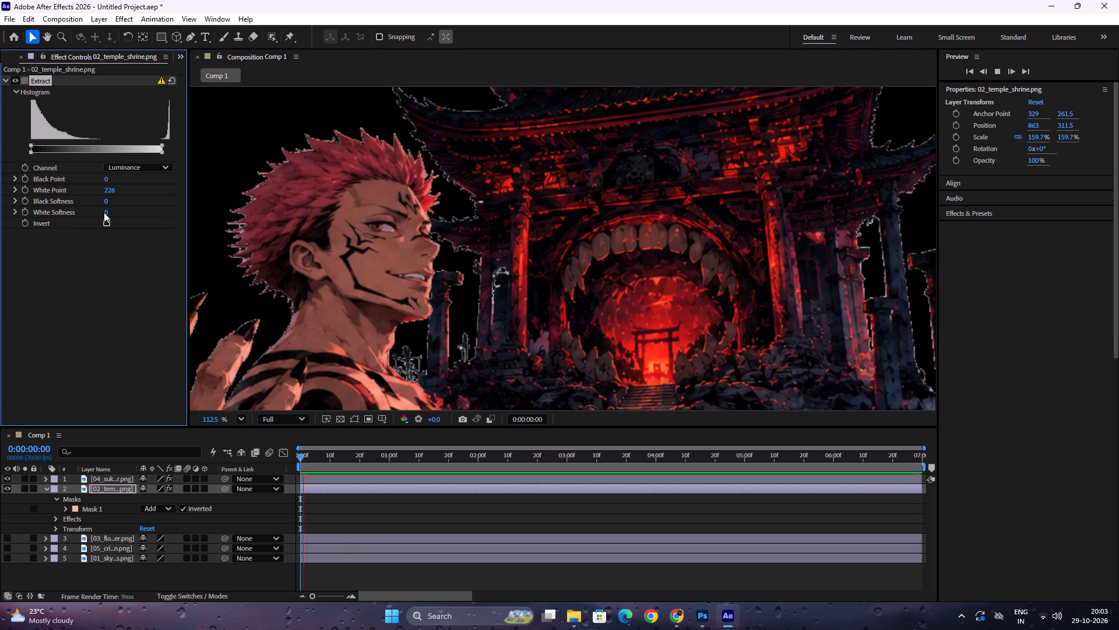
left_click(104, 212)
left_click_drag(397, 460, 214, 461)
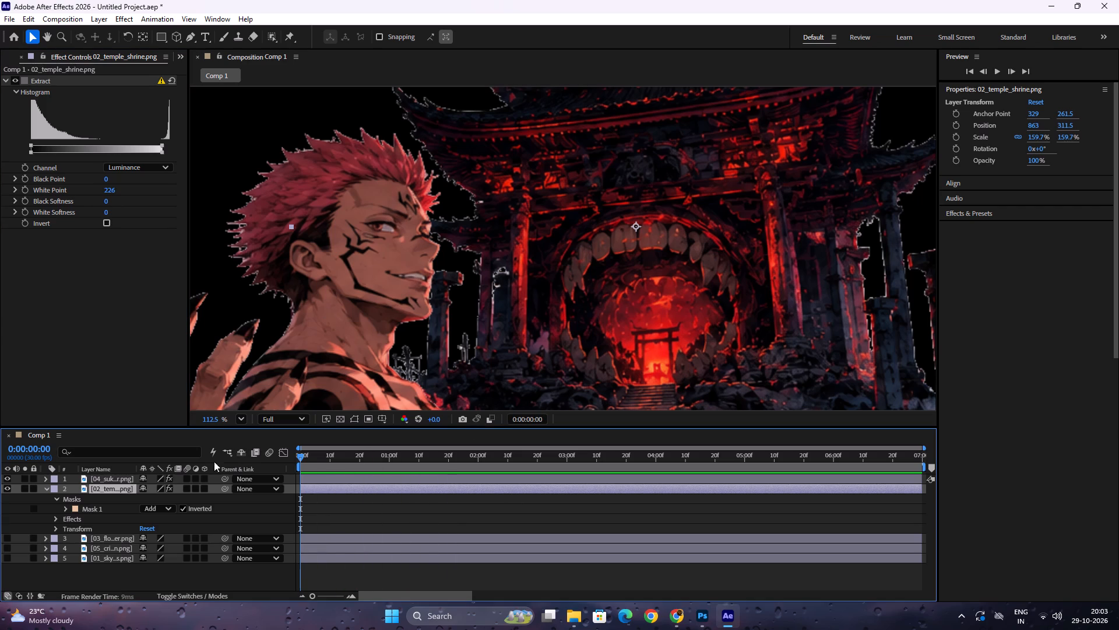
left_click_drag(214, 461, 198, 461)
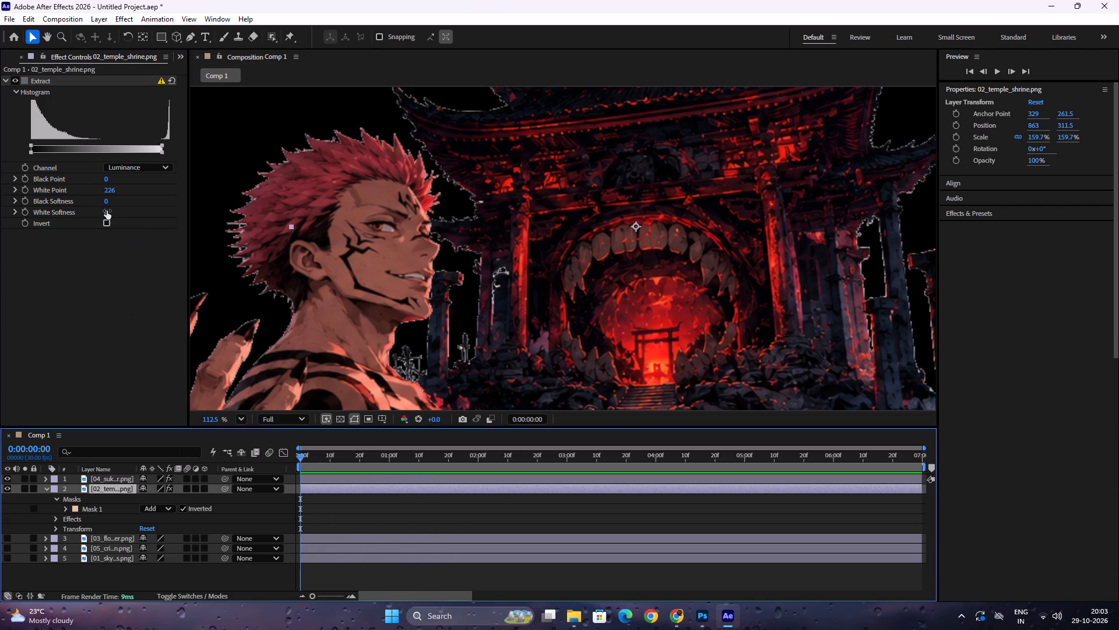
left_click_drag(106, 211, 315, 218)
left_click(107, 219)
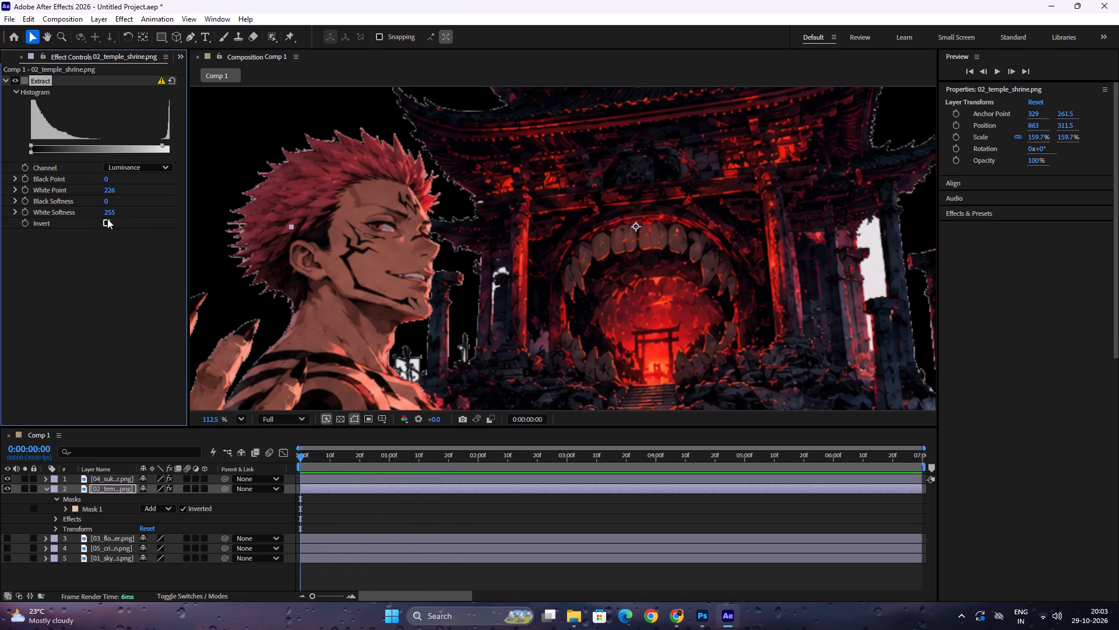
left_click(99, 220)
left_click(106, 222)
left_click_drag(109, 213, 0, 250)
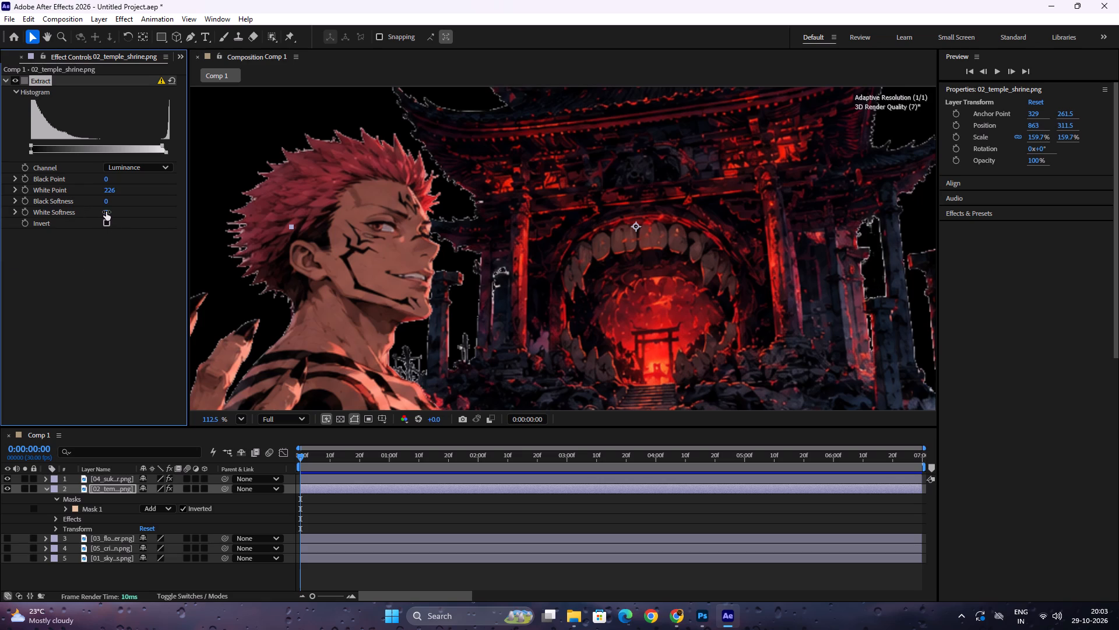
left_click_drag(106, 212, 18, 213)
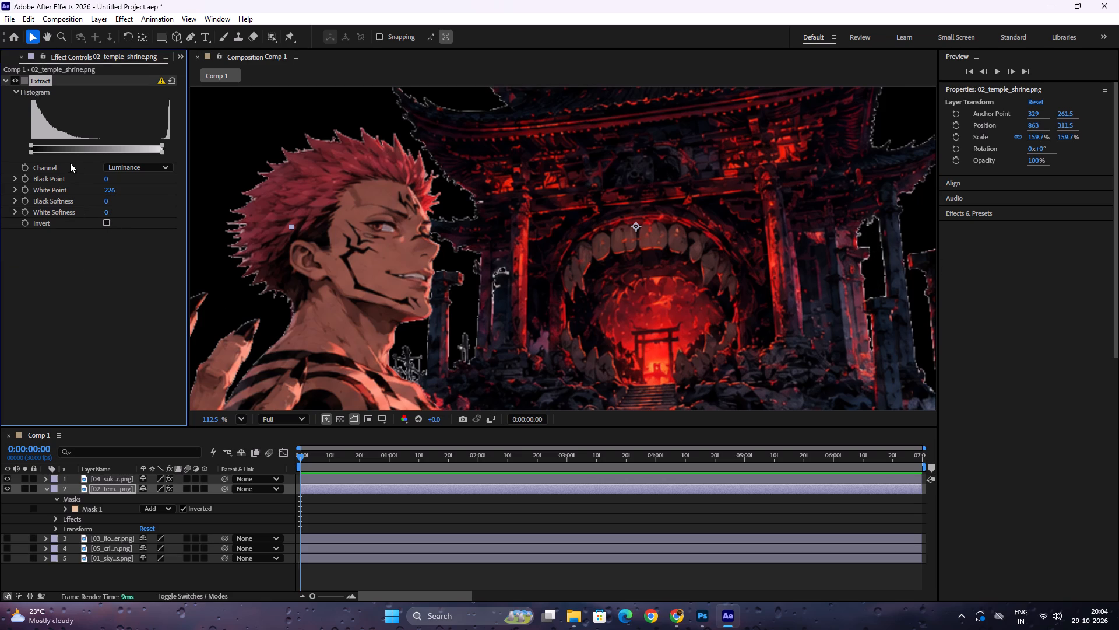
Lower the White Point of the temple shrine layer's Extract effect to 186.
left_click(107, 191)
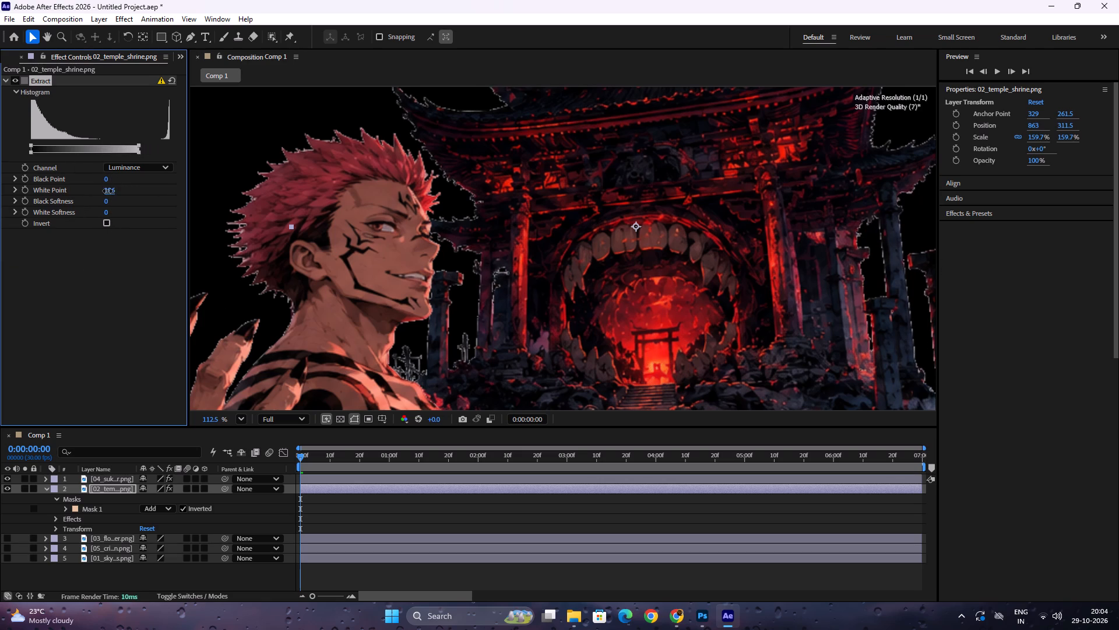
Inspect the temple's keyed edges up close and the overall composition for remaining white fringes.
key("space")
key("space")
key("space")
key("space")
key("space")
key("space")
key("space")
key("space")
key("space")
key("space")
key("space")
key("space")
key("space")
key("space")
key("space")
key("space")
key("space")
key("space")
key("space")
key("space")
left_click_drag(745, 206, 604, 227)
left_click_drag(634, 236, 620, 325)
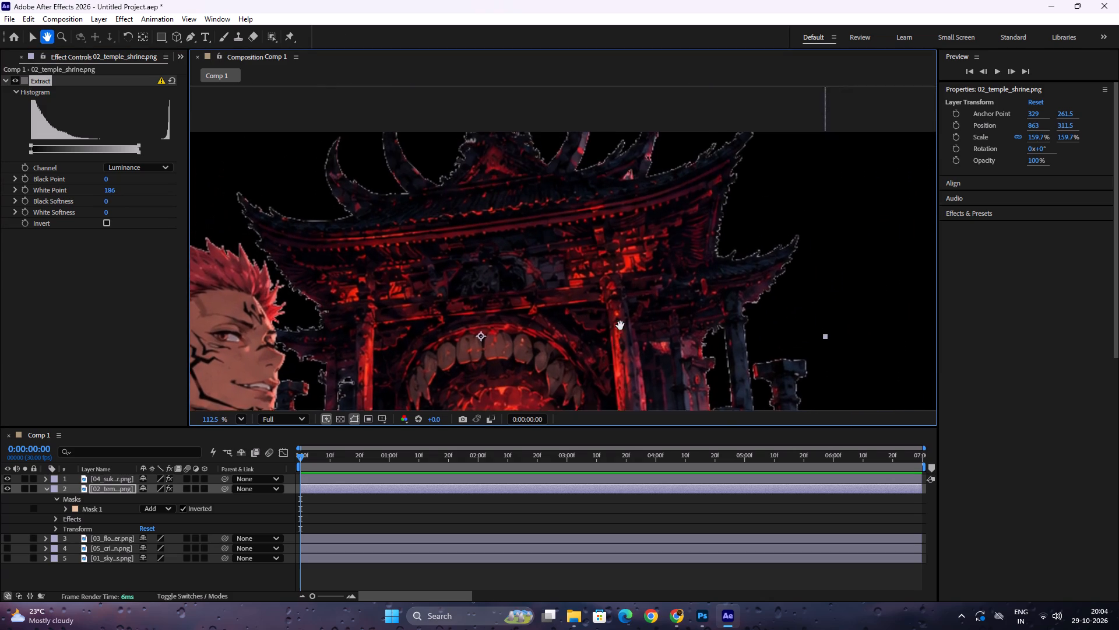
left_click_drag(620, 325, 663, 64)
scroll(643, 235, "down", 5)
key("space")
key("space")
left_click_drag(808, 237, 798, 247)
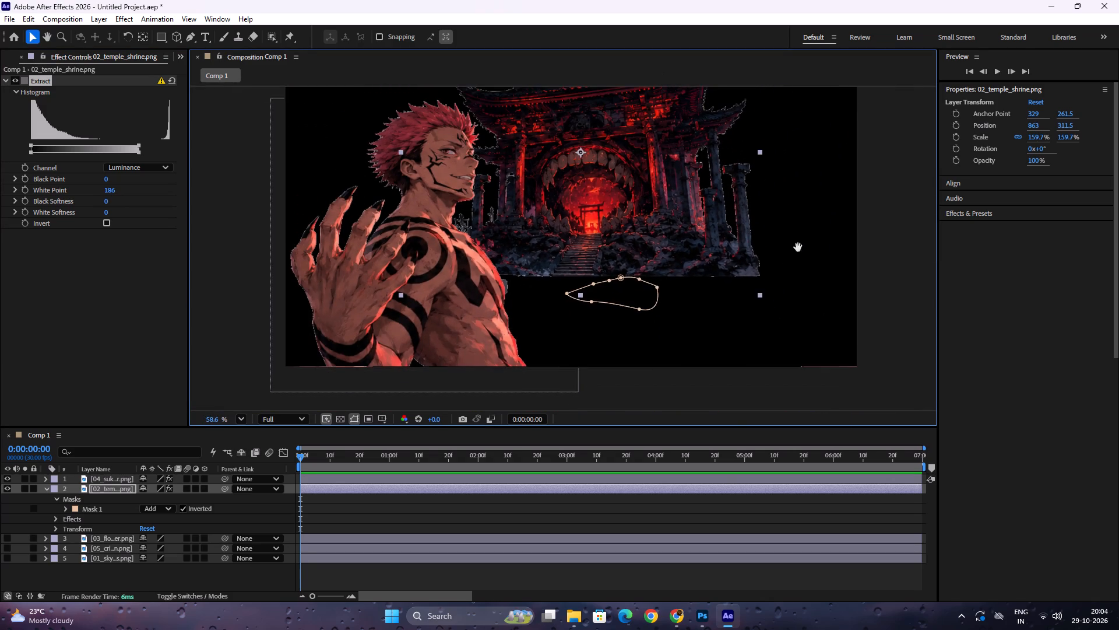
left_click_drag(798, 247, 780, 281)
Collapse the temple shrine layer's properties and make the floor water layer visible.
left_click(47, 488)
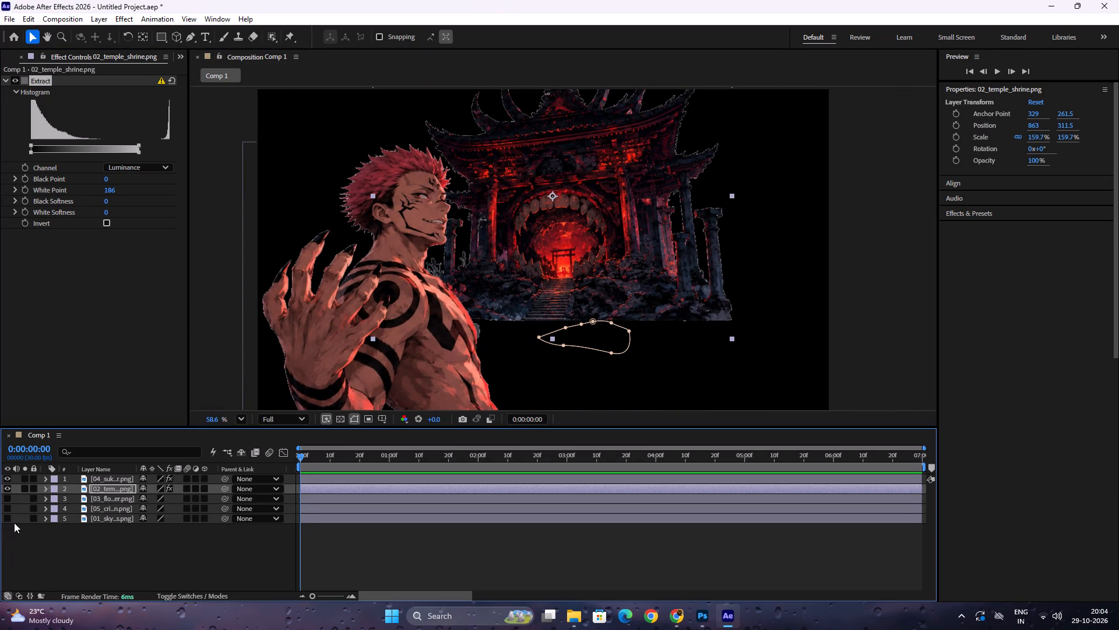
left_click(7, 498)
left_click(924, 260)
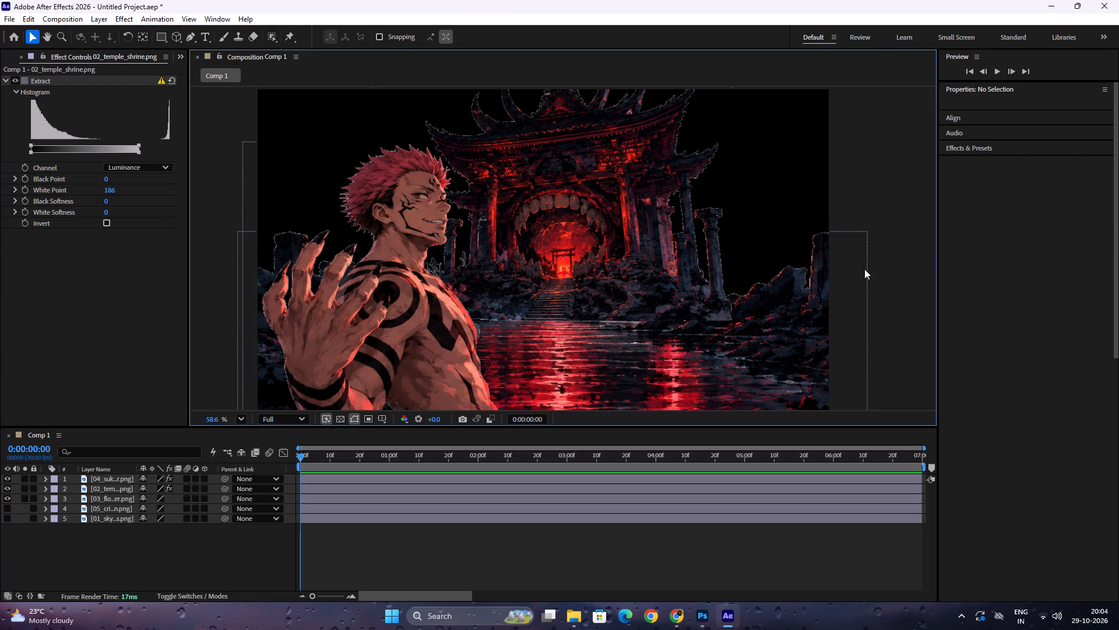
Move the floor water layer to about position 883.5, 757.7, aligning its waterline with the base of the temple.
scroll(659, 341, "up", 6)
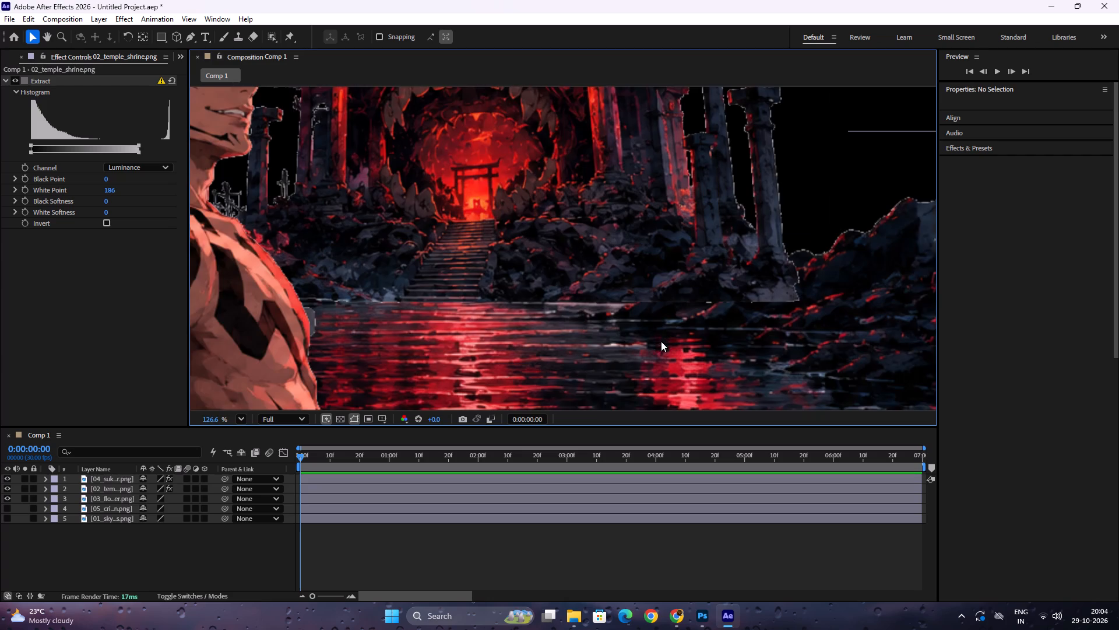
left_click_drag(613, 366, 640, 372)
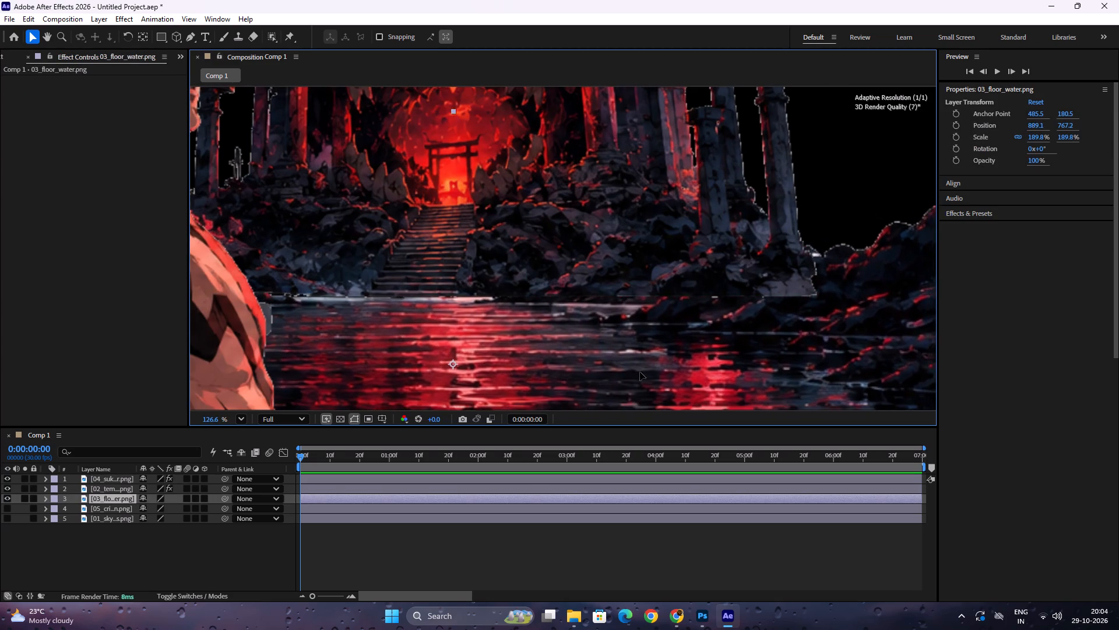
left_click_drag(640, 372, 632, 367)
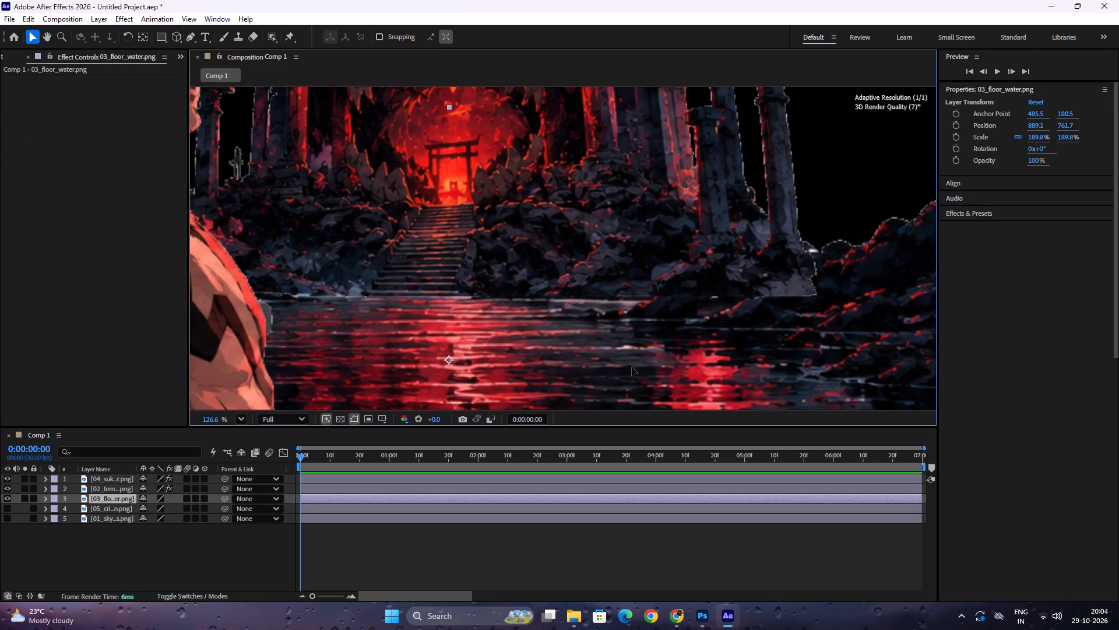
left_click_drag(632, 367, 628, 365)
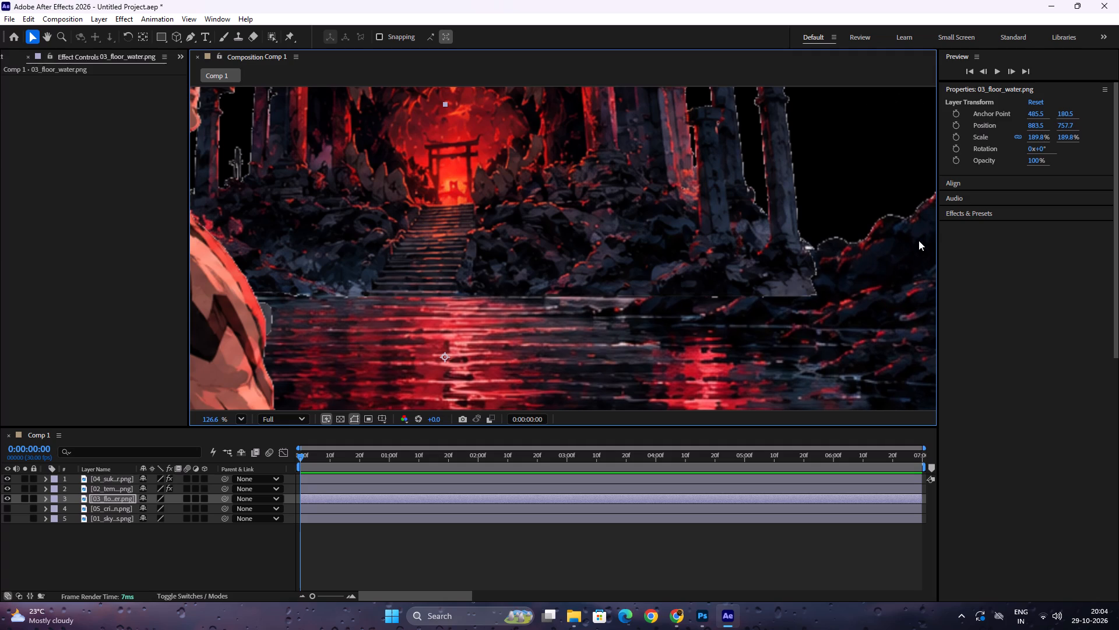
Reorder the floor water layer above the temple shrine layer and below Sukuna in the layer stack.
key("space")
key("space")
key("space")
key("space")
key("space")
key("space")
key("space")
key("space")
left_click_drag(811, 316, 715, 325)
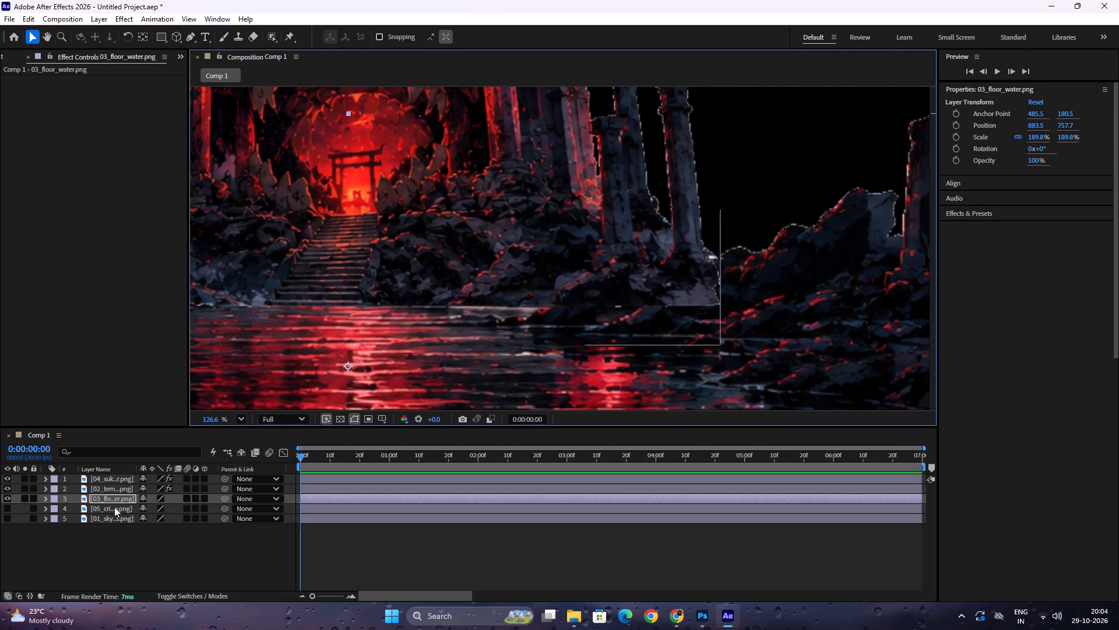
left_click_drag(117, 495, 110, 485)
scroll(363, 372, "down", 4)
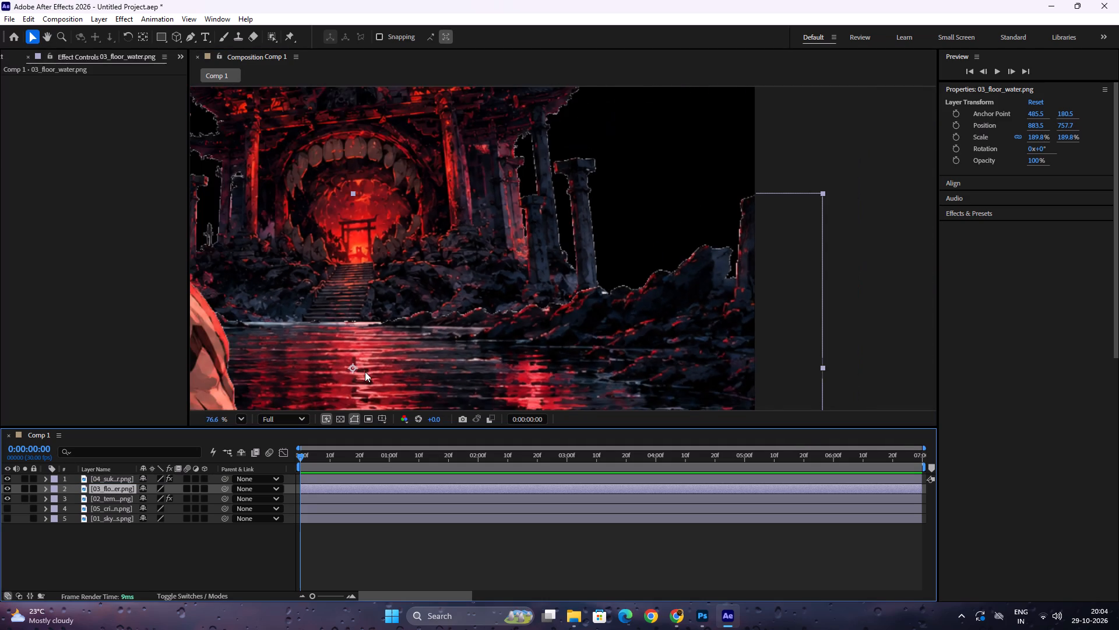
Examine the waterline at the foot of the temple stairs up close and against the overall composition.
scroll(366, 372, "down", 6)
key("space")
key("space")
key("space")
key("space")
key("space")
left_click_drag(360, 333, 460, 322)
scroll(470, 333, "up", 4)
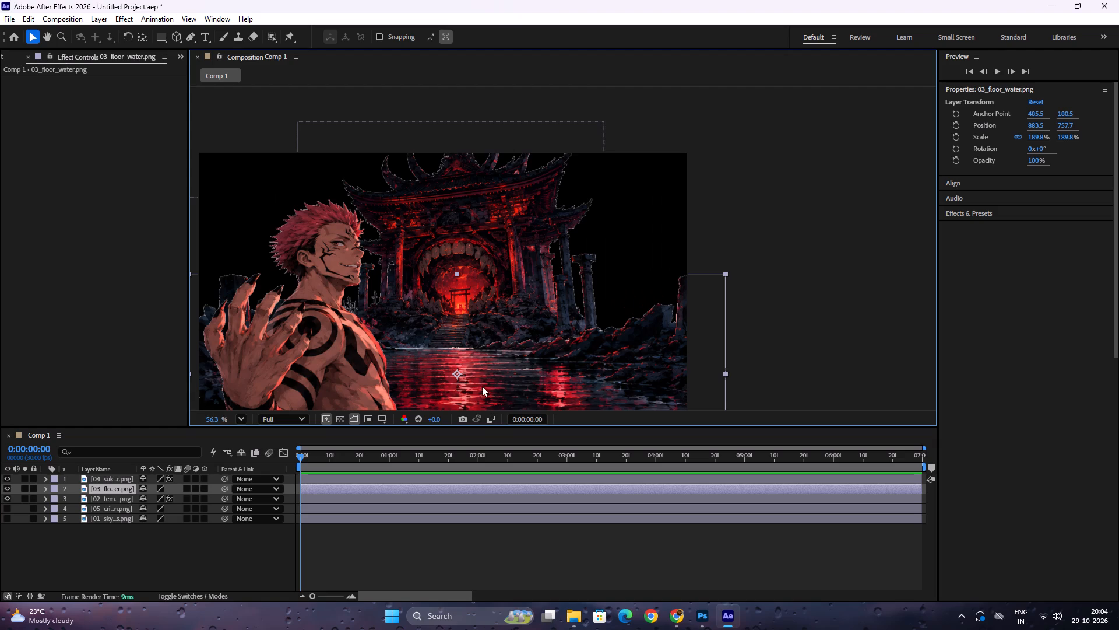
scroll(495, 372, "up", 4)
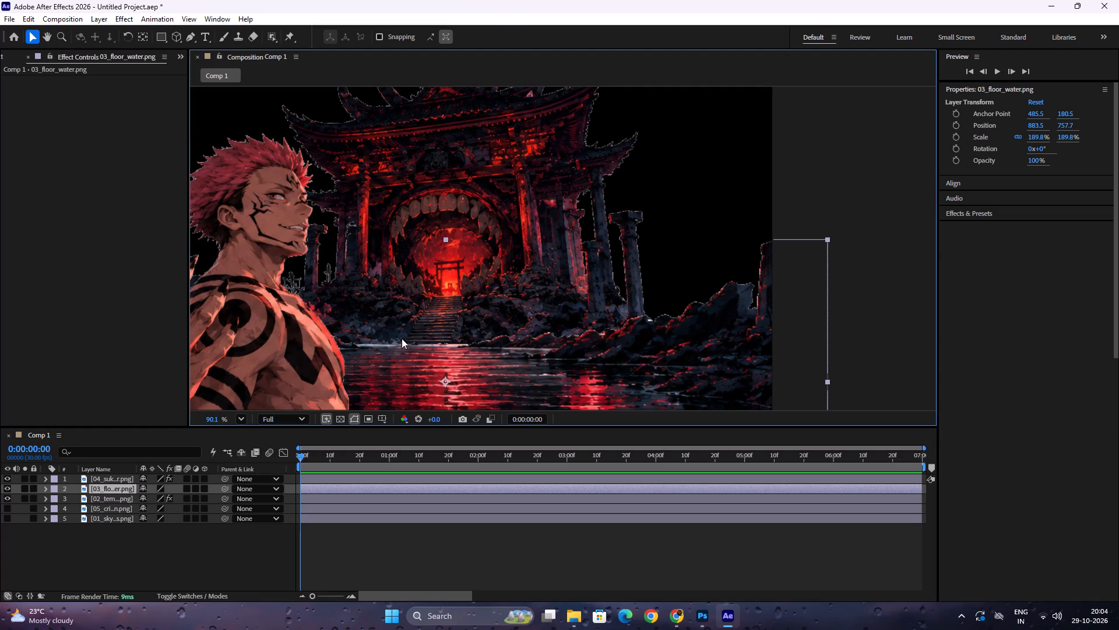
scroll(511, 353, "up", 7)
scroll(332, 352, "up", 5)
key("space")
key("space")
key("space")
key("space")
key("space")
key("space")
key("space")
left_click_drag(354, 331, 636, 302)
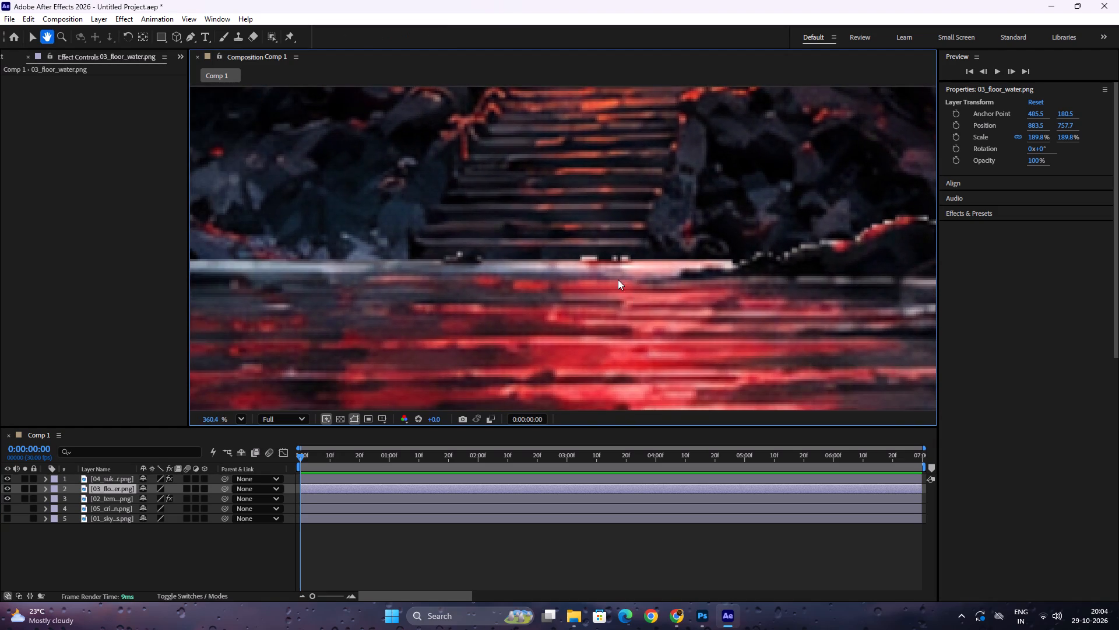
scroll(525, 281, "down", 6)
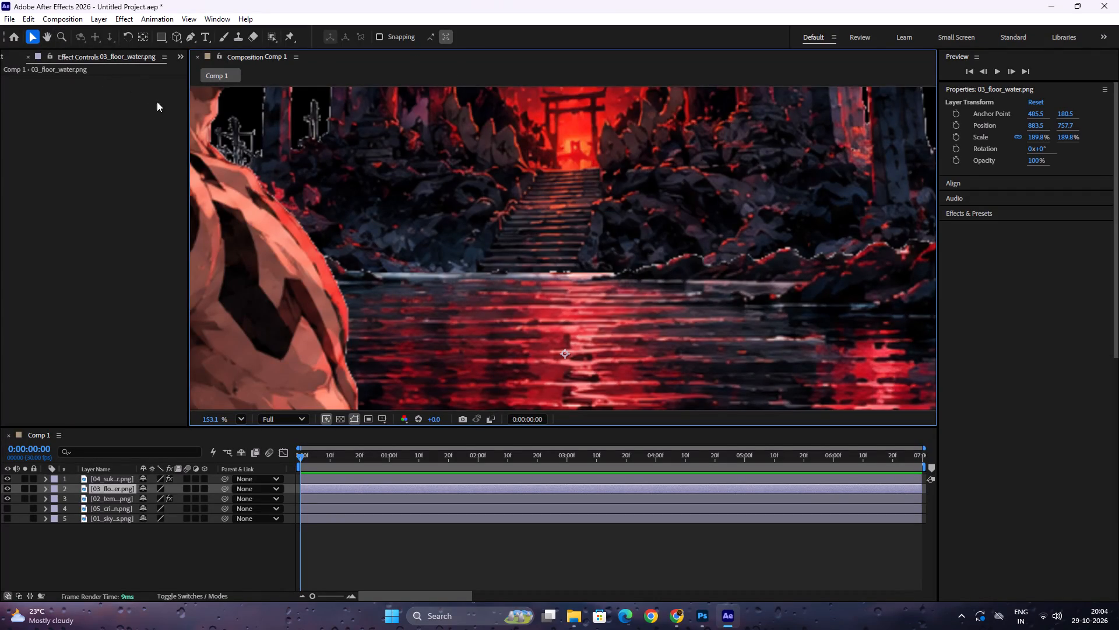
scroll(643, 250, "down", 12)
Preview the composition, return the playhead to 0:00:00:00, and check how Sukuna, the temple and the water fit together.
key("space")
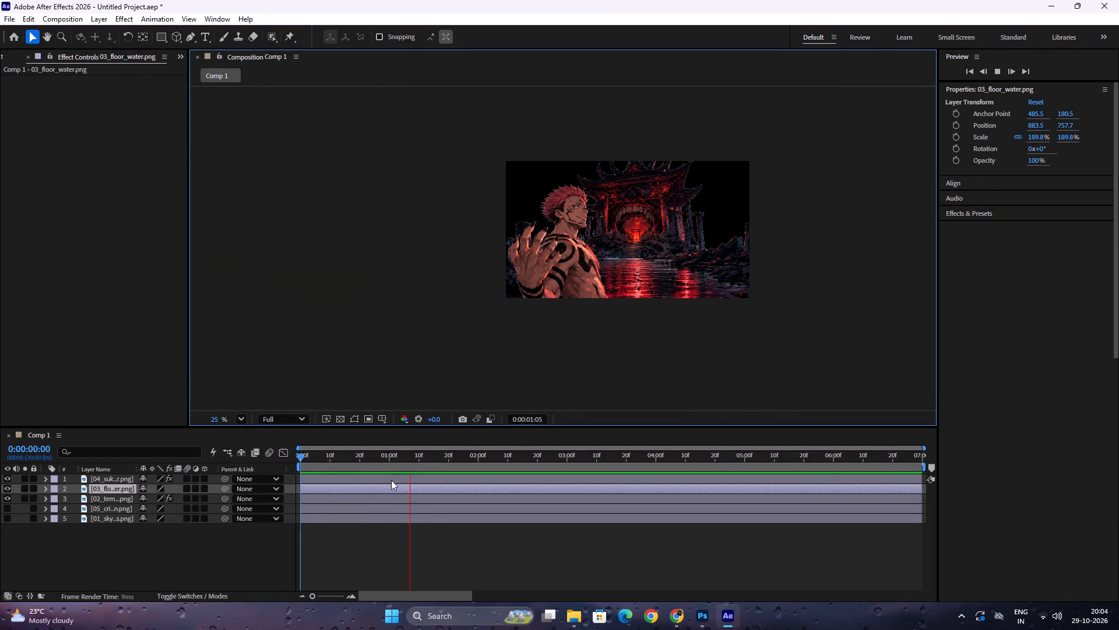
left_click_drag(399, 453, 224, 461)
scroll(707, 235, "up", 6)
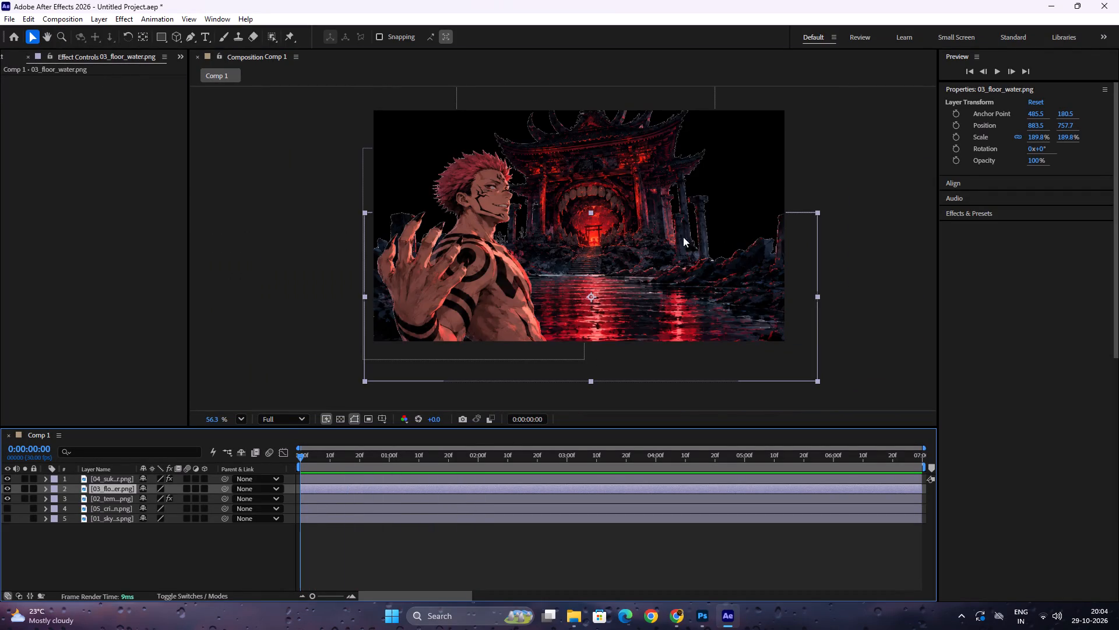
scroll(606, 247, "up", 6)
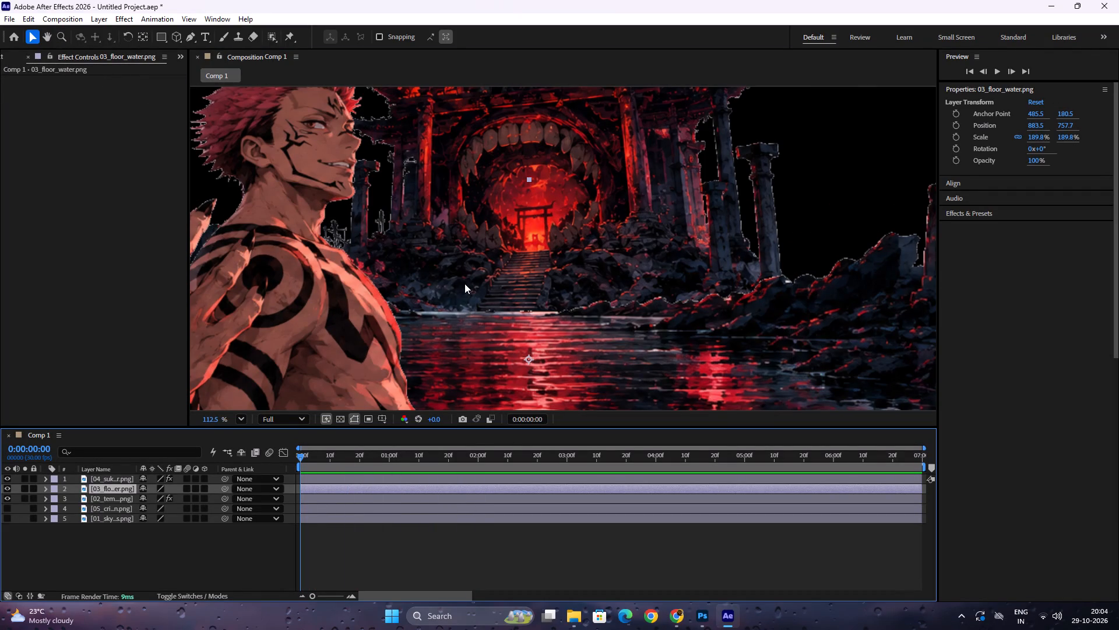
scroll(477, 302, "up", 5)
scroll(549, 316, "down", 11)
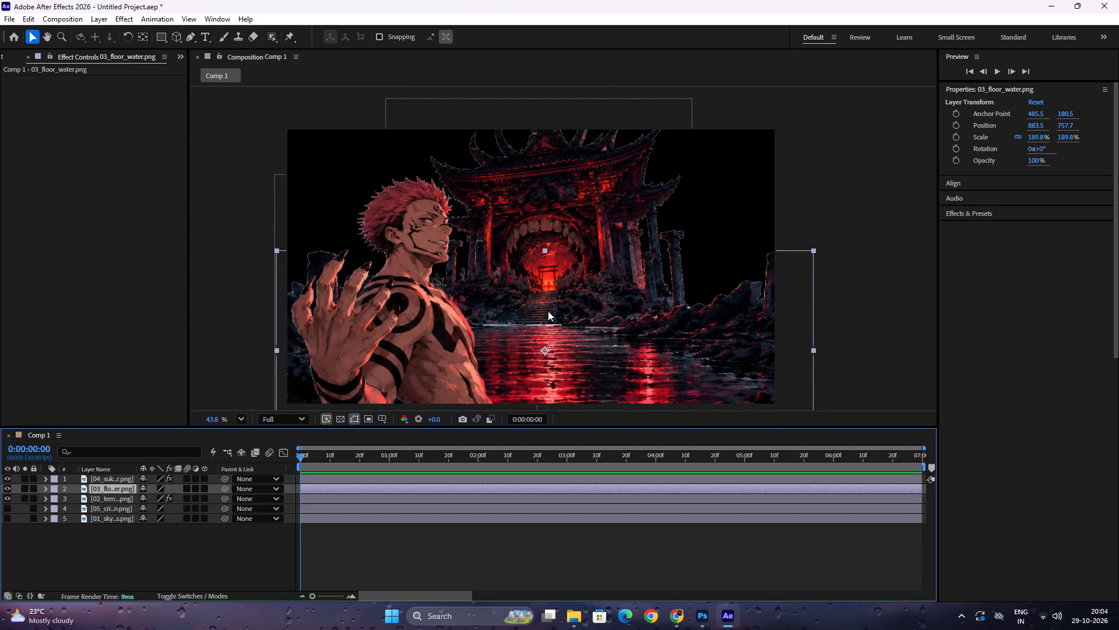
left_click(854, 208)
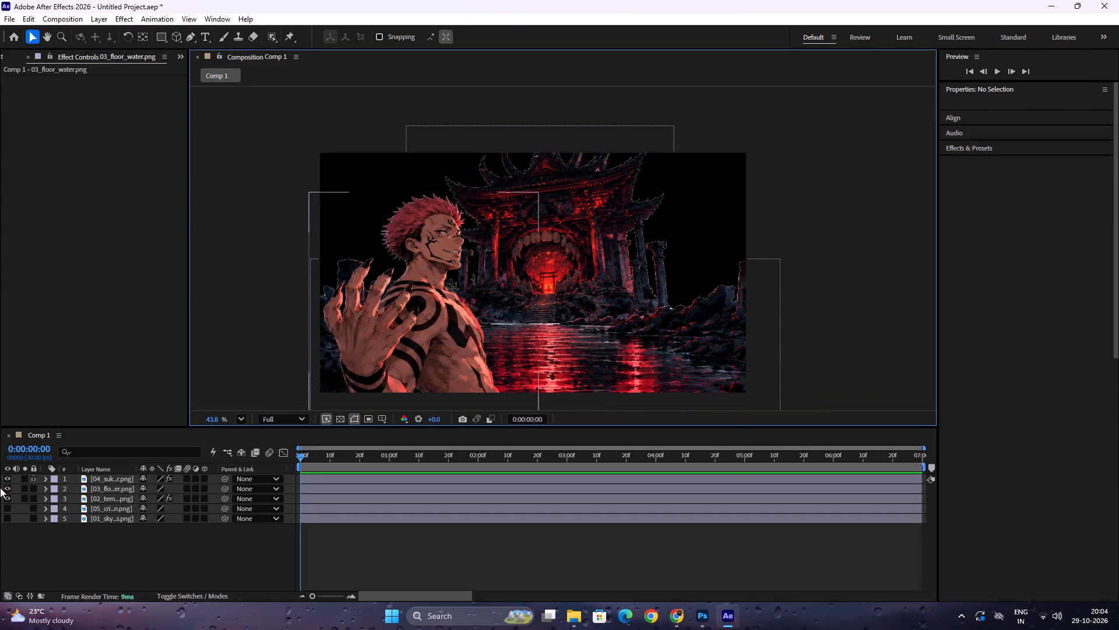
Make the crimson moon and sky layers visible behind the temple.
left_click(9, 506)
left_click(8, 504)
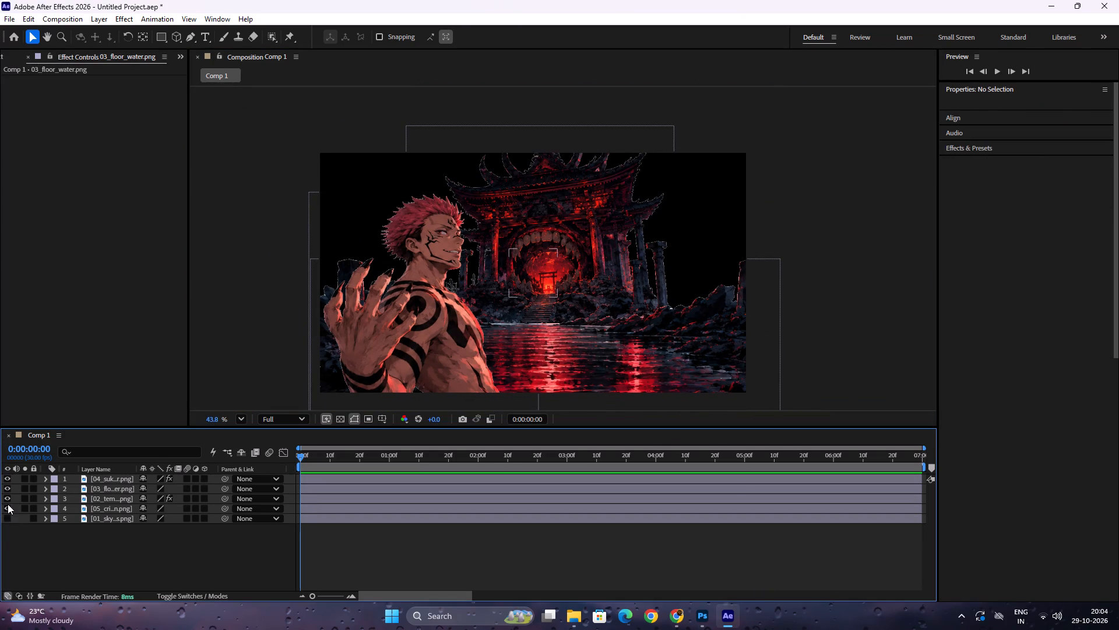
left_click(8, 516)
left_click(4, 508)
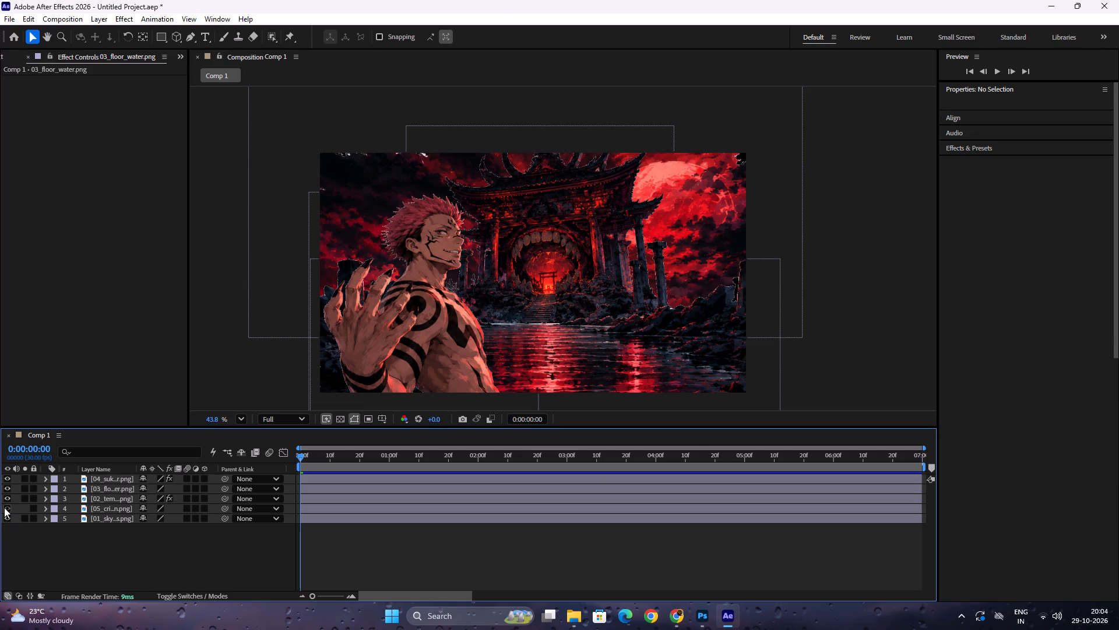
left_click(4, 512)
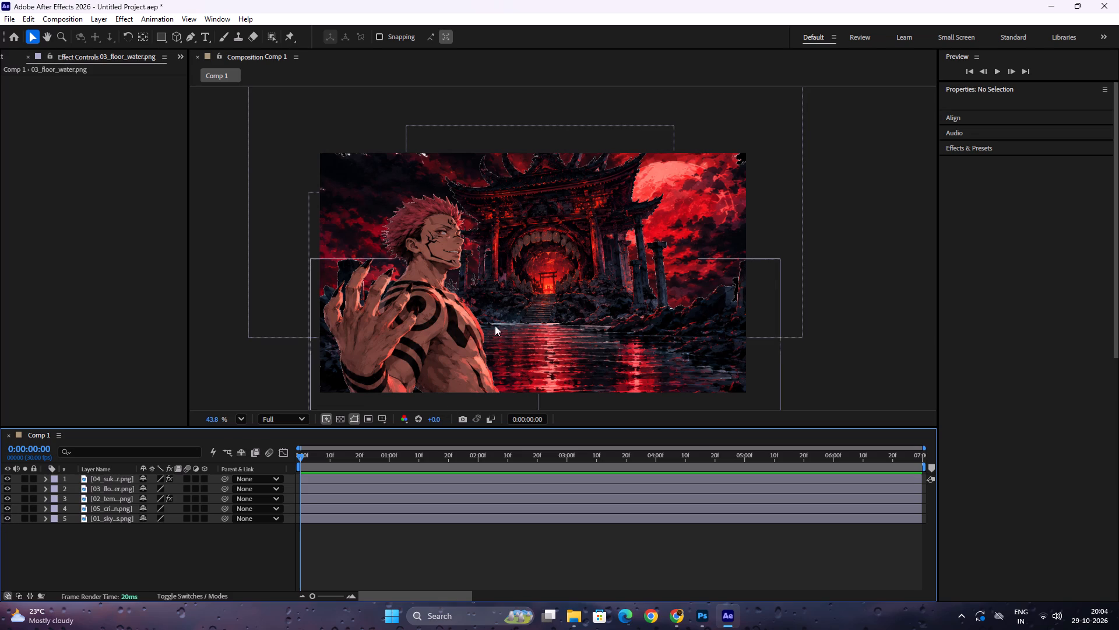
Move the crimson moon layer out of the temple gate to the composition's upper-left corner, partly outside the frame.
left_click(115, 506)
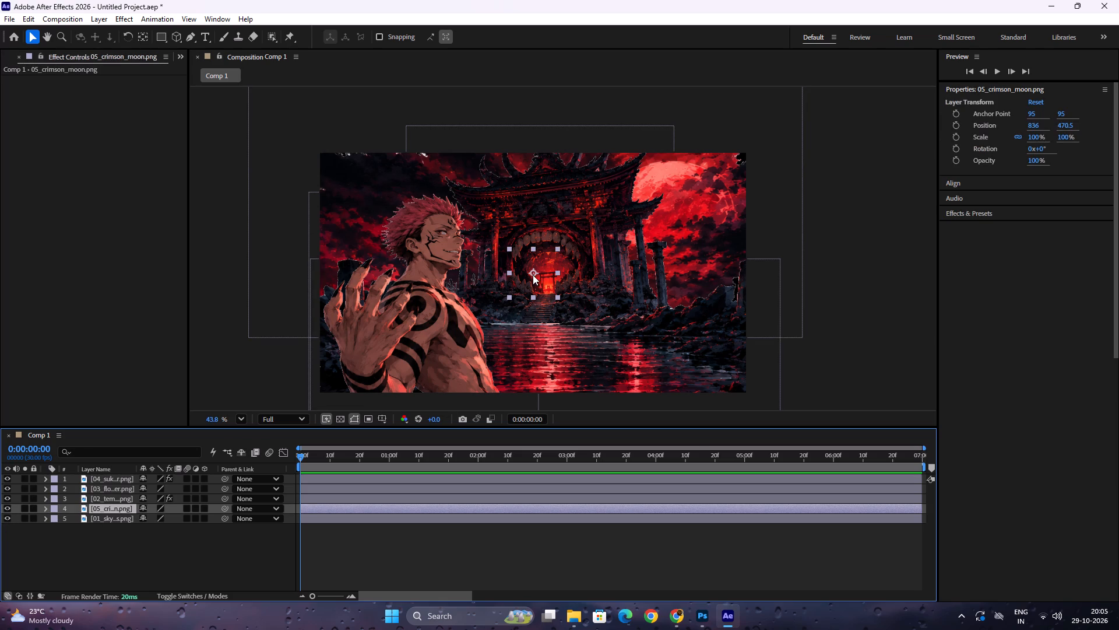
left_click_drag(533, 274, 688, 205)
left_click(714, 226, "shift")
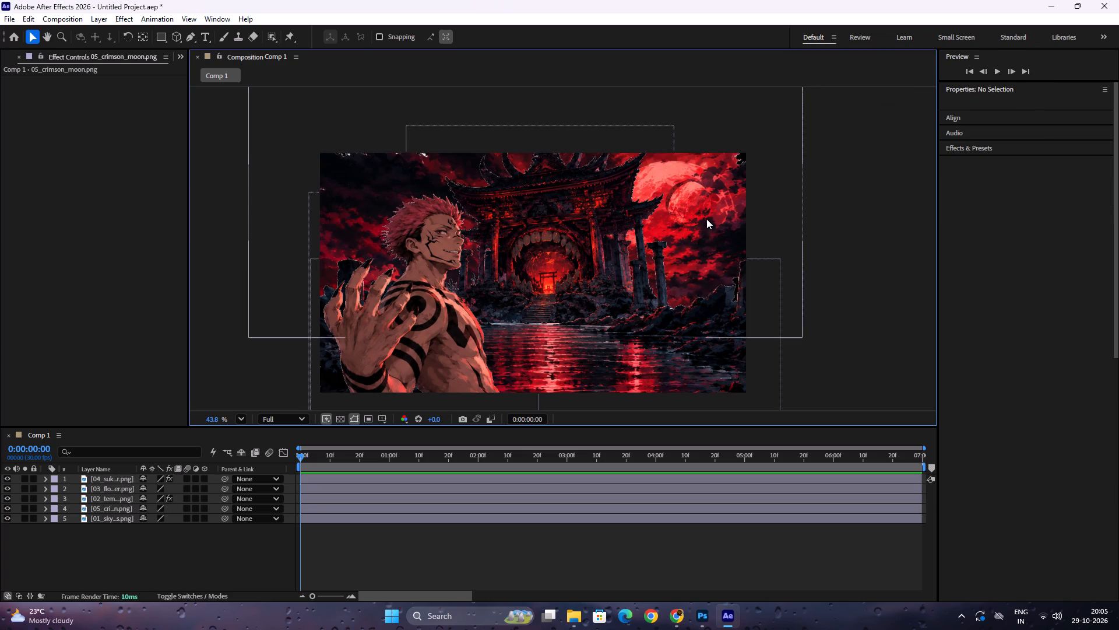
left_click_drag(699, 209, 327, 159)
left_click(847, 216)
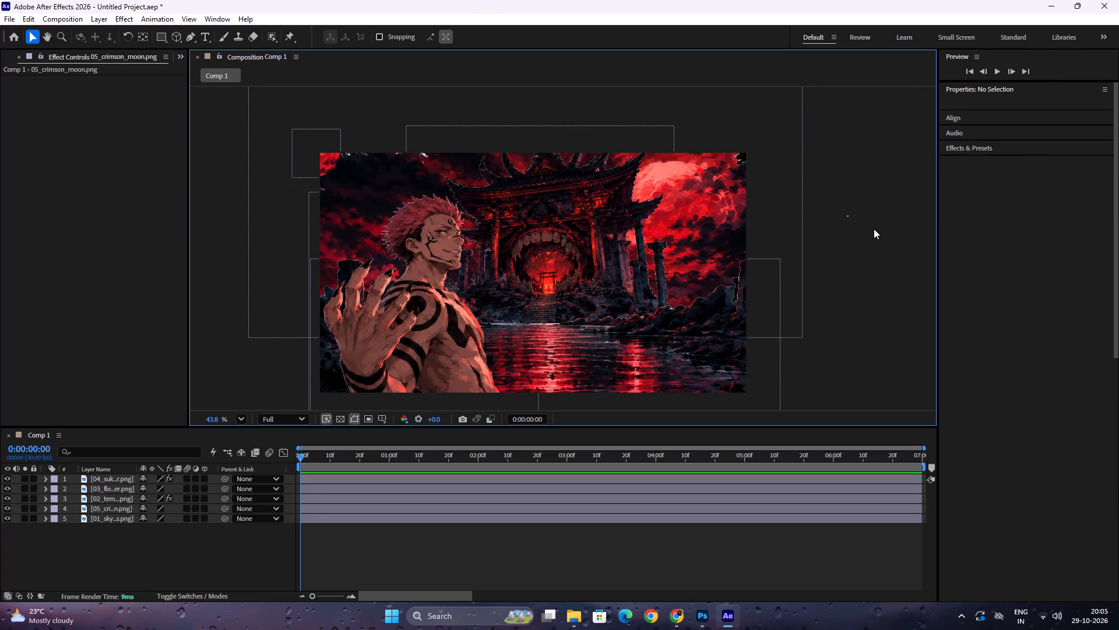
left_click(868, 235)
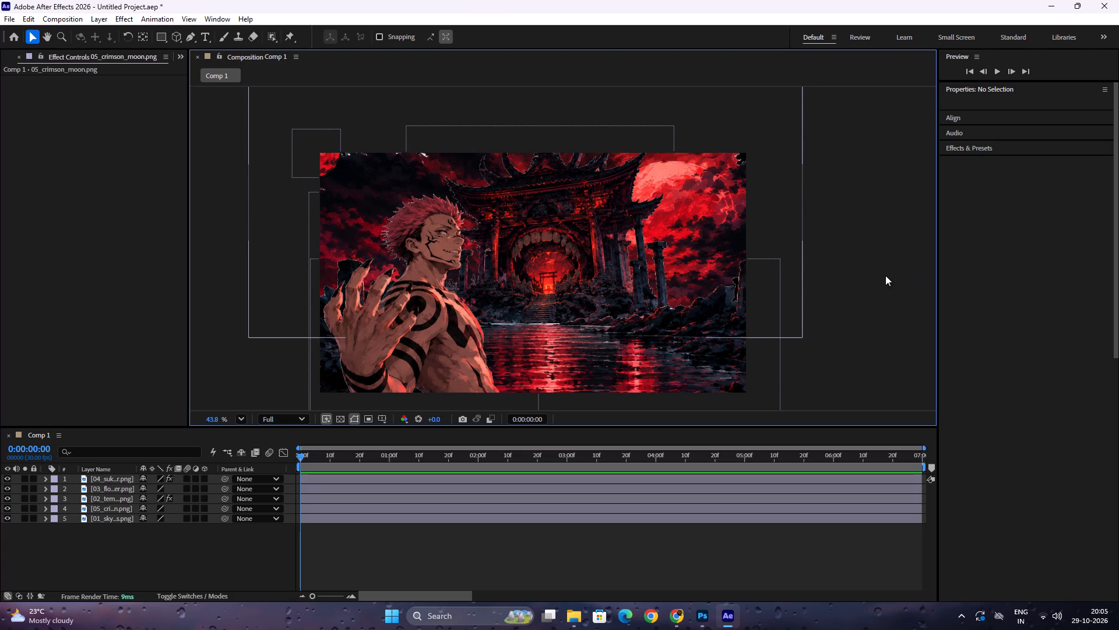
Play back the composition with all layers visible, return the playhead to 0:00:00:00, and examine the whole scene.
scroll(673, 300, "up", 6)
scroll(673, 300, "down", 8)
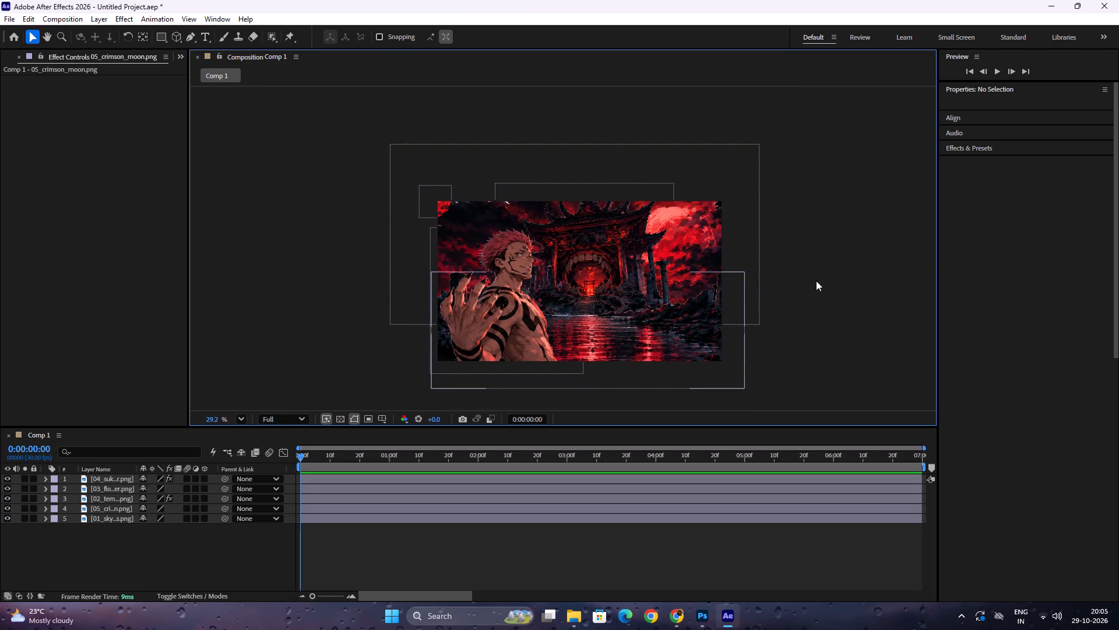
key("space")
scroll(699, 329, "up", 4)
key("space")
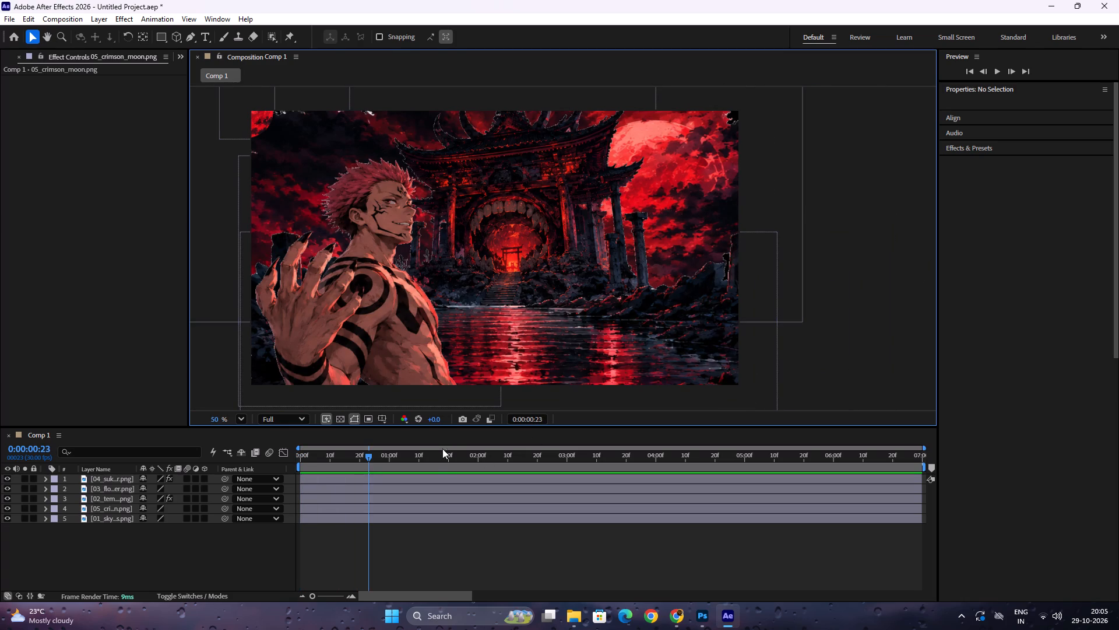
left_click_drag(435, 452, 22, 461)
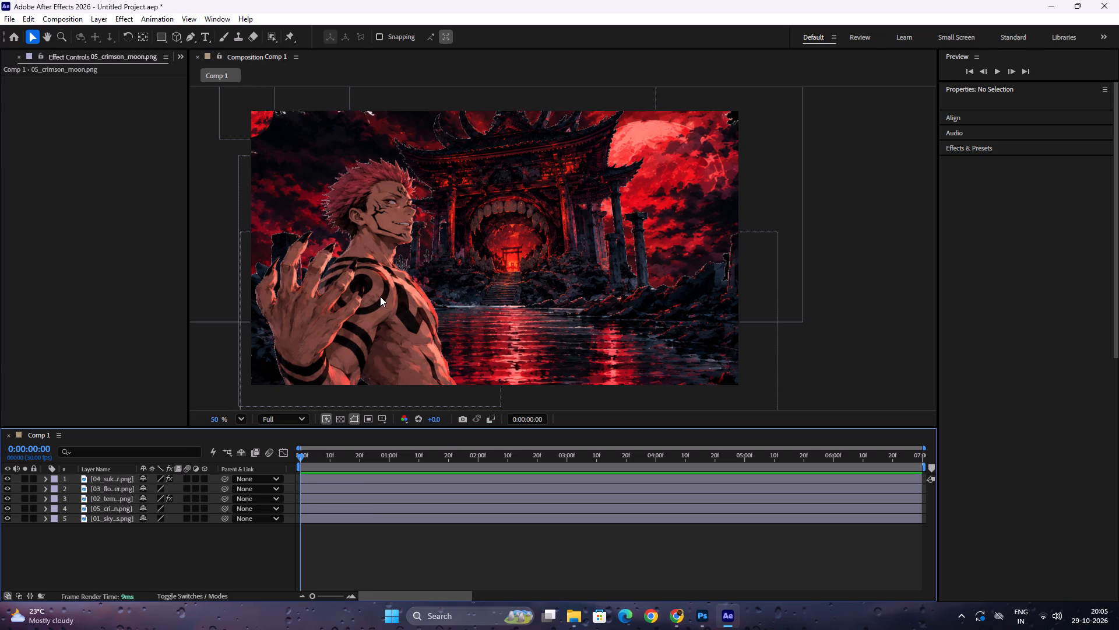
scroll(656, 136, "down", 3)
scroll(687, 196, "up", 2)
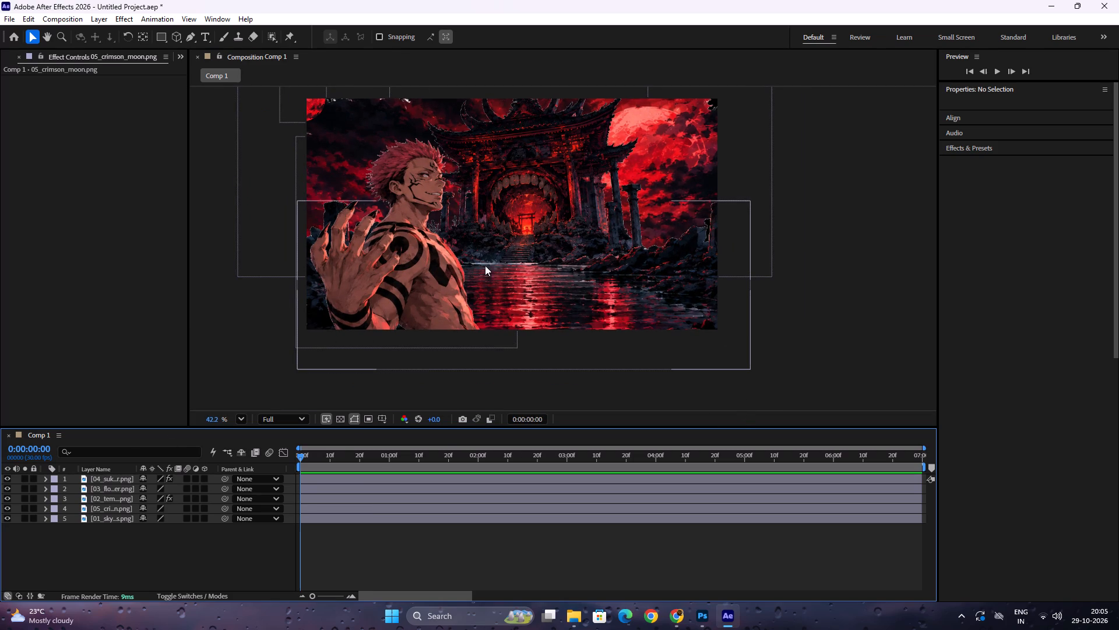
Add a two-node camera with the 50mm preset to the composition.
right_click(150, 554)
left_click(205, 412)
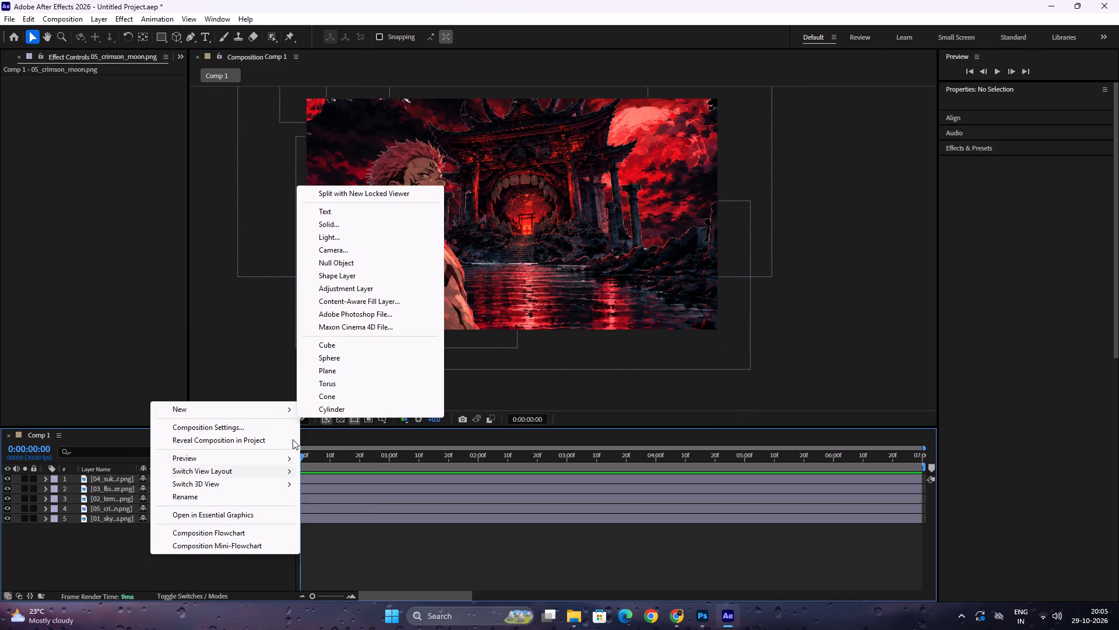
left_click(344, 249)
left_click(624, 216)
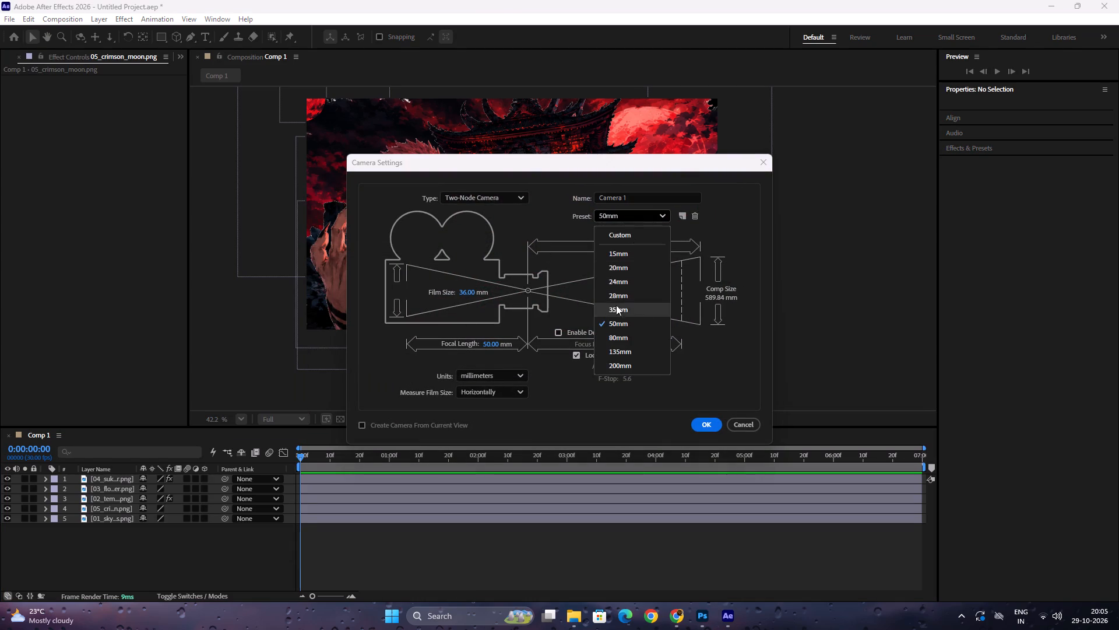
left_click(618, 323)
right_click(618, 323)
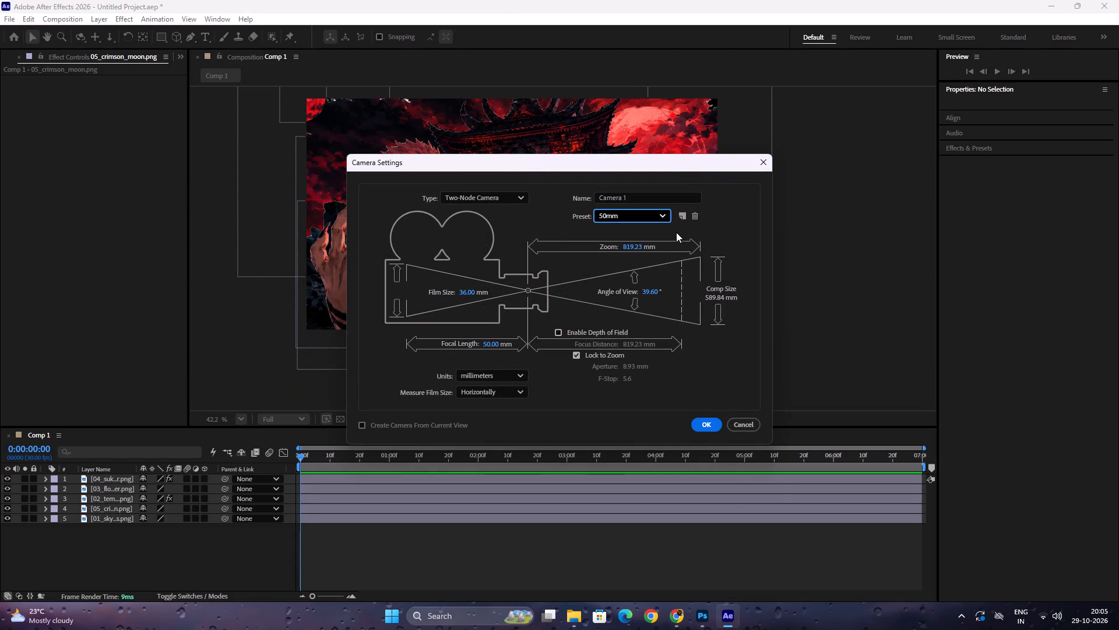
left_click(717, 415)
left_click(711, 423)
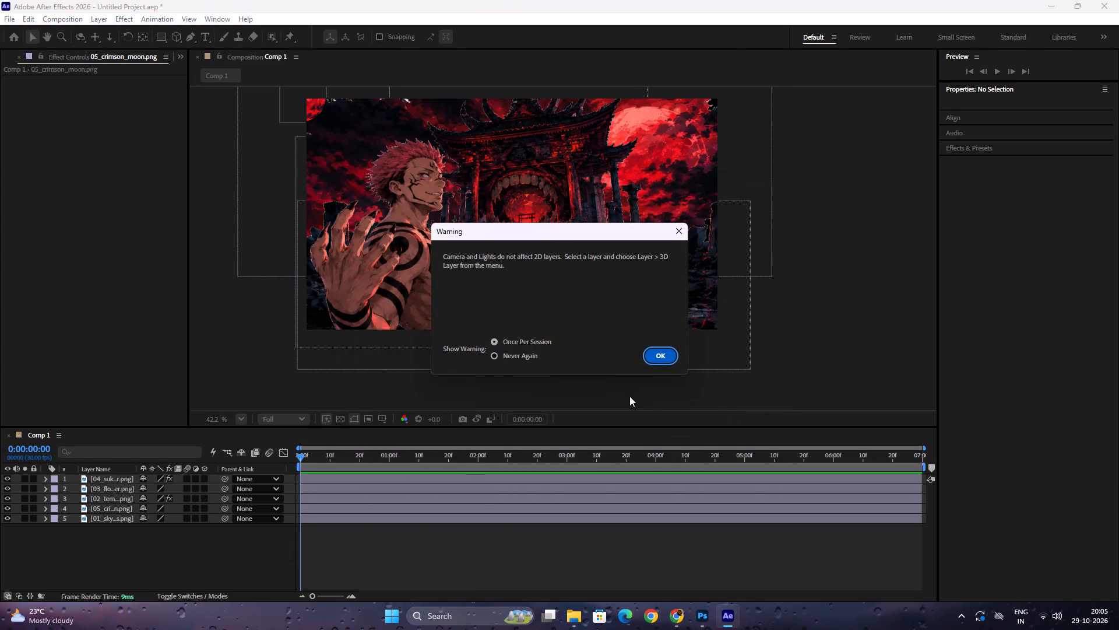
left_click(669, 351)
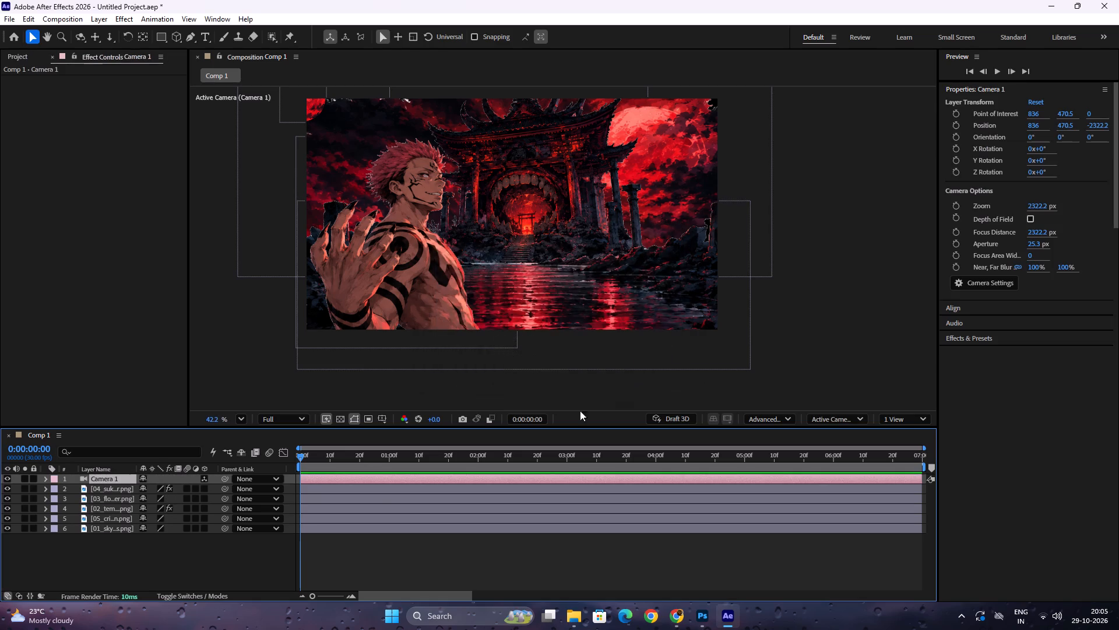
Turn on the 3D layer switch for all five image layers, from Sukuna down to the sky.
left_click_drag(202, 486, 202, 509)
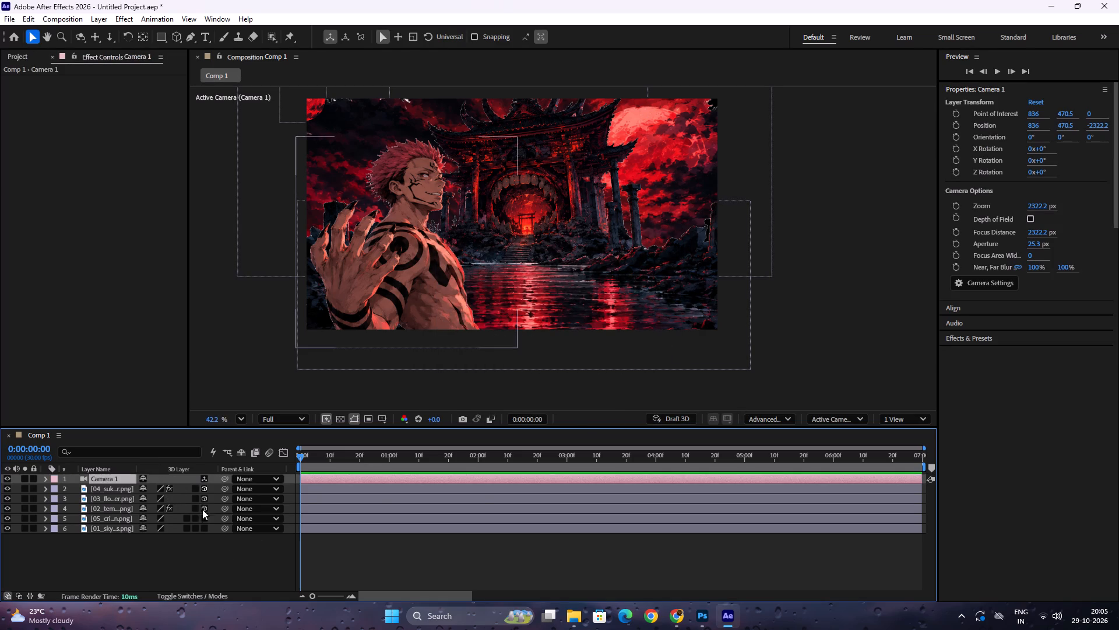
left_click_drag(202, 509, 197, 546)
left_click(226, 563)
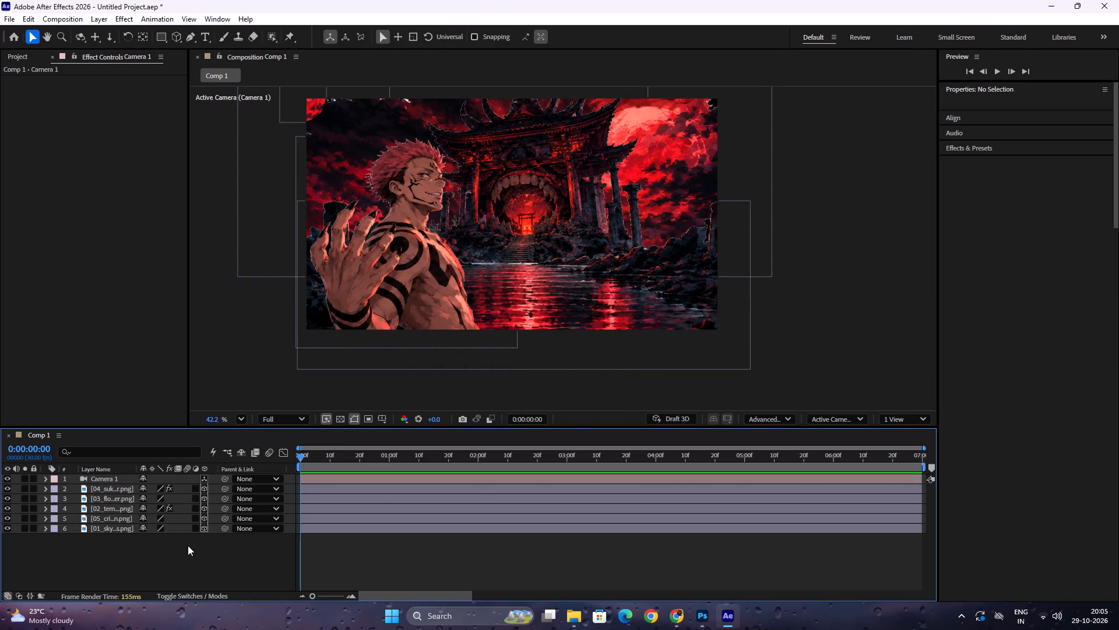
Split the composition viewer into 2 Views and set the second view to Custom View 1.
left_click(909, 412)
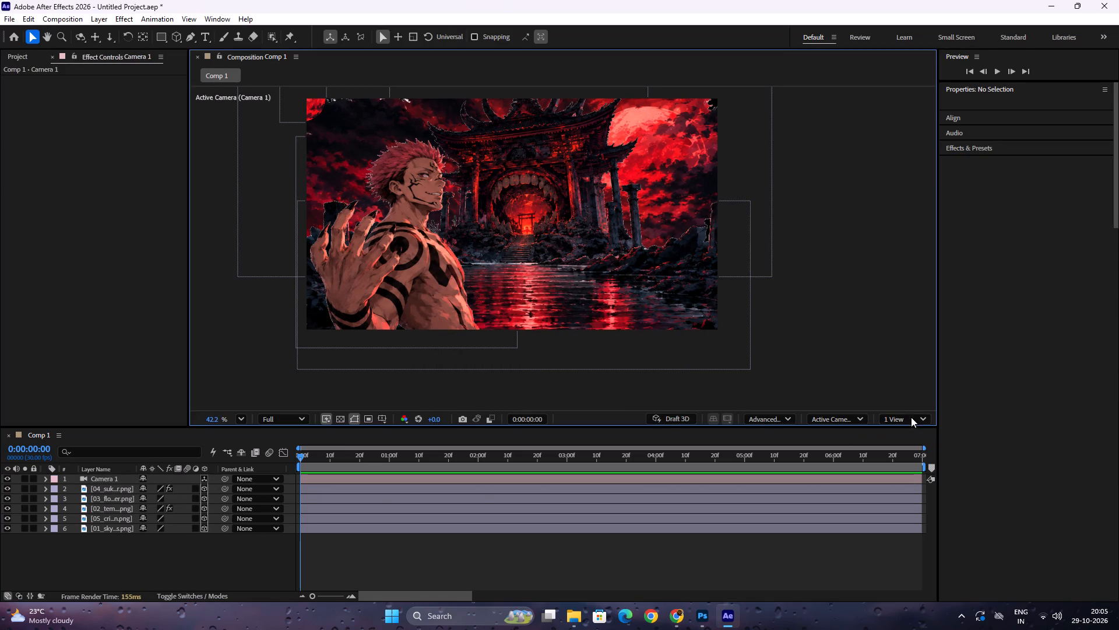
left_click(911, 418)
left_click(907, 444)
left_click(855, 419)
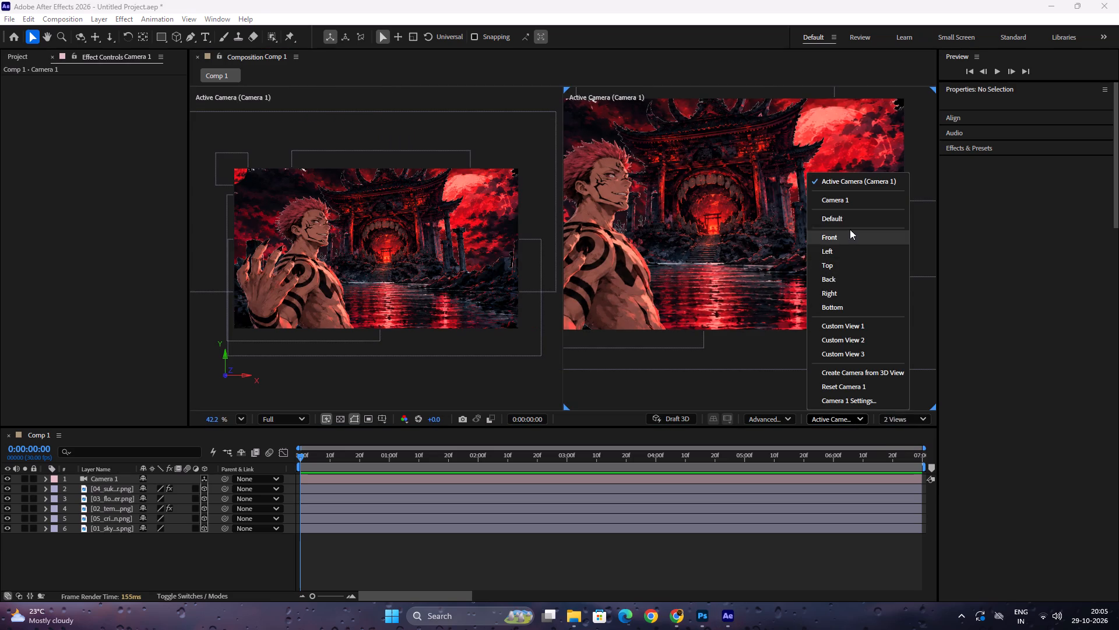
left_click(698, 389)
left_click(736, 325)
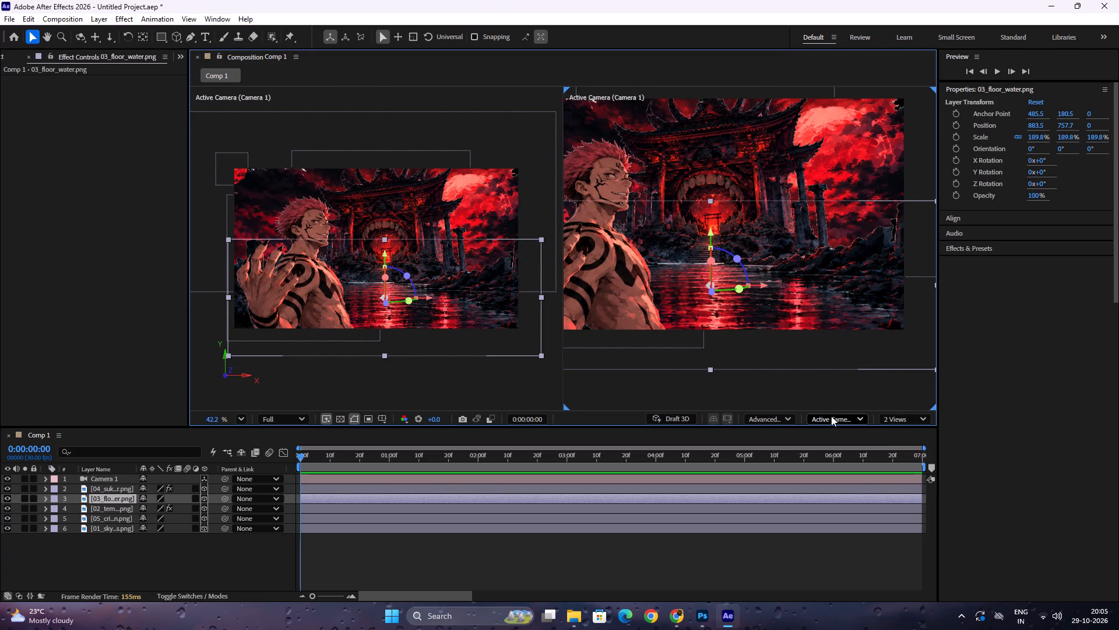
left_click(831, 416)
left_click(837, 239)
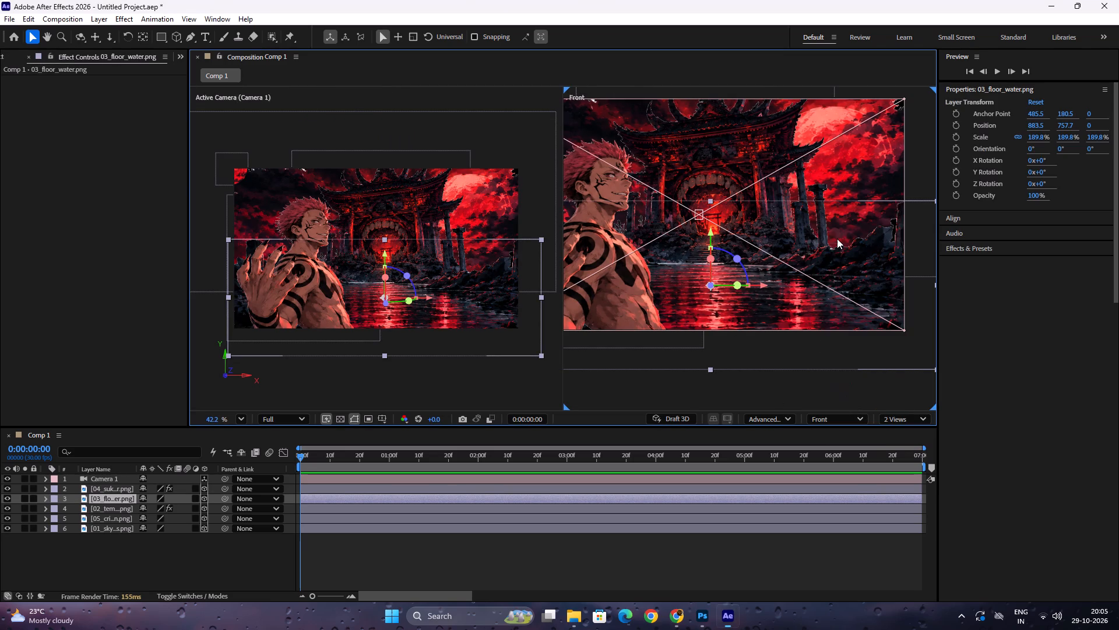
left_click(845, 421)
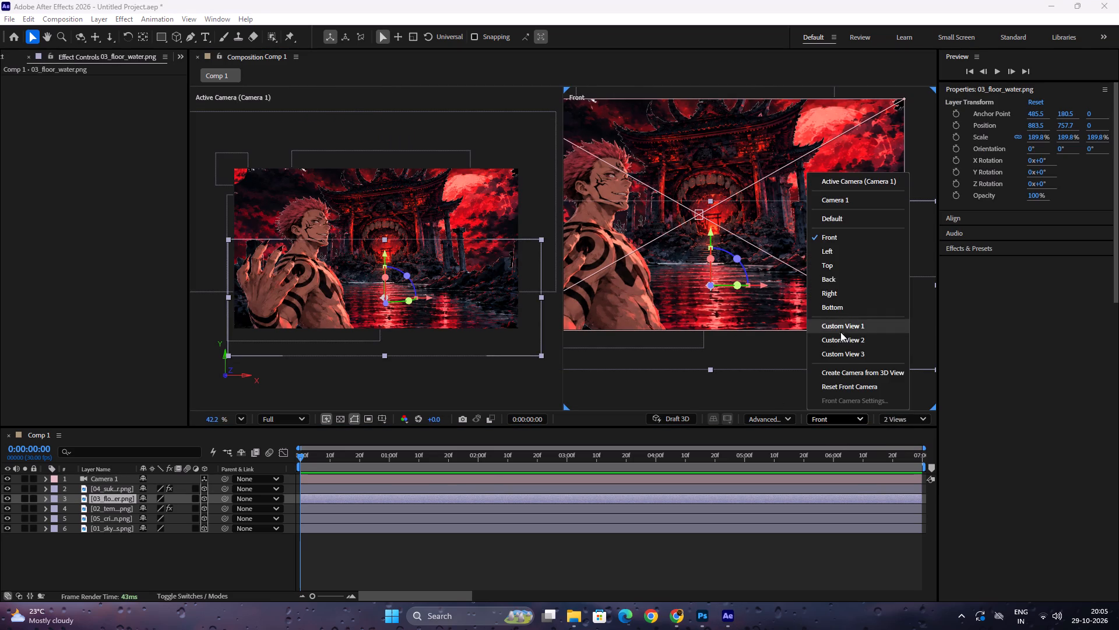
left_click(841, 330)
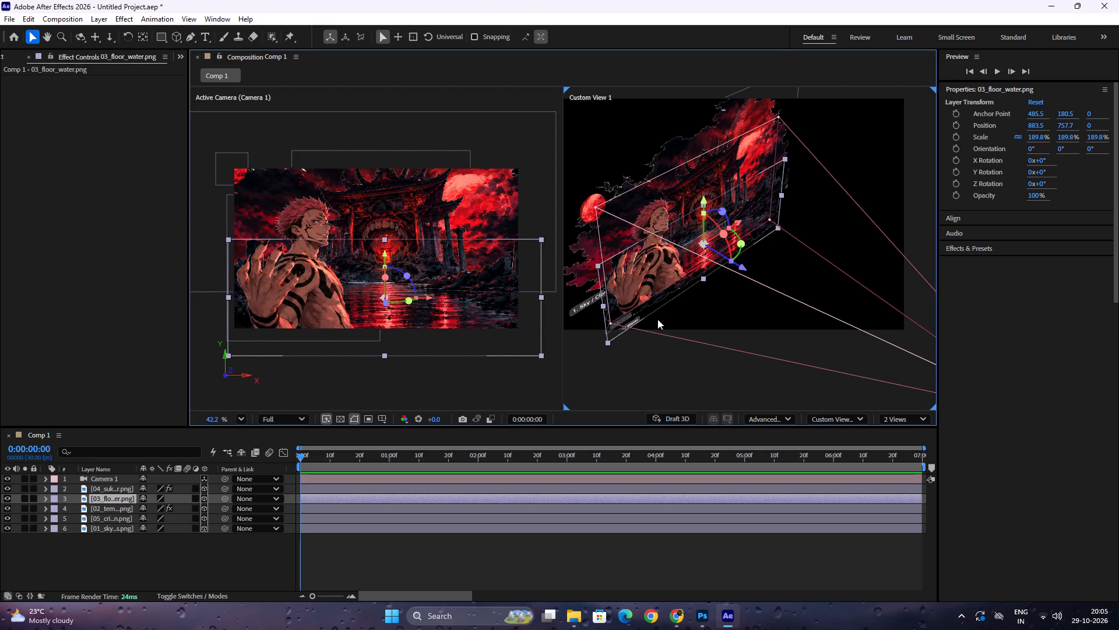
Add a null object and place it at the top of the layer stack, above the camera.
right_click(166, 554)
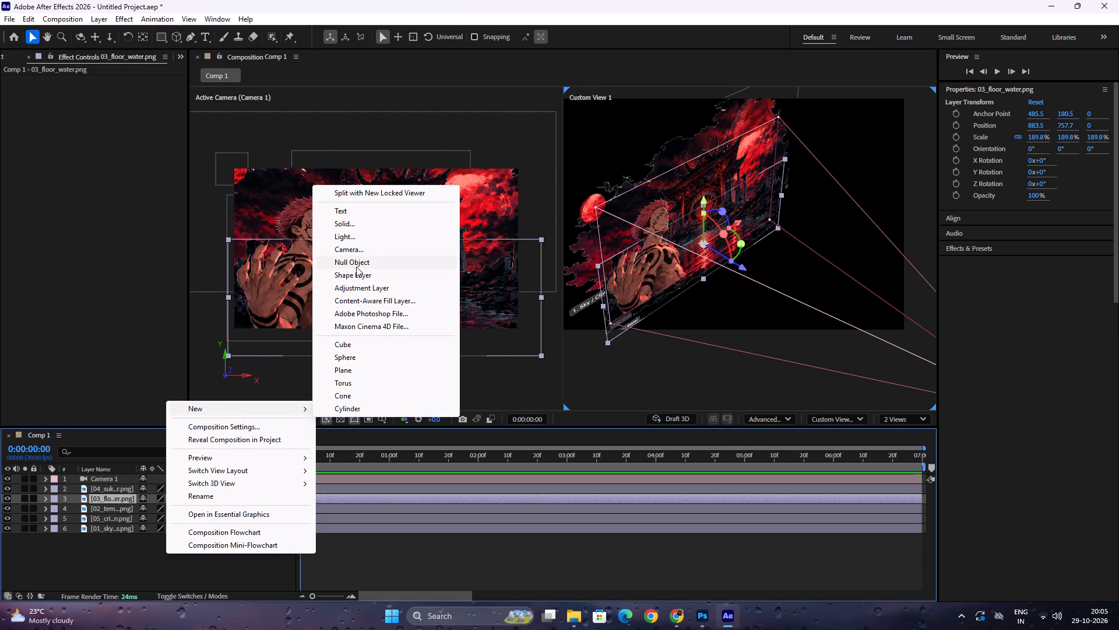
left_click(369, 260)
left_click_drag(111, 501, 112, 477)
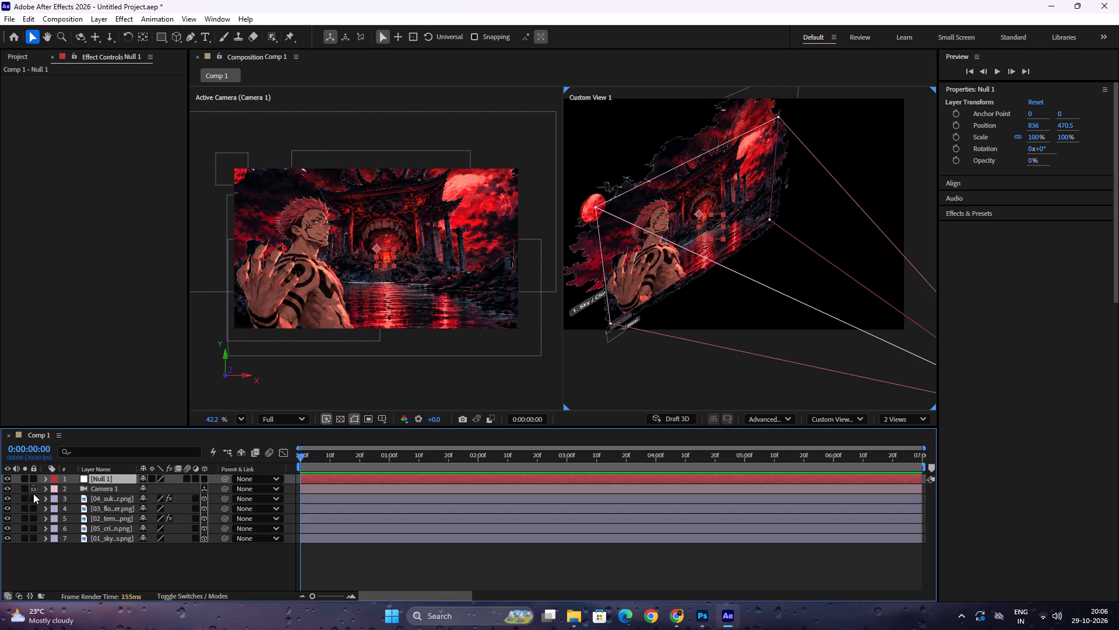
Turn on the 3D layer switch for the null object.
left_click(204, 480)
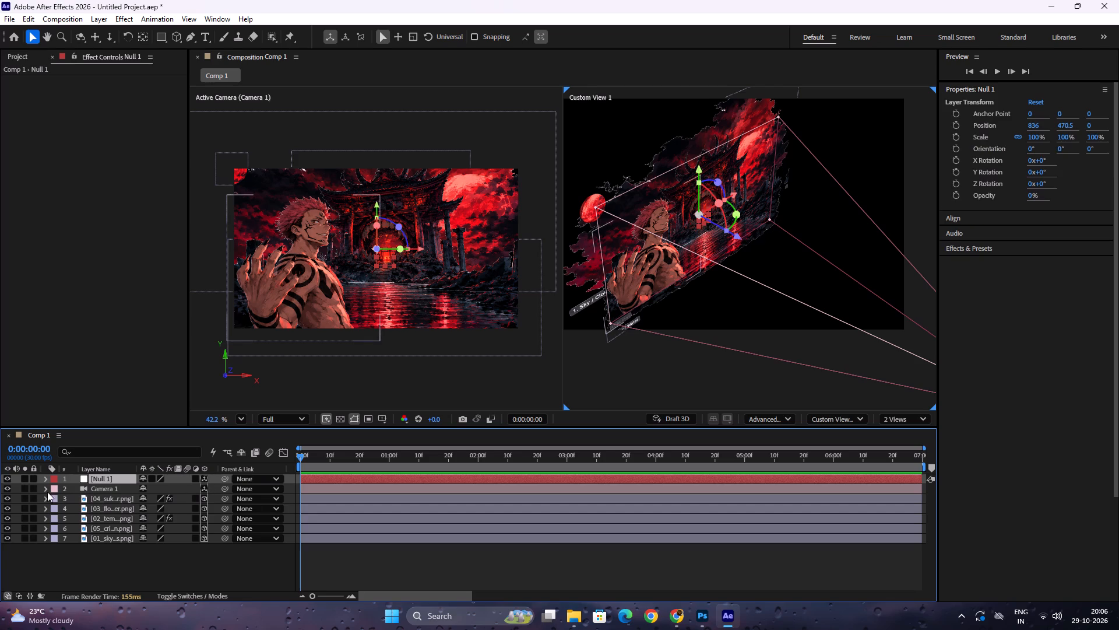
Copy the camera's position (836, 470.5, -2322.2) and paste it onto the null object.
left_click(44, 485)
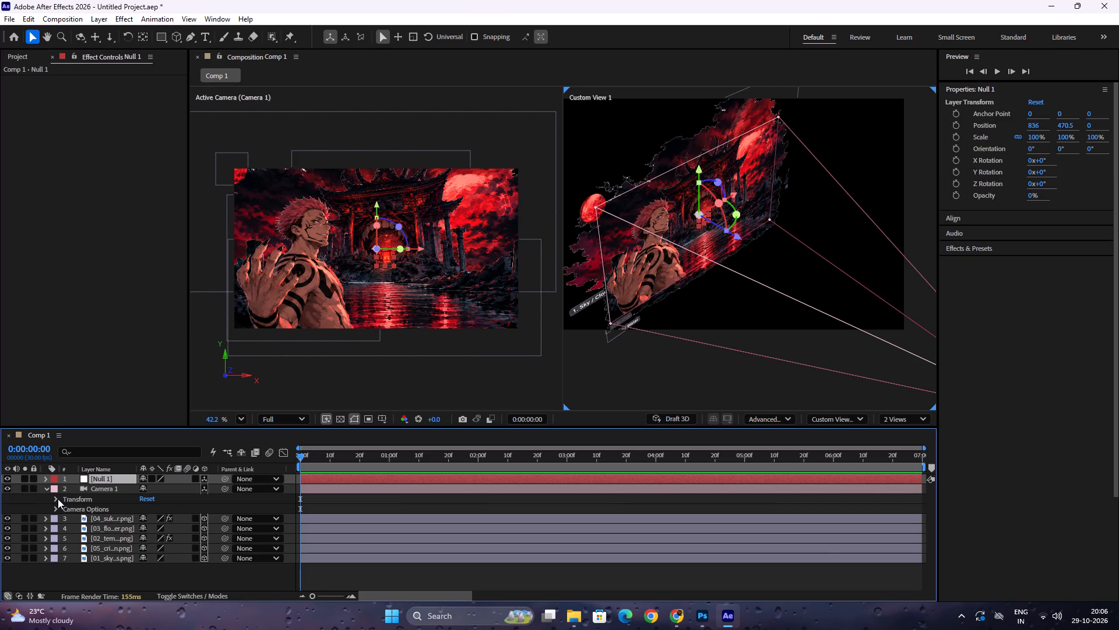
left_click(58, 499)
left_click(56, 493)
left_click(54, 498)
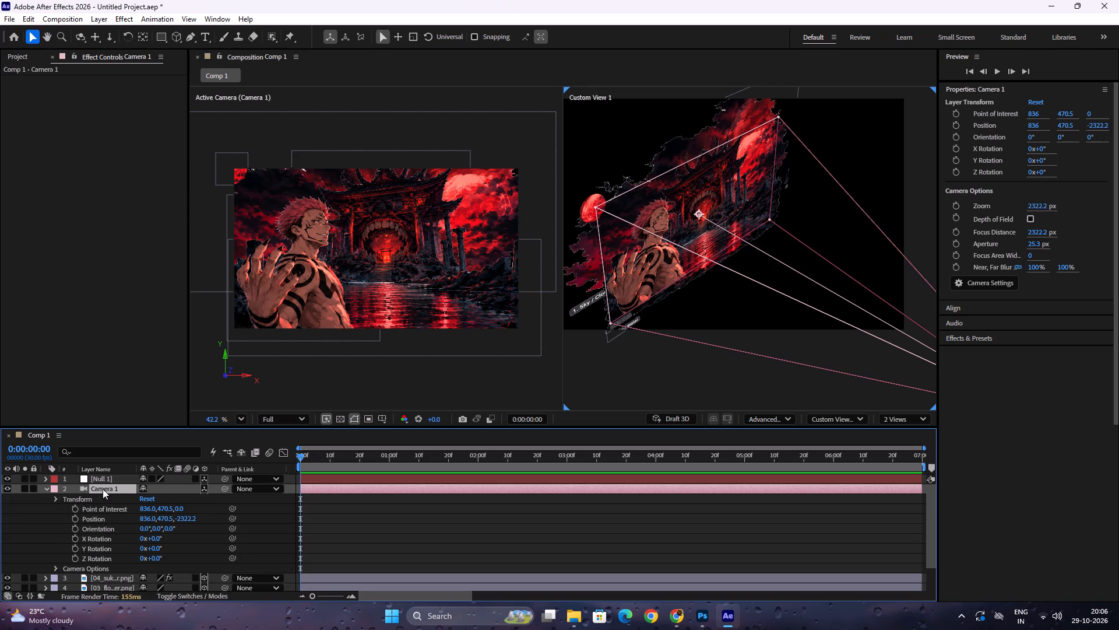
left_click(103, 489)
key("p")
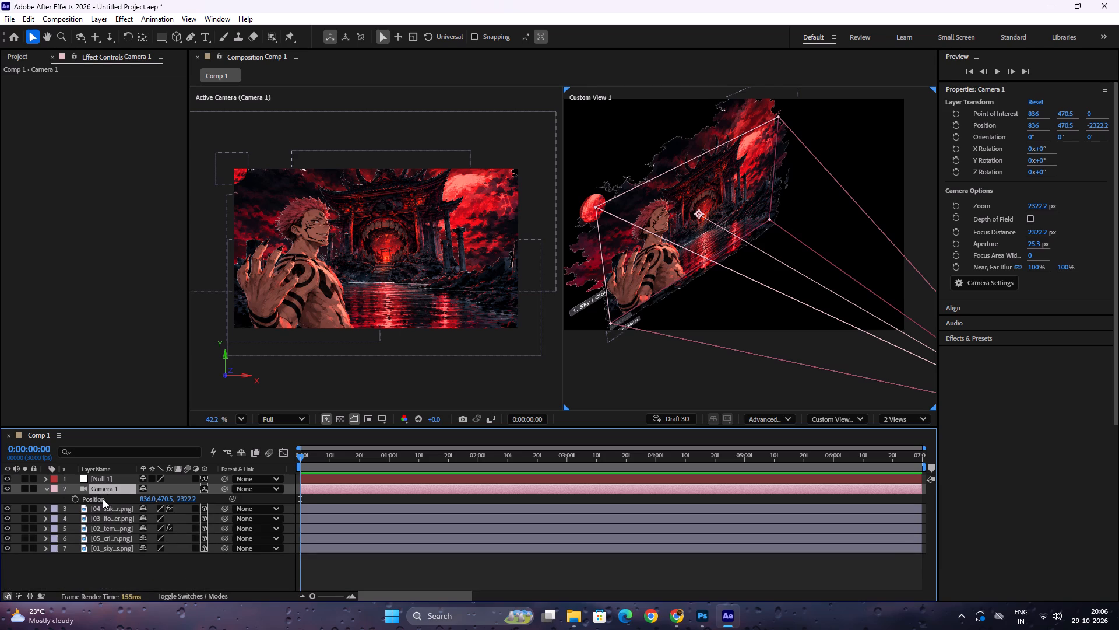
left_click_drag(202, 498, 135, 499)
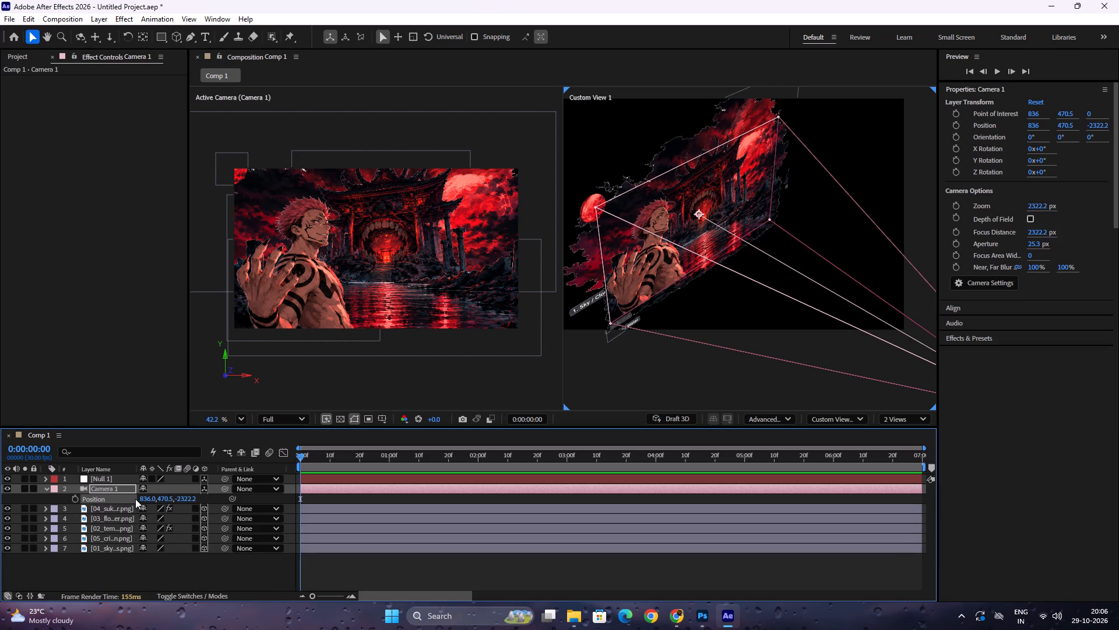
key("ctrl+c")
left_click(107, 478)
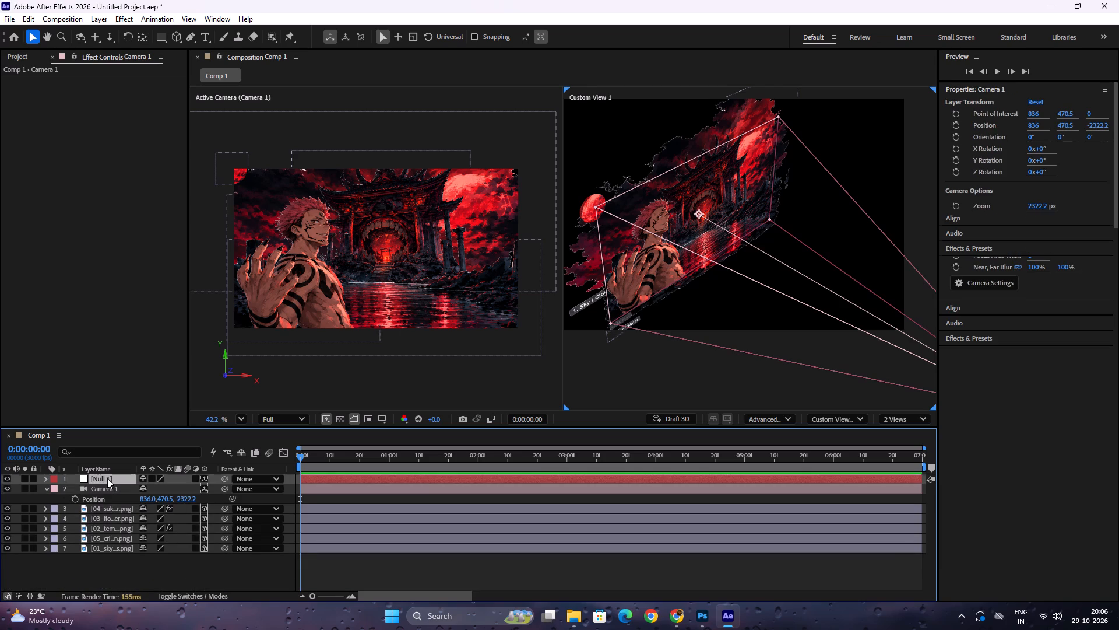
key("ctrl+v")
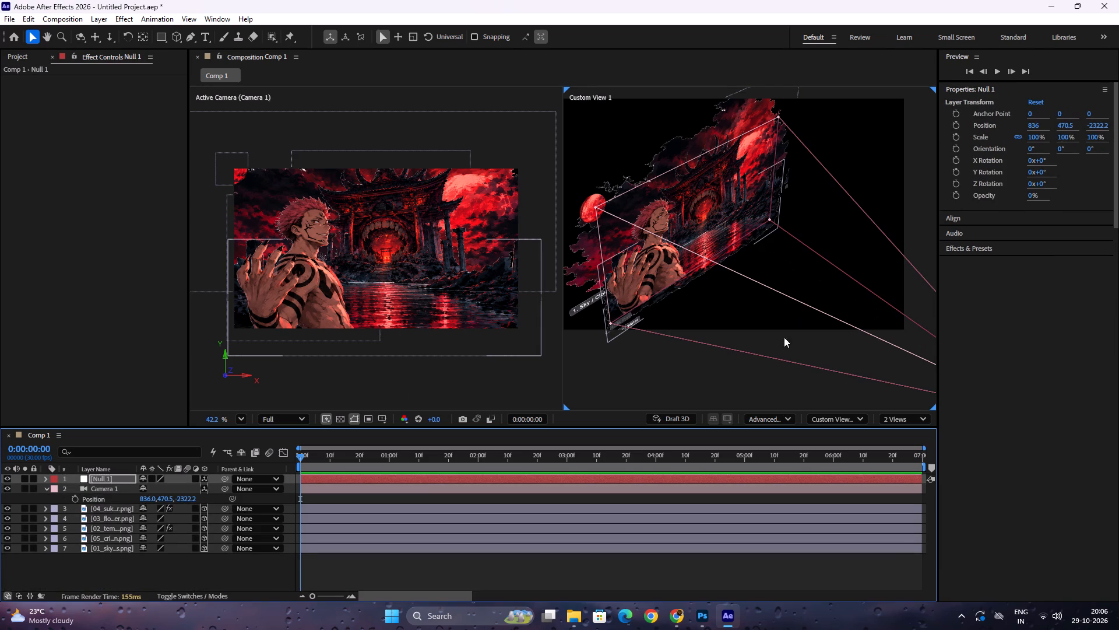
Examine in Custom View 1 where the null object sits relative to the camera.
key("space")
key("space")
key("space")
key("space")
key("space")
key("space")
key("space")
key("space")
key("space")
key("space")
key("space")
key("space")
key("space")
key("space")
key("space")
key("space")
key("space")
key("space")
key("space")
key("space")
scroll(818, 275, "down", 4)
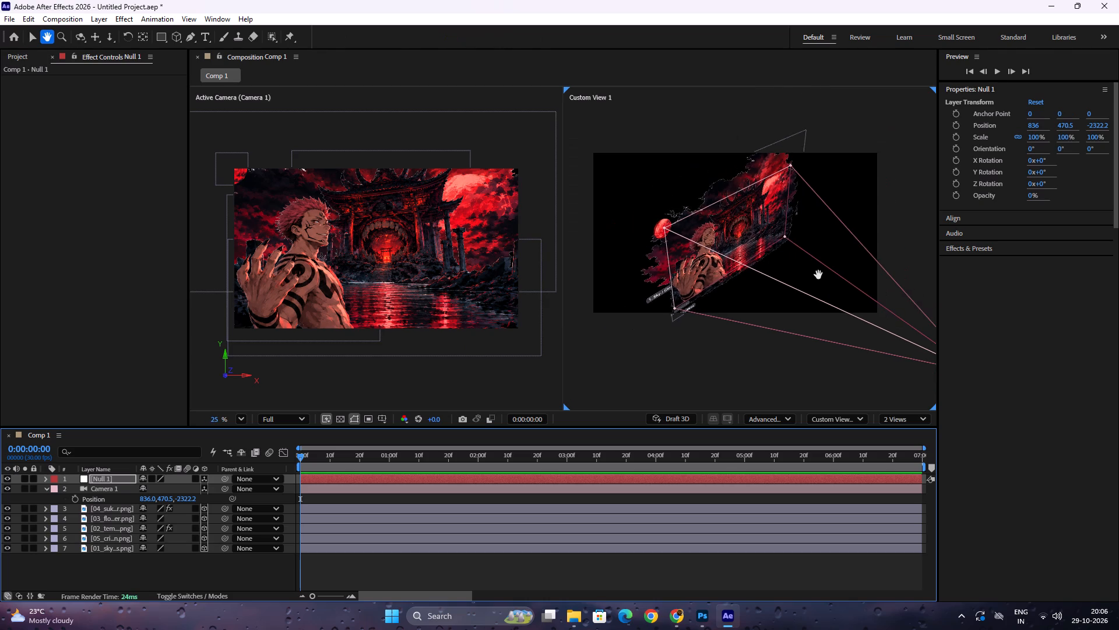
scroll(818, 275, "down", 4)
key("space")
key("space")
key("space")
key("space")
key("space")
key("space")
key("space")
key("space")
key("space")
key("space")
left_click_drag(830, 318, 782, 303)
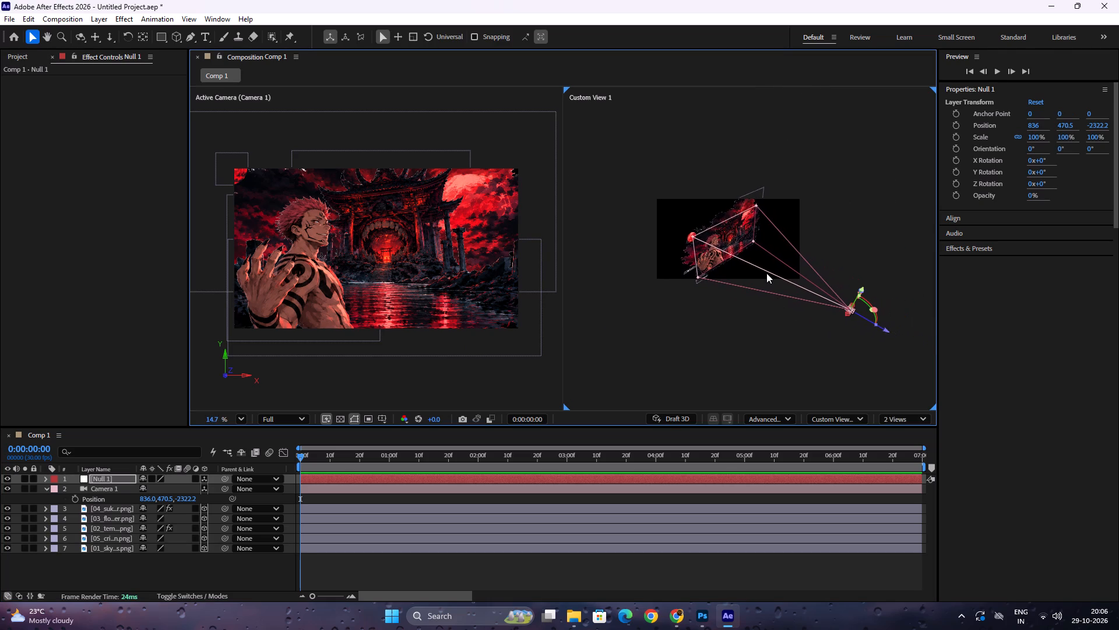
scroll(766, 273, "up", 4)
scroll(766, 273, "down", 2)
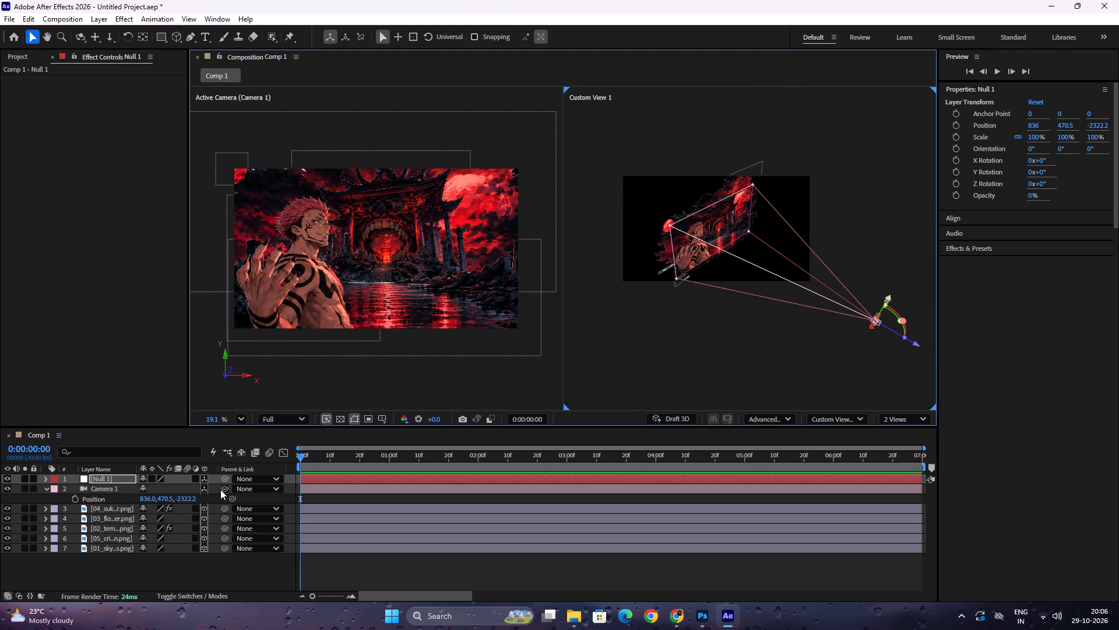
Parent Camera 1 to Null 1.
left_click_drag(220, 489, 99, 475)
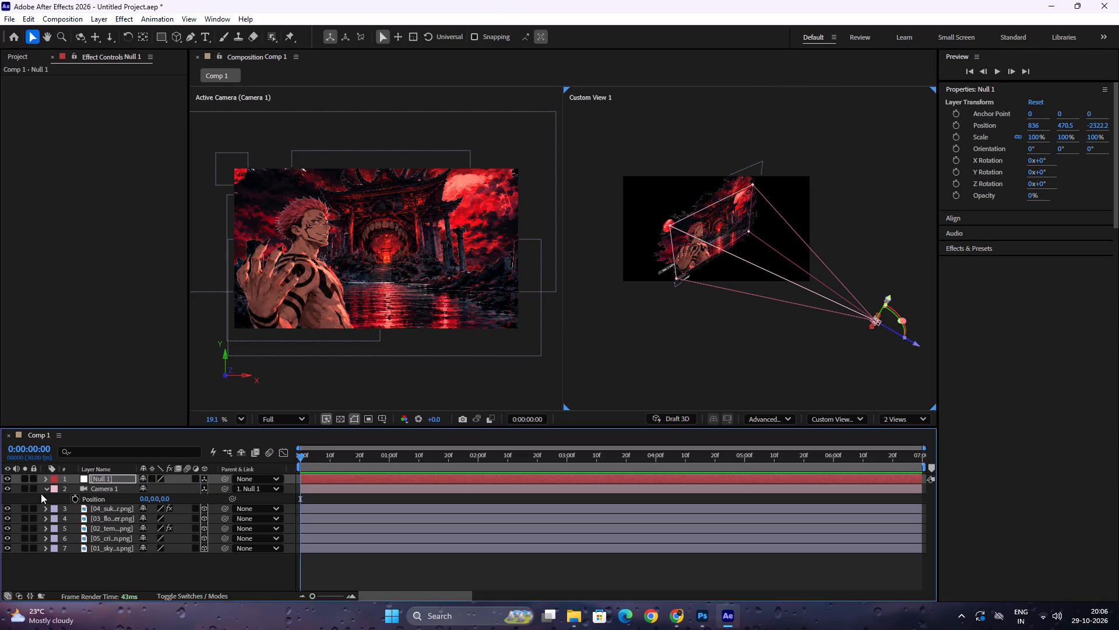
left_click(46, 490)
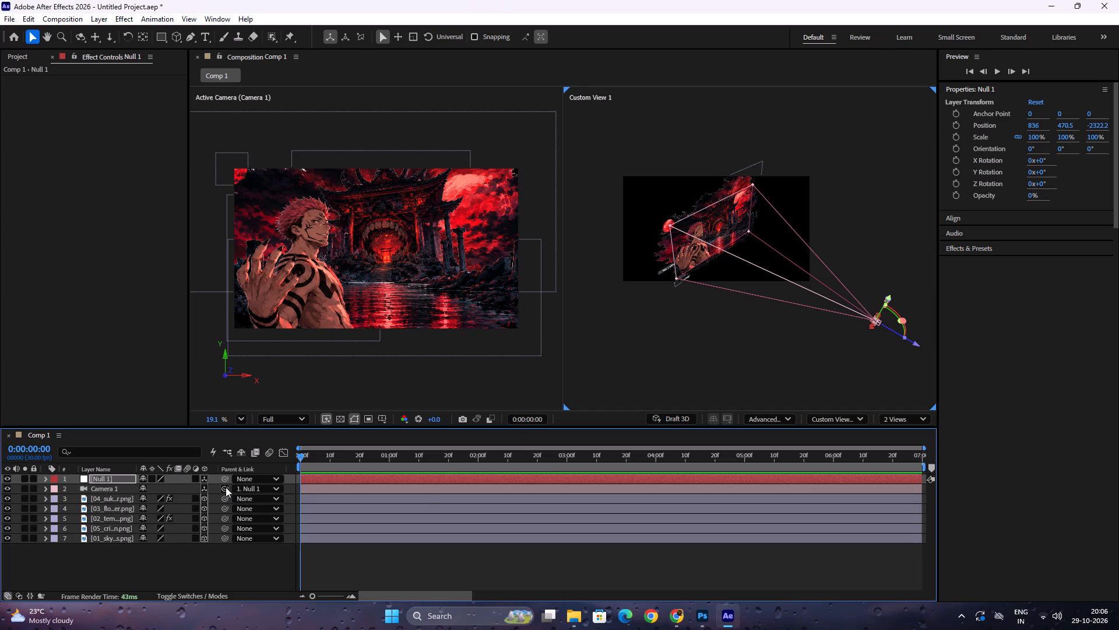
left_click_drag(225, 488, 114, 480)
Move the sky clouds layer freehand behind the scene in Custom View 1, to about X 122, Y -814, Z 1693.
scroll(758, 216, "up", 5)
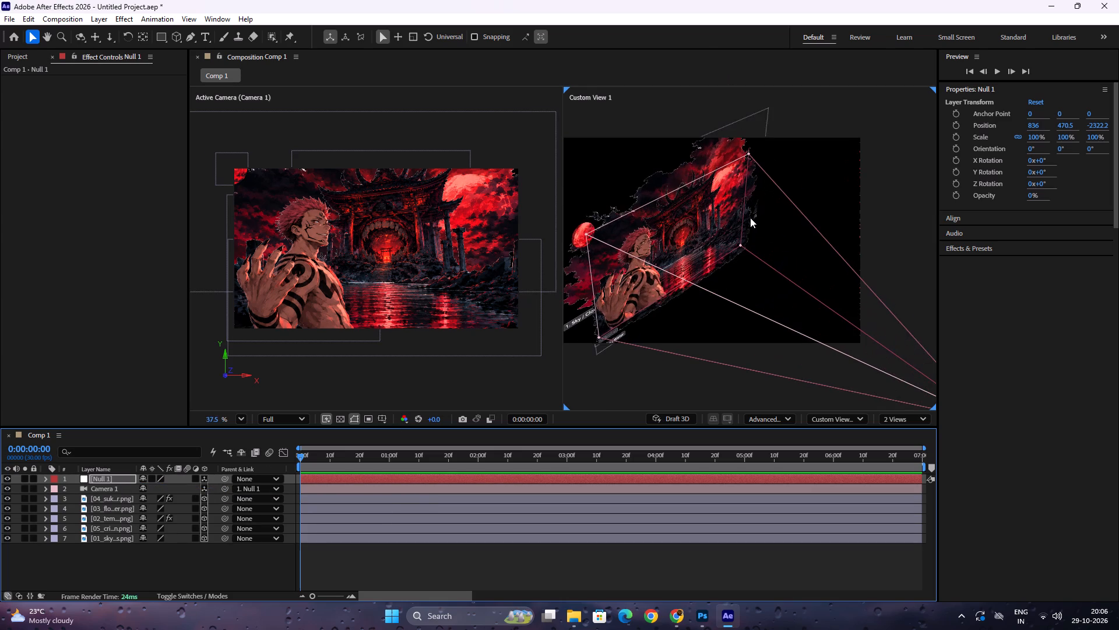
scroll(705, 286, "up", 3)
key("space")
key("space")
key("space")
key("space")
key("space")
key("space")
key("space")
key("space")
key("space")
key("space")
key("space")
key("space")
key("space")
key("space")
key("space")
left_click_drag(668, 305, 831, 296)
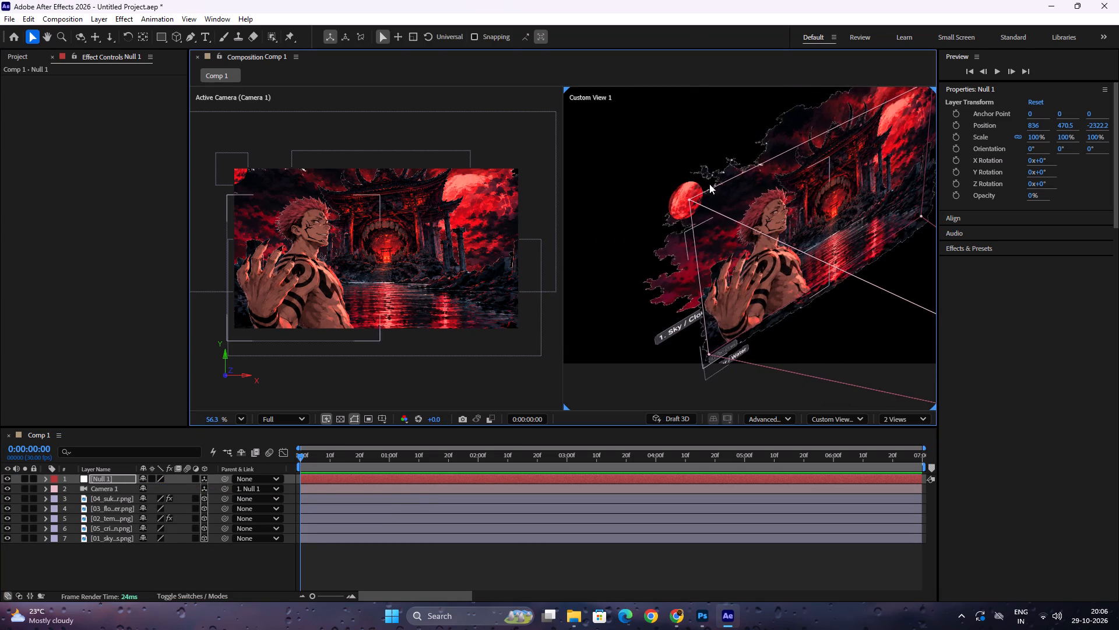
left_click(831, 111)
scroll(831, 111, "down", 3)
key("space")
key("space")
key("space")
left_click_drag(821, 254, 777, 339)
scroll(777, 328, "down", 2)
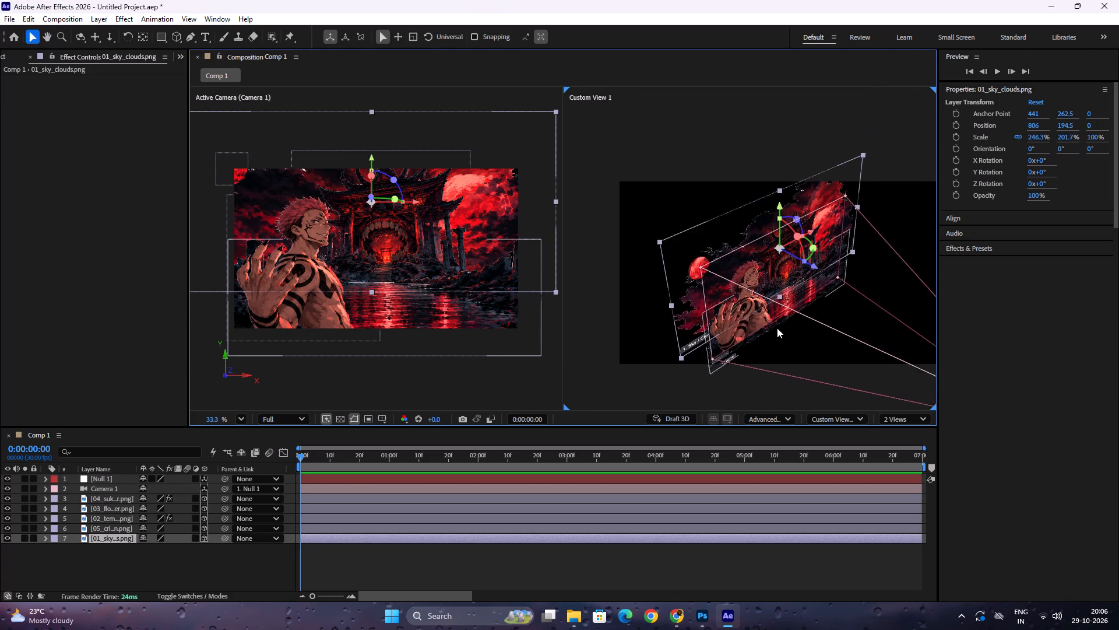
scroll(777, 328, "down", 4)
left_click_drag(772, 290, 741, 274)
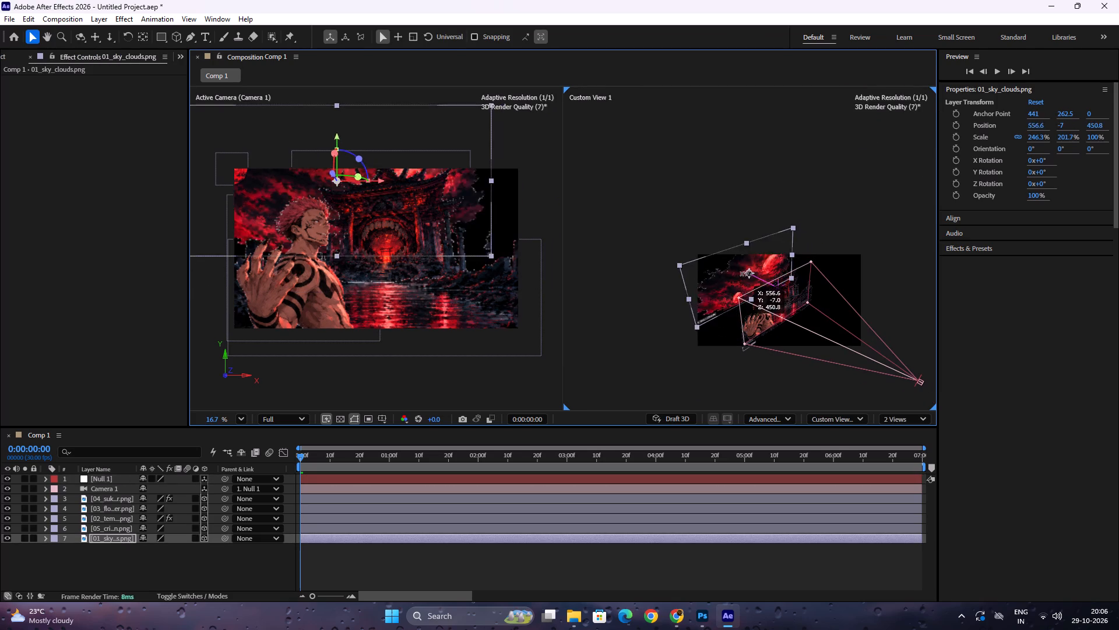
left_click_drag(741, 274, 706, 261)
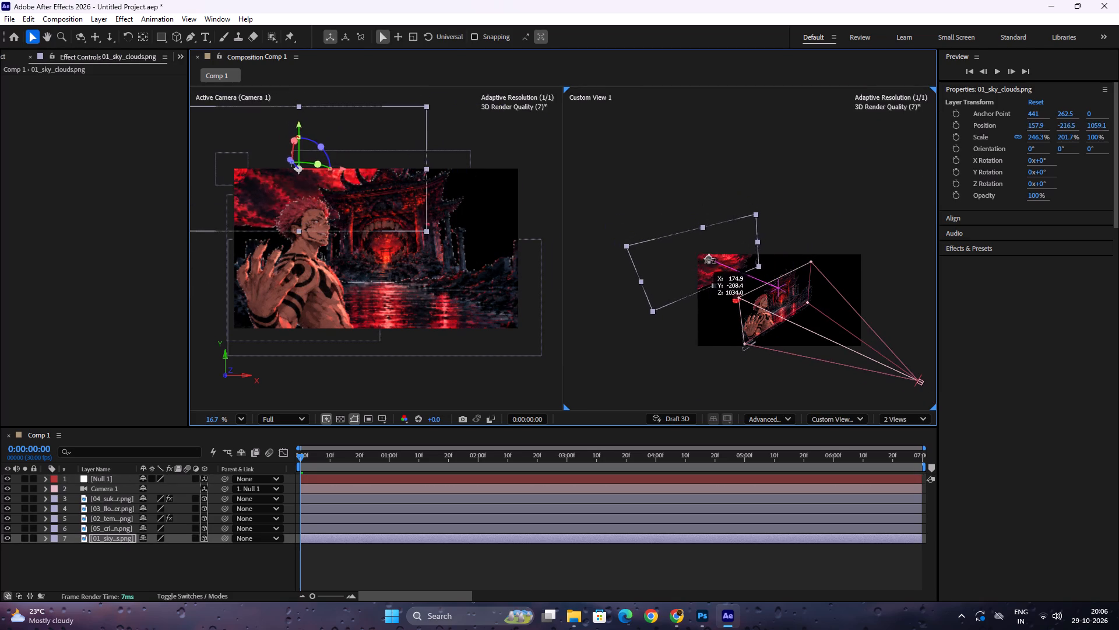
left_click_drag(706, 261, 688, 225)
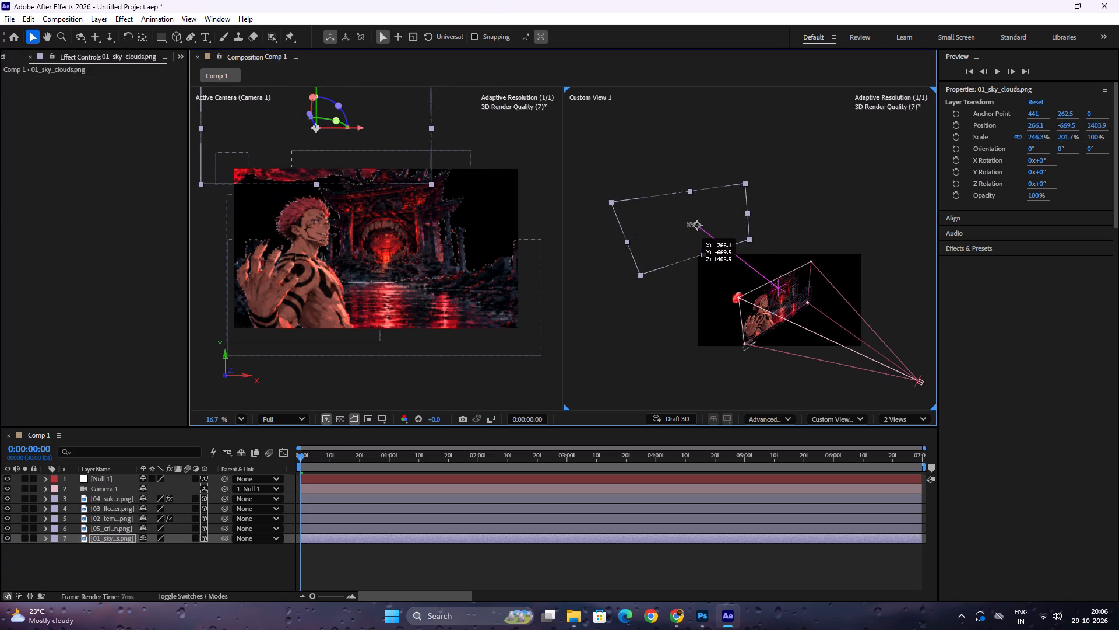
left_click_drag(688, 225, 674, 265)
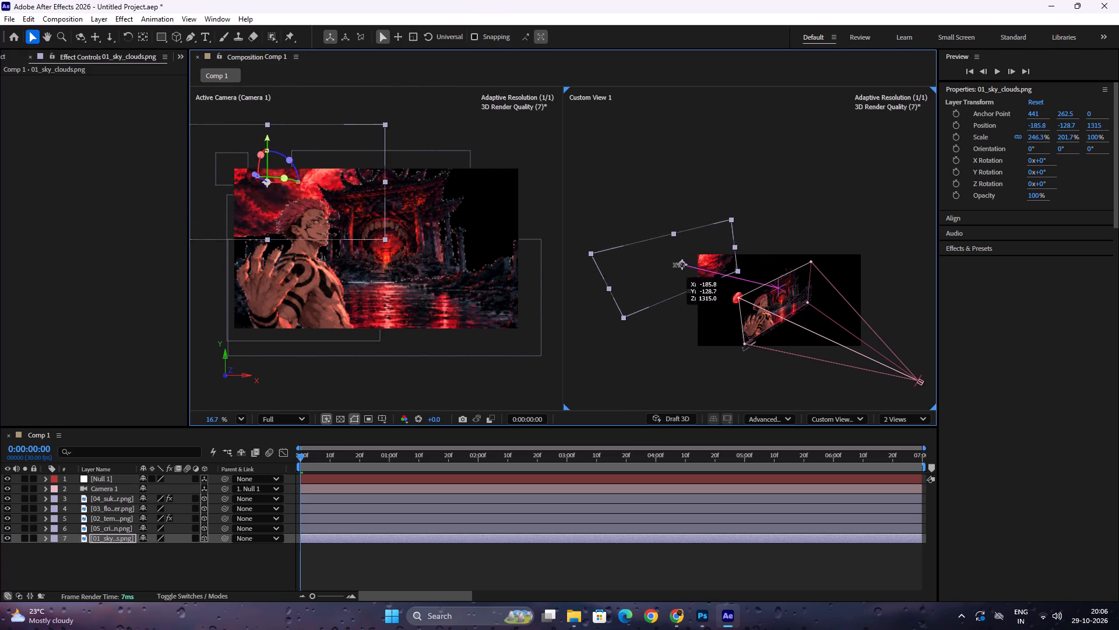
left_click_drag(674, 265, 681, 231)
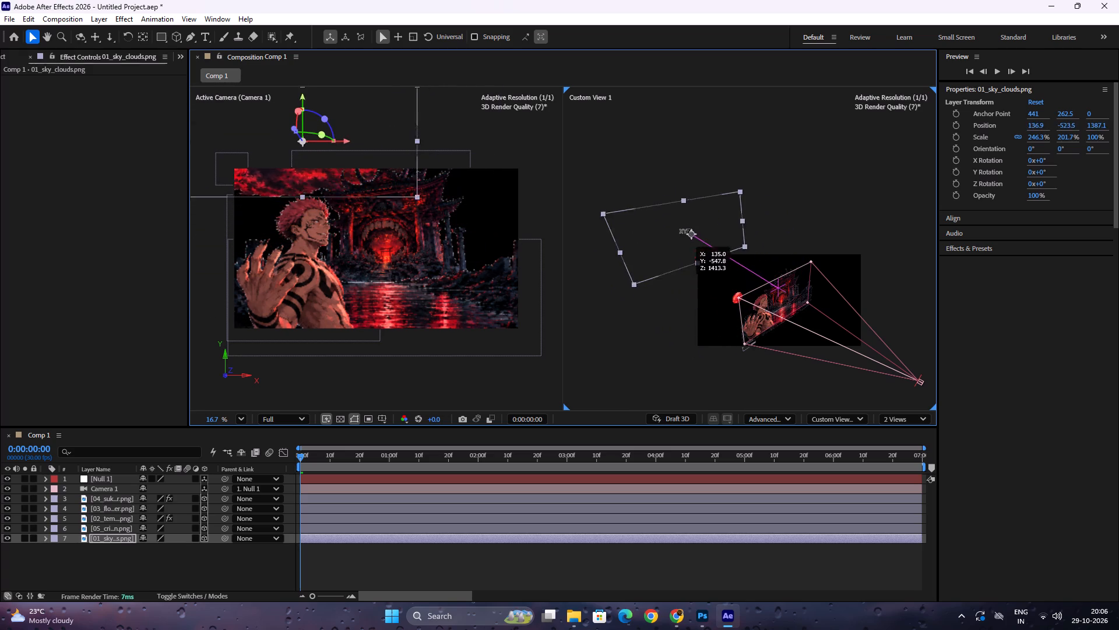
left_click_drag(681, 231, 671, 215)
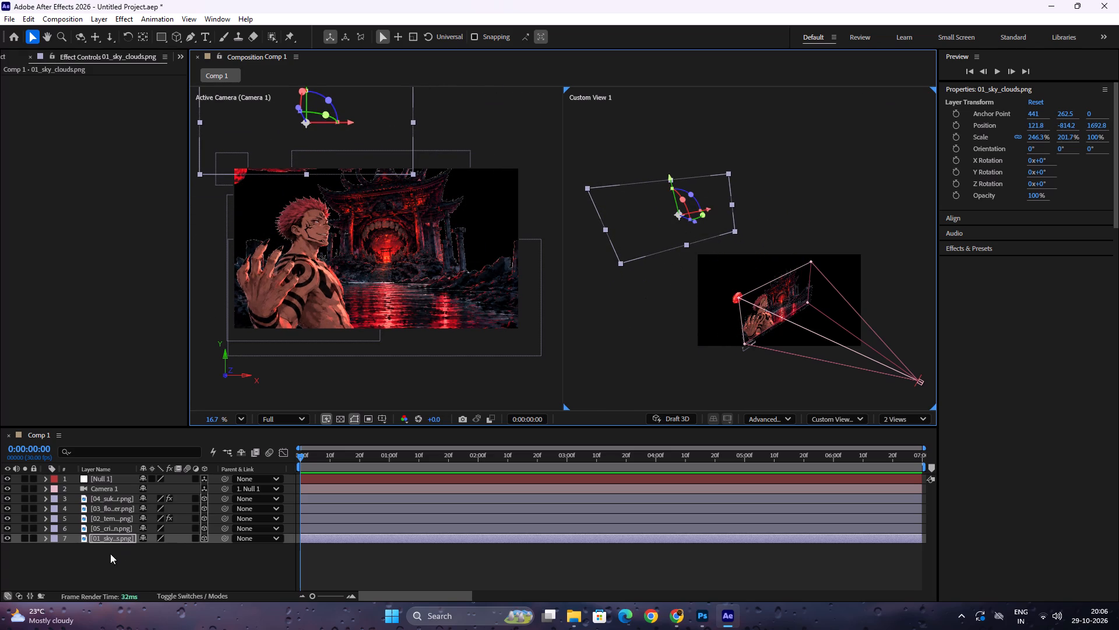
Set the sky clouds layer's position to about X 819.8, Y 350.8, Z 3306.8, aligned behind the scene.
left_click(45, 536)
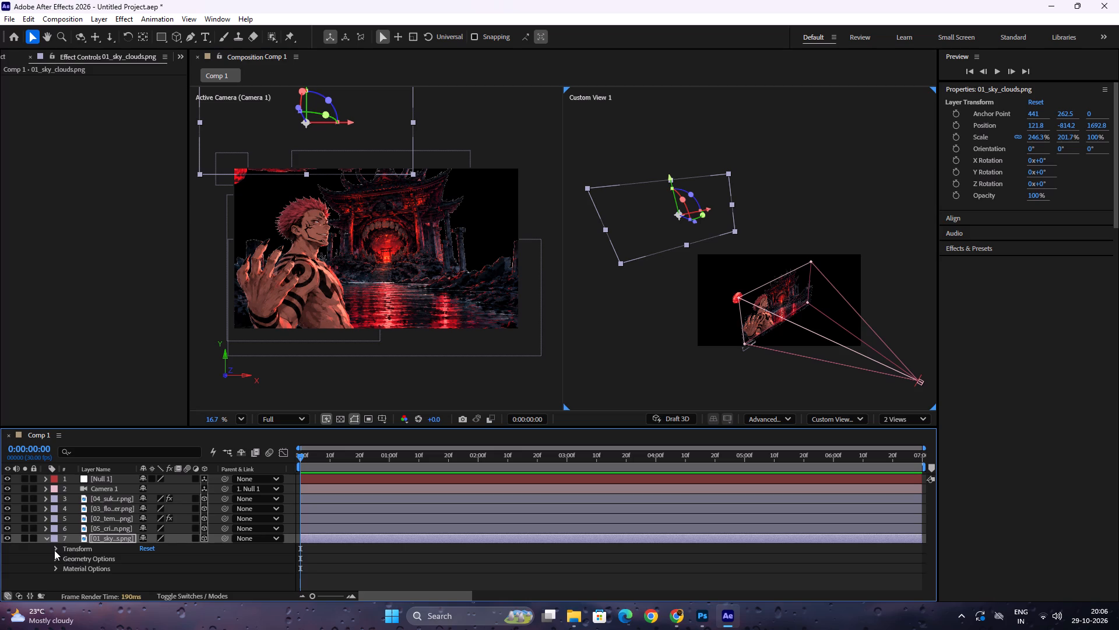
left_click(54, 549)
scroll(158, 569, "down", 2)
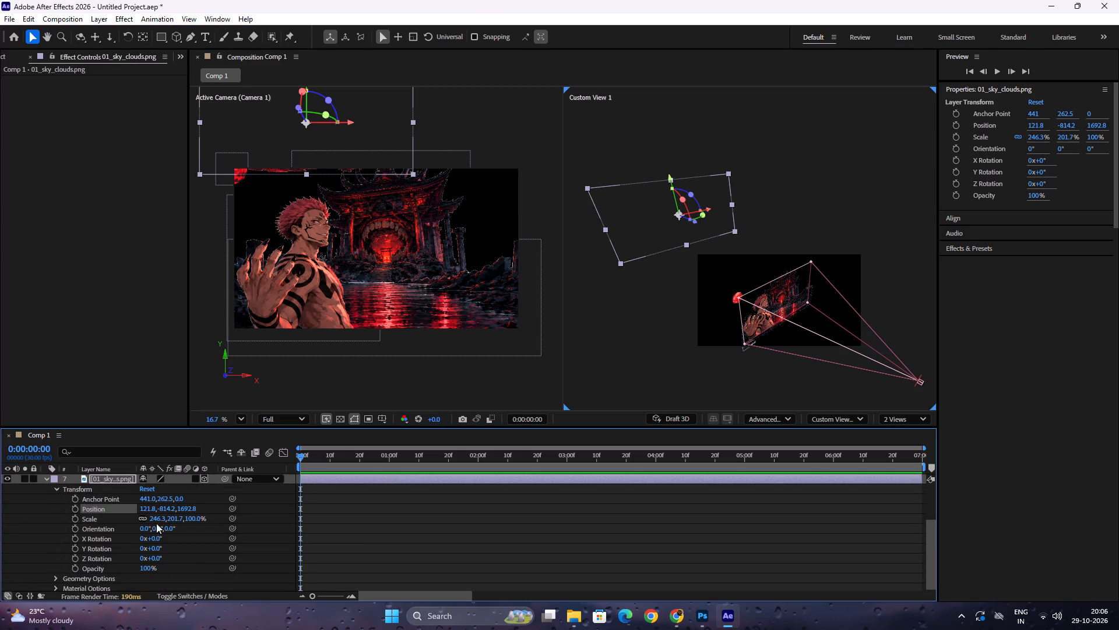
left_click_drag(145, 510, 595, 513)
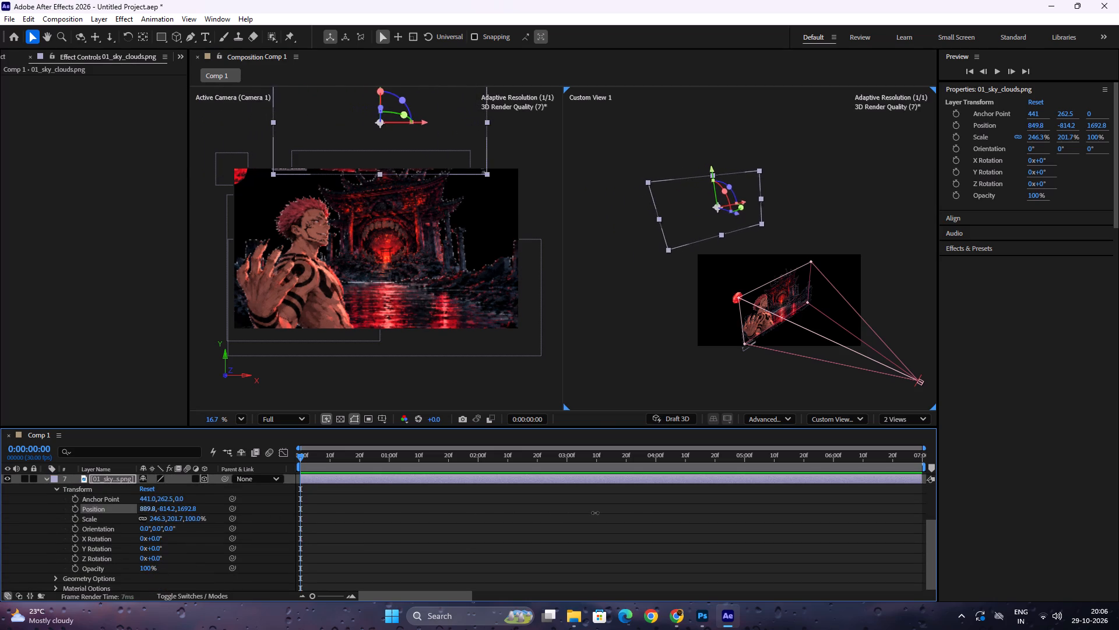
left_click_drag(595, 513, 561, 520)
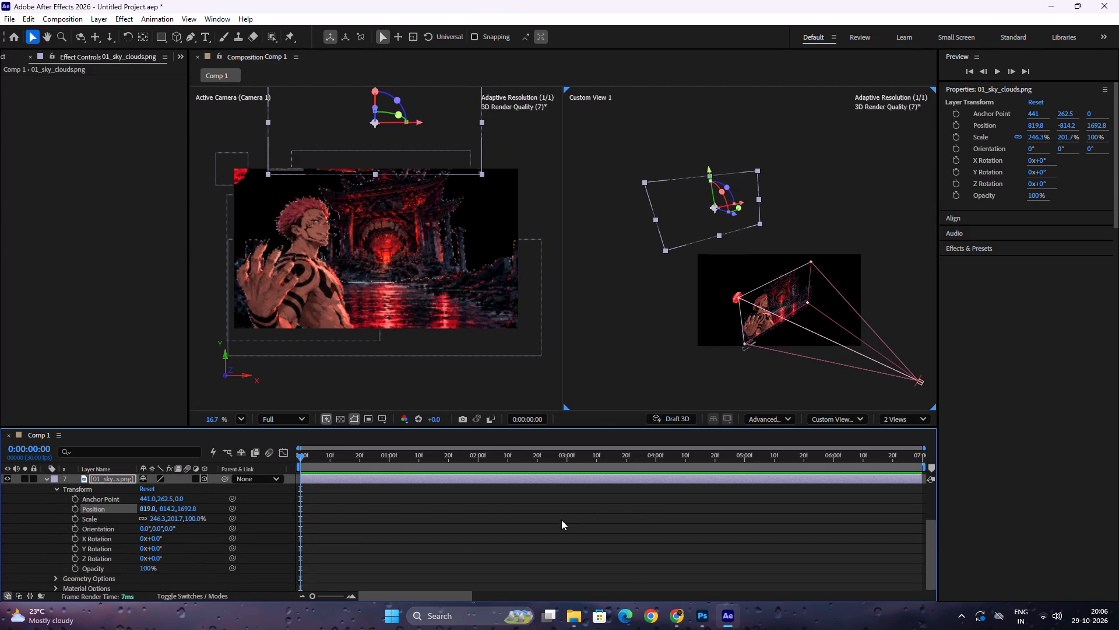
left_click_drag(167, 512, 417, 505)
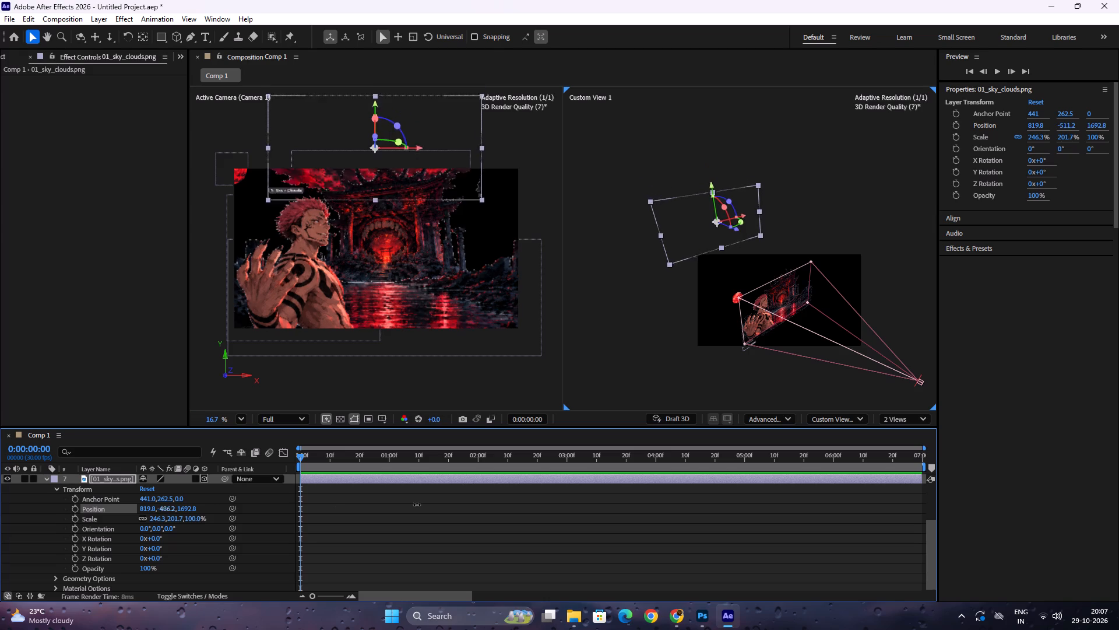
left_click_drag(417, 505, 854, 502)
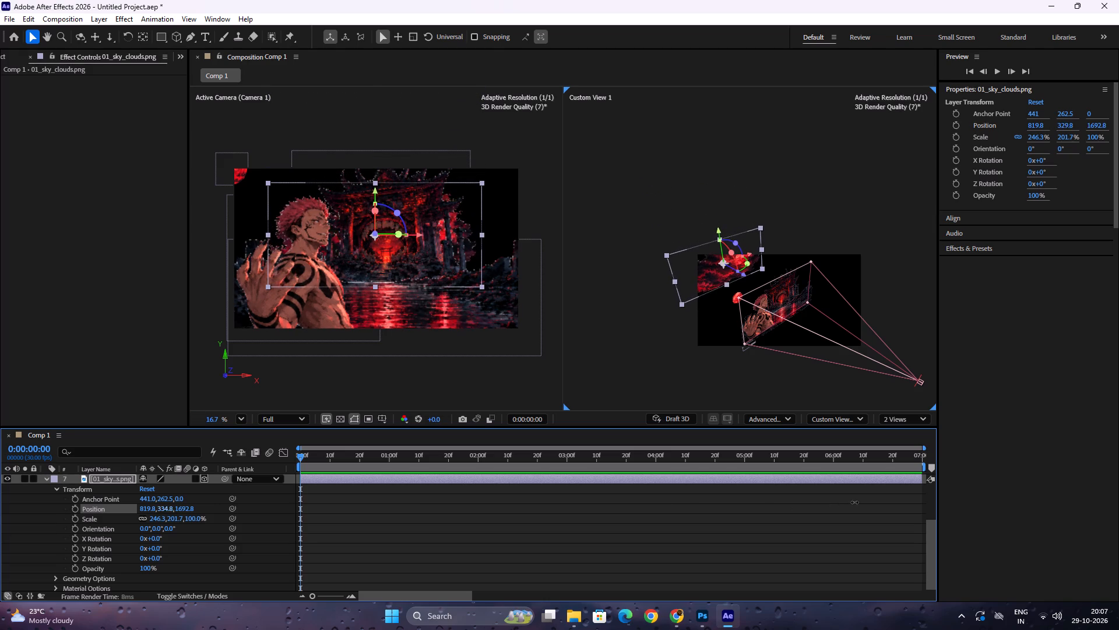
left_click_drag(854, 502, 856, 502)
left_click_drag(184, 508, 139, 508)
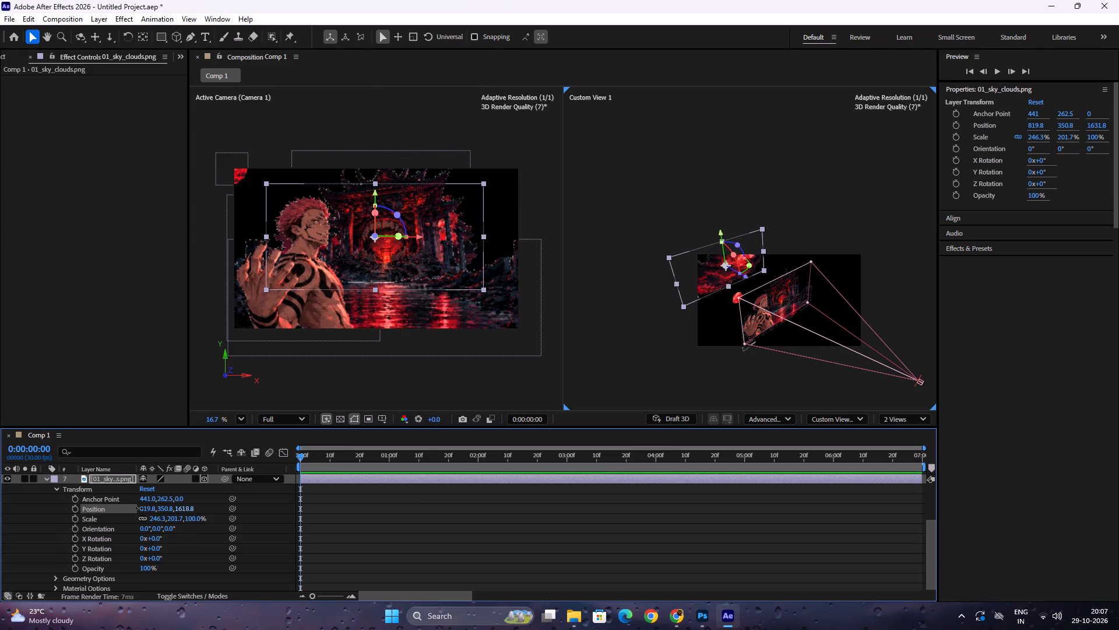
left_click_drag(139, 508, 921, 475)
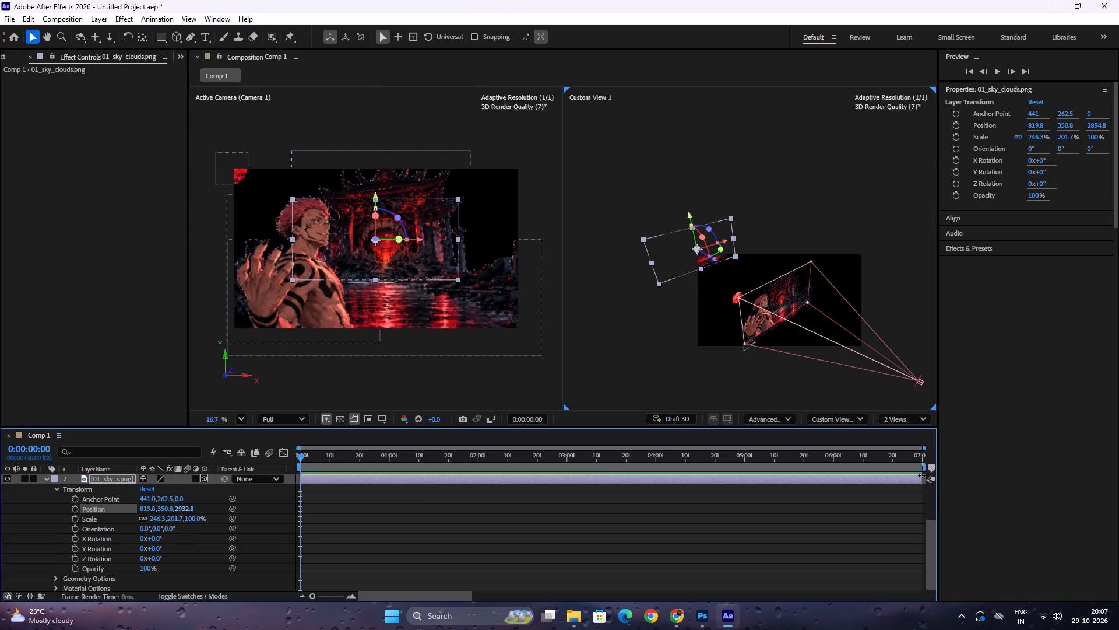
left_click_drag(921, 475, 1118, 502)
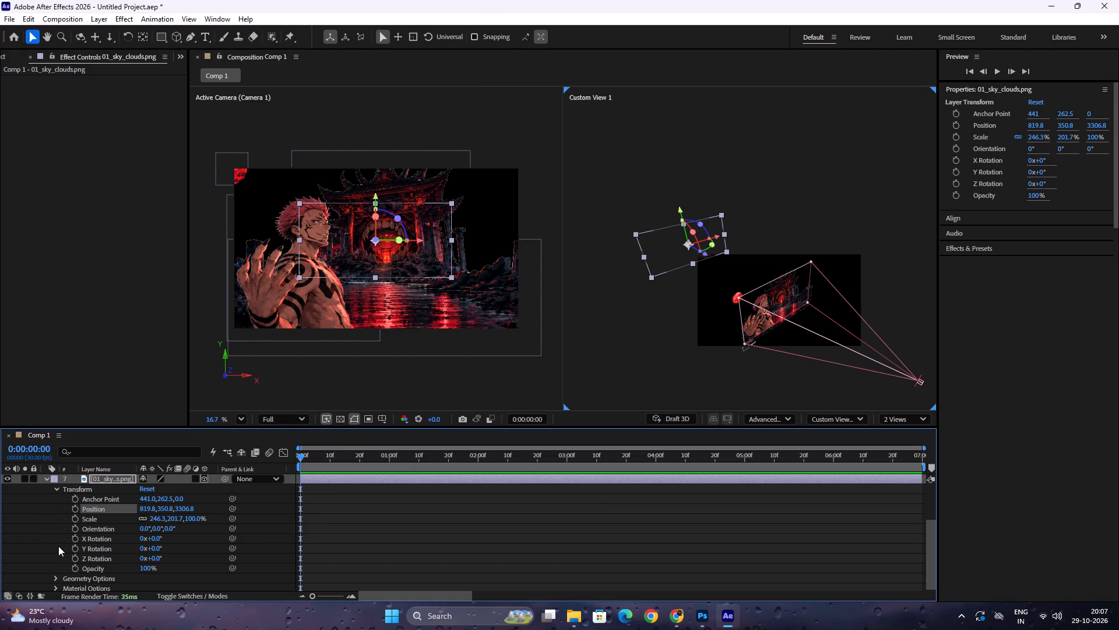
Scale up the sky clouds layer to about 847.3, 694.0, 344.1% so the sky fills the camera frame behind the scene.
left_click_drag(158, 518, 185, 519)
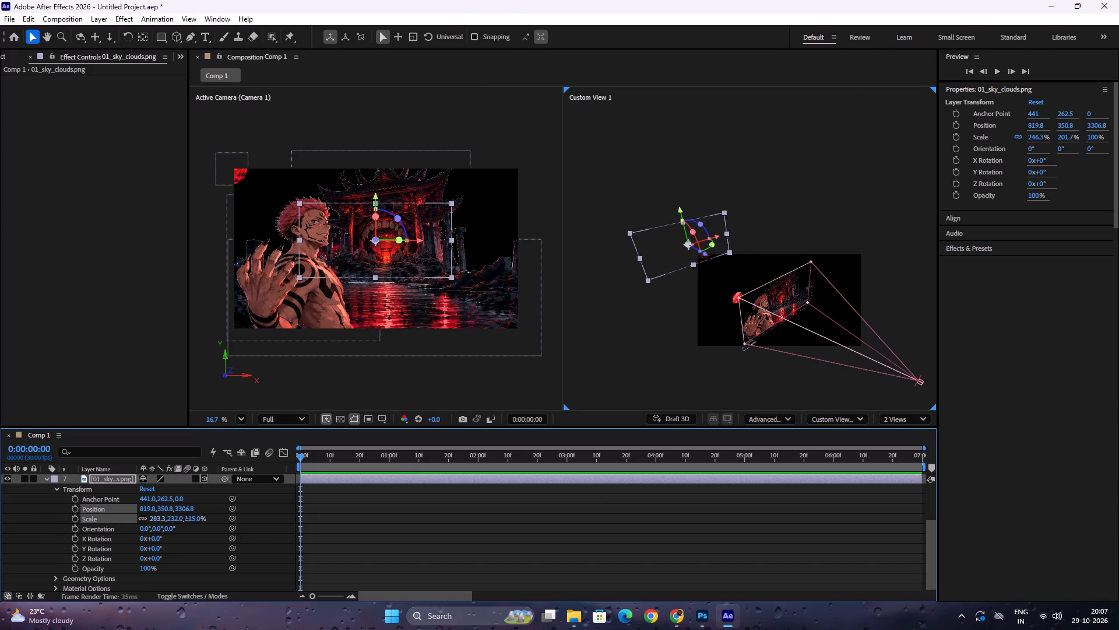
left_click_drag(185, 519, 454, 512)
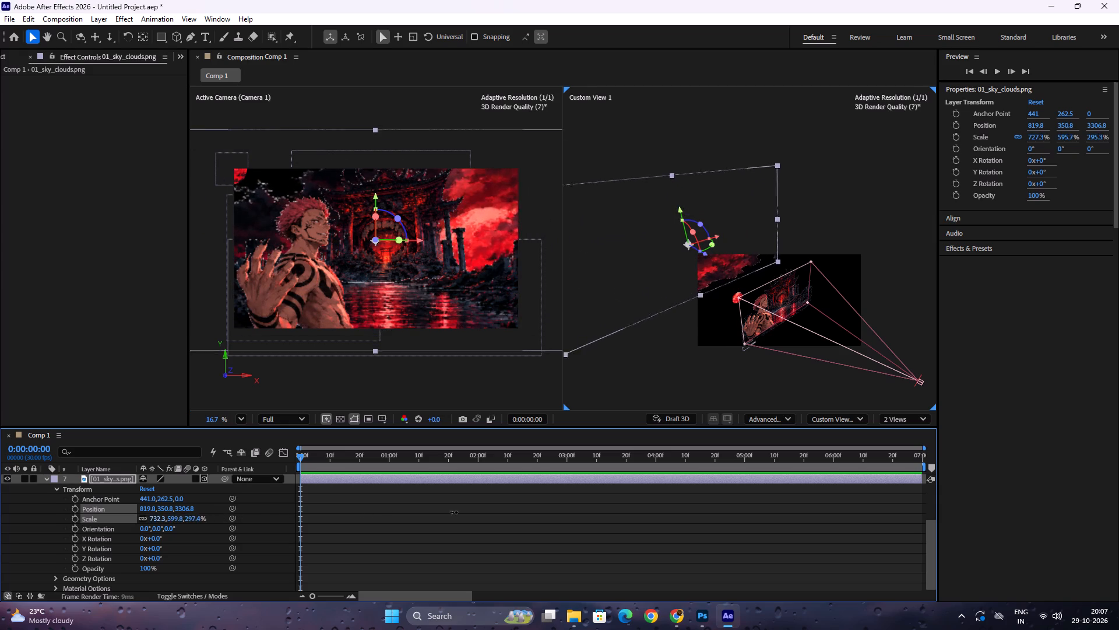
left_click_drag(454, 512, 497, 502)
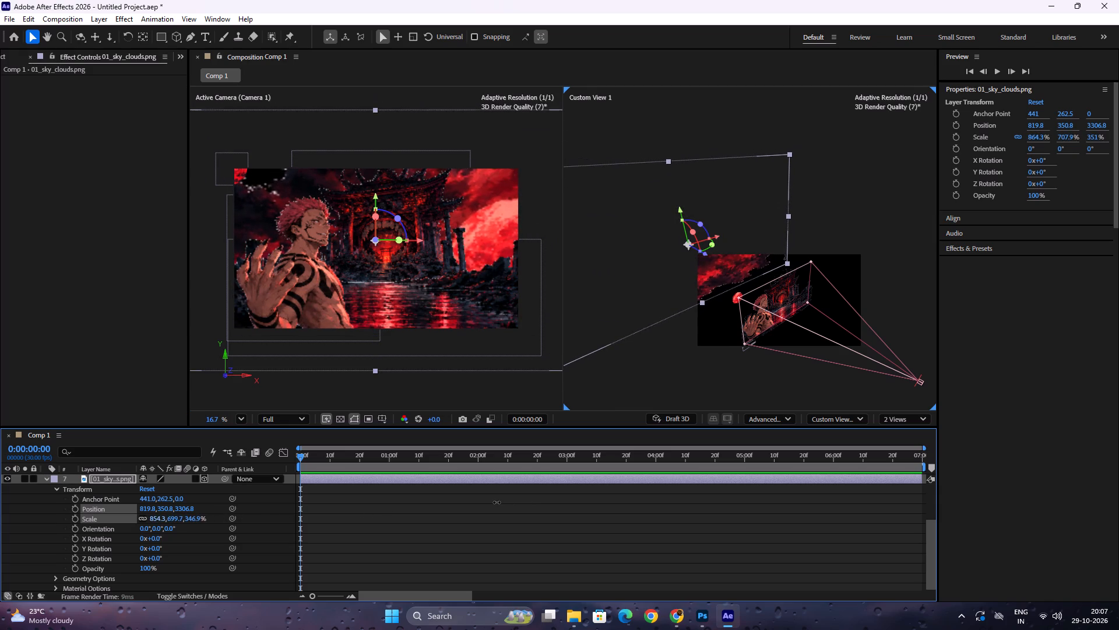
left_click_drag(497, 502, 399, 499)
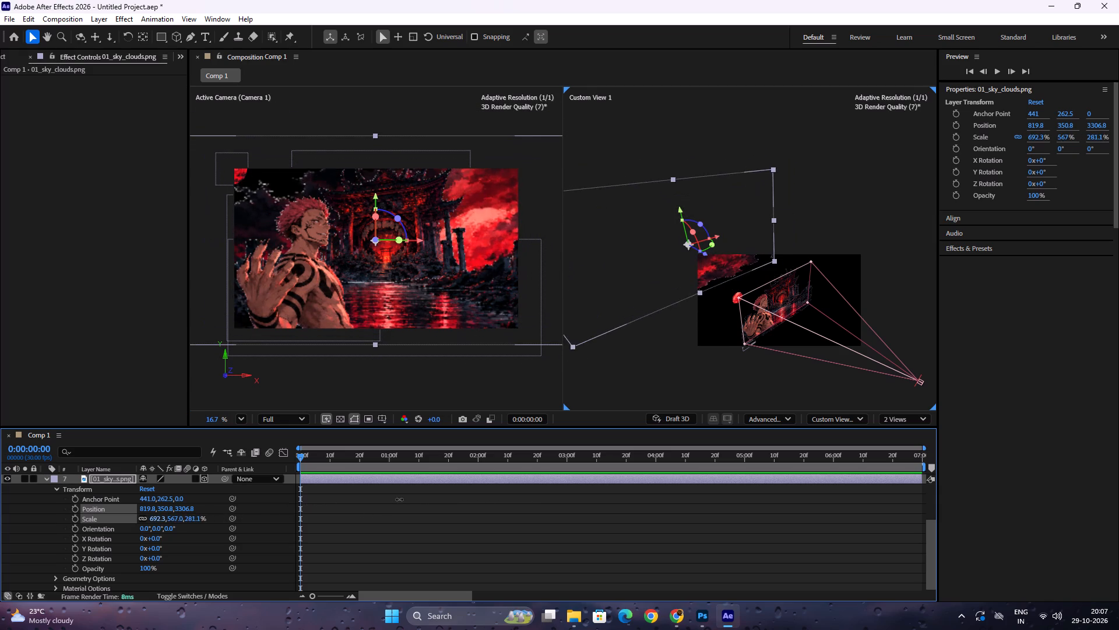
left_click_drag(399, 499, 481, 491)
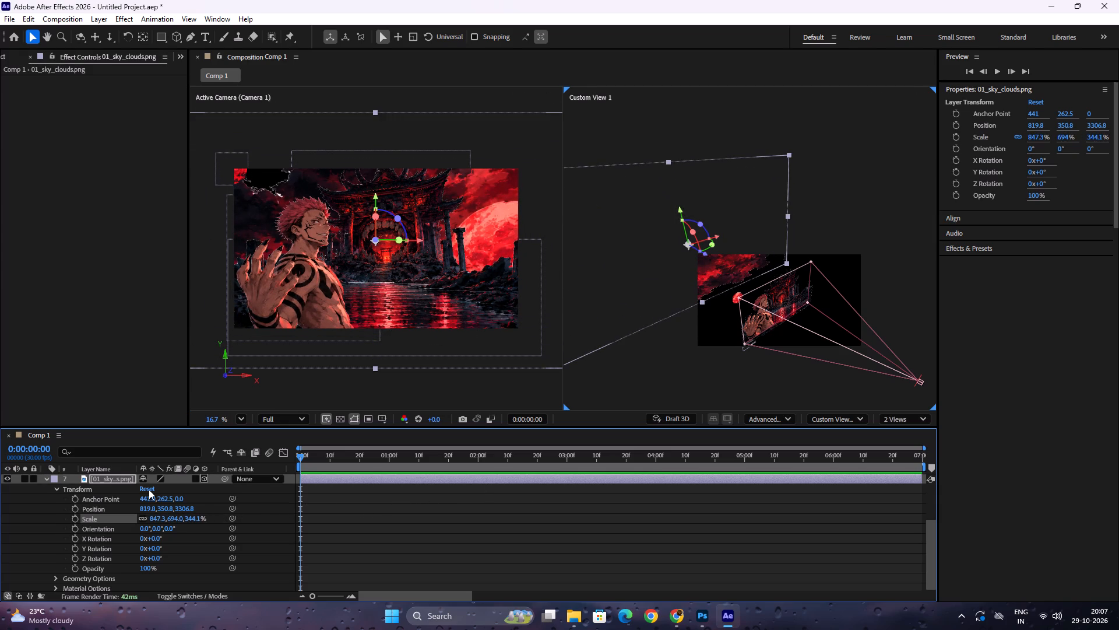
Raise the sky clouds layer by setting its Y position to about -30.2, and deselect it.
left_click_drag(167, 510, 150, 510)
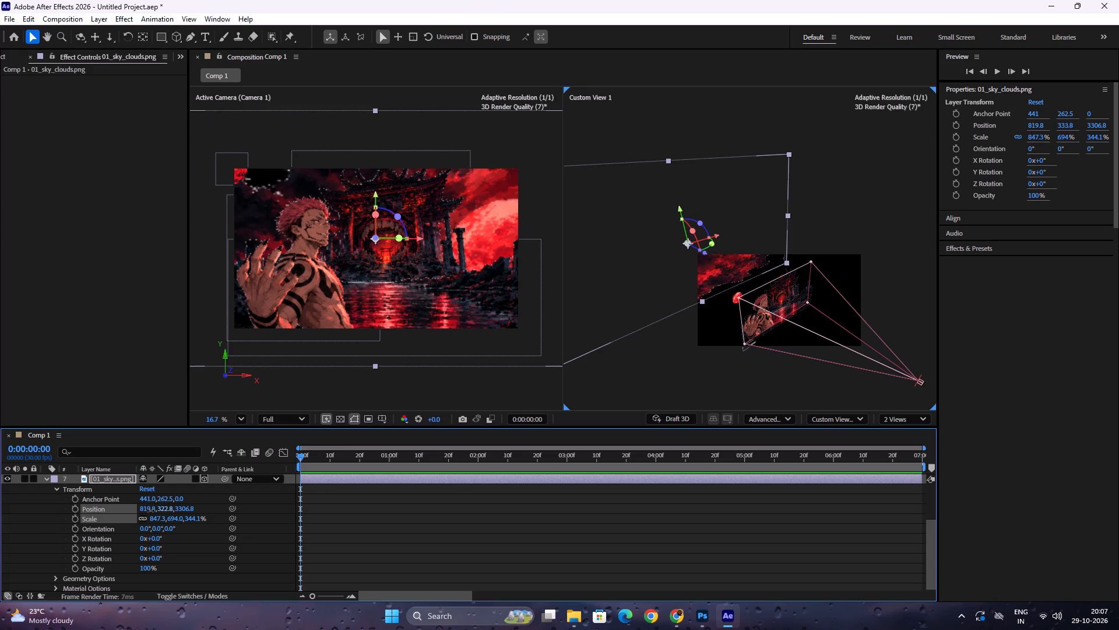
left_click_drag(150, 510, 0, 461)
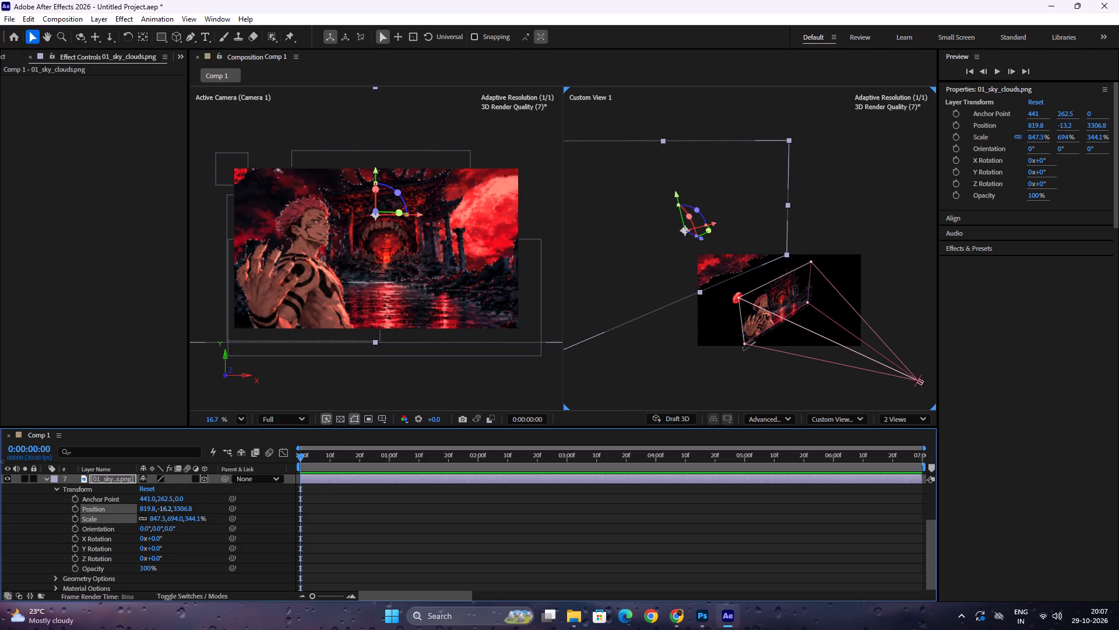
left_click_drag(0, 461, 0, 455)
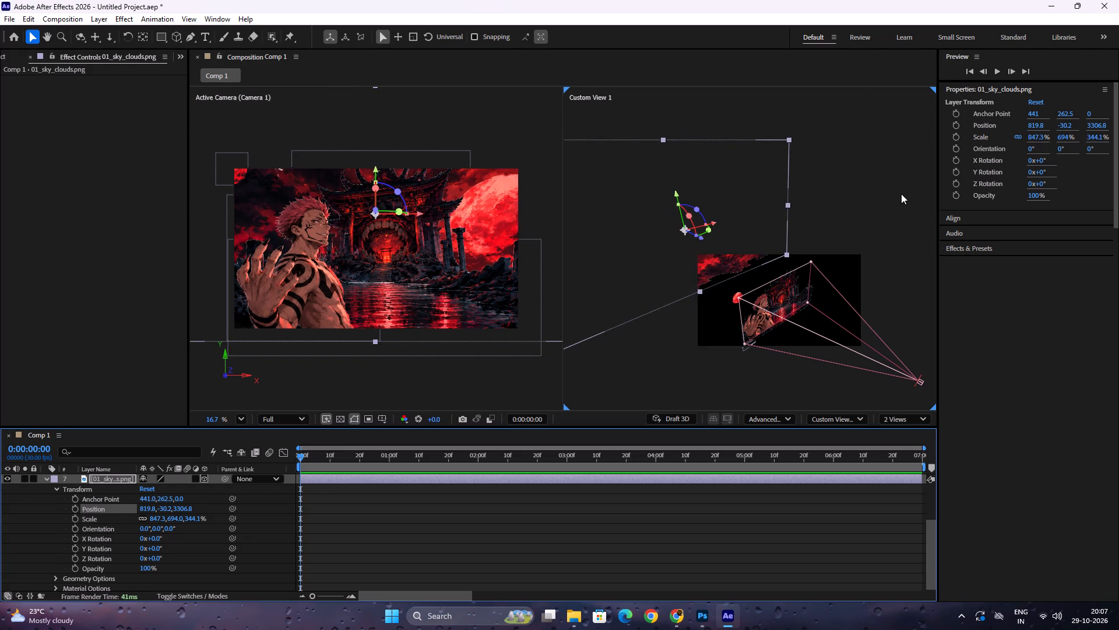
left_click(900, 194)
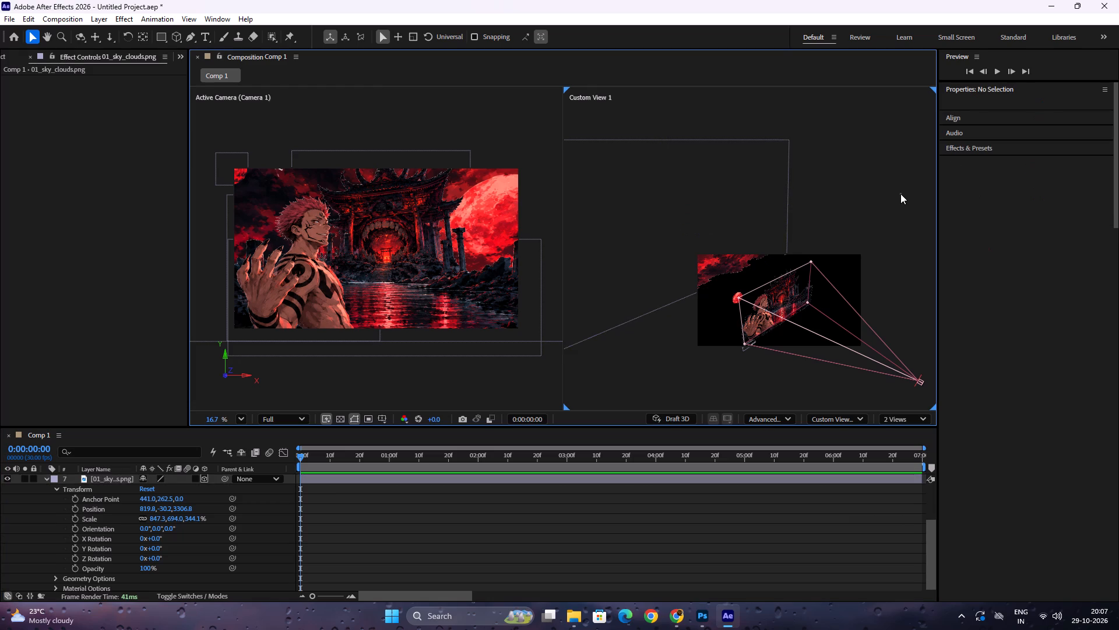
Push the crimson moon layer back along its Z axis in Custom View 1 to about Z 2588.5.
left_click(735, 297)
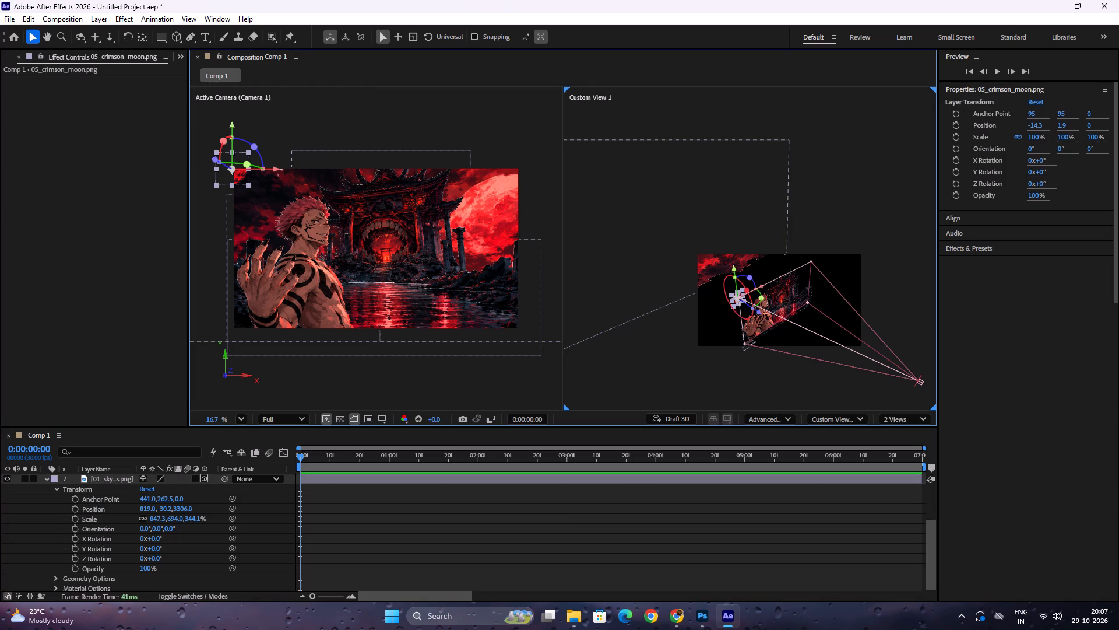
left_click_drag(755, 310, 721, 295)
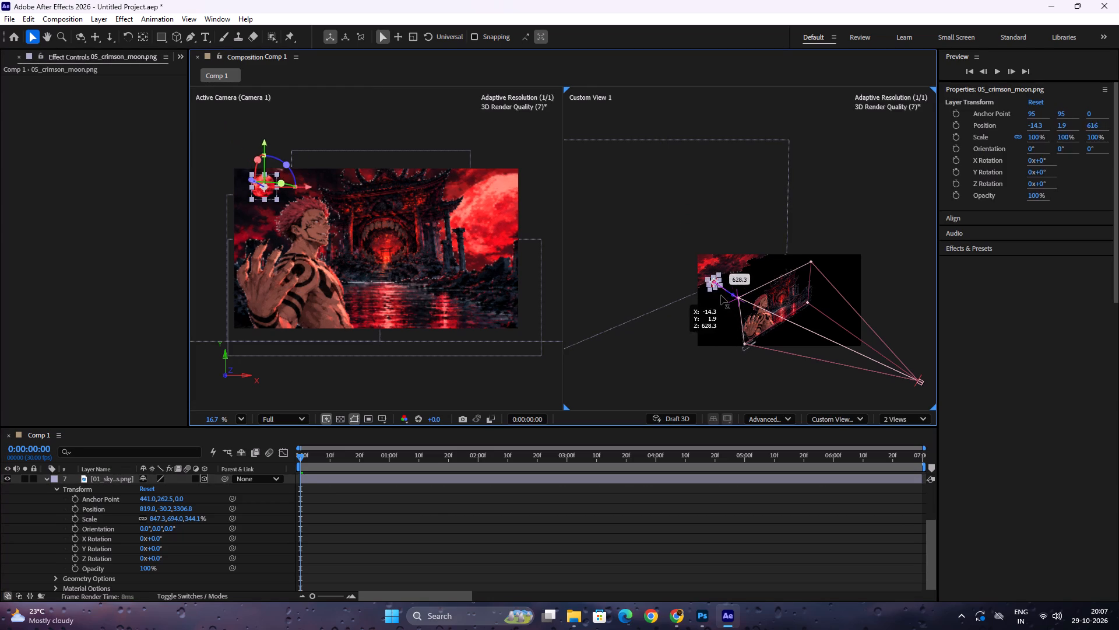
left_click_drag(721, 295, 675, 267)
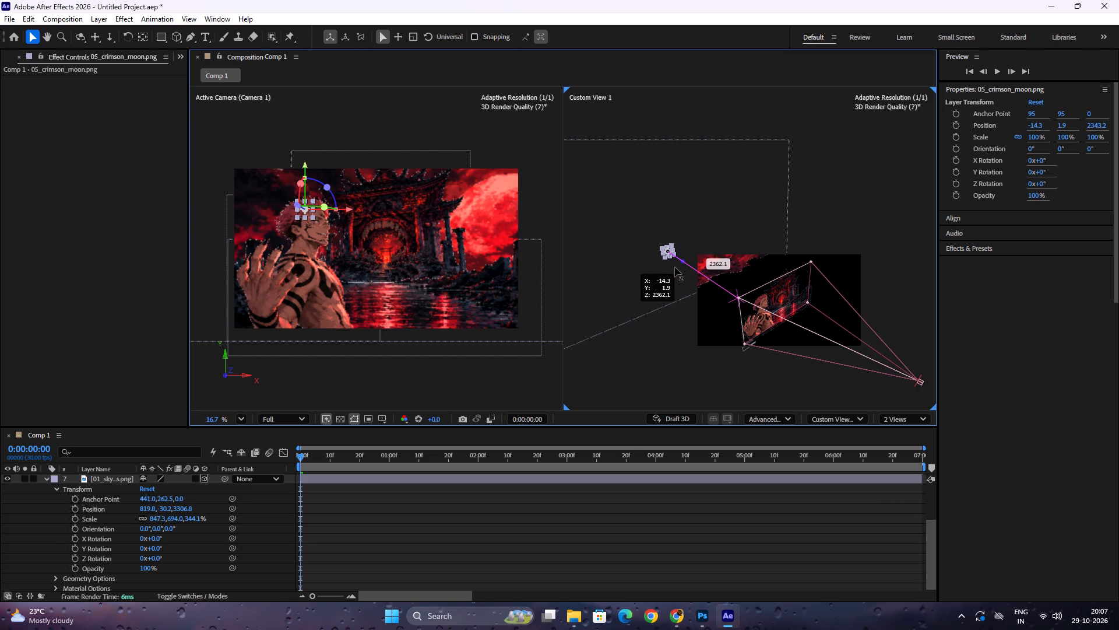
left_click_drag(675, 267, 671, 262)
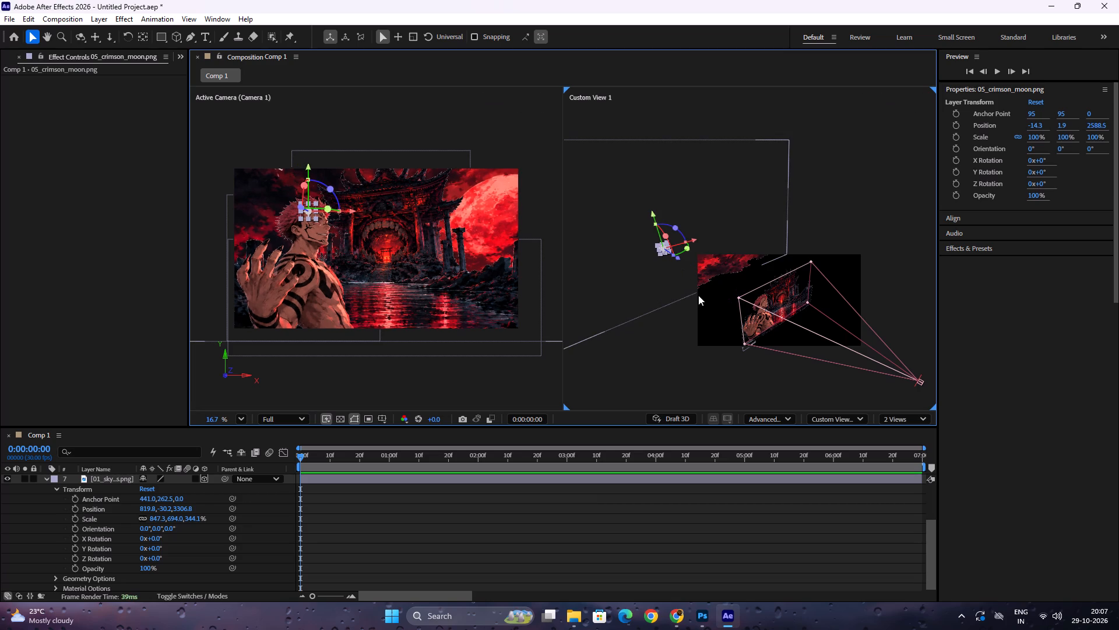
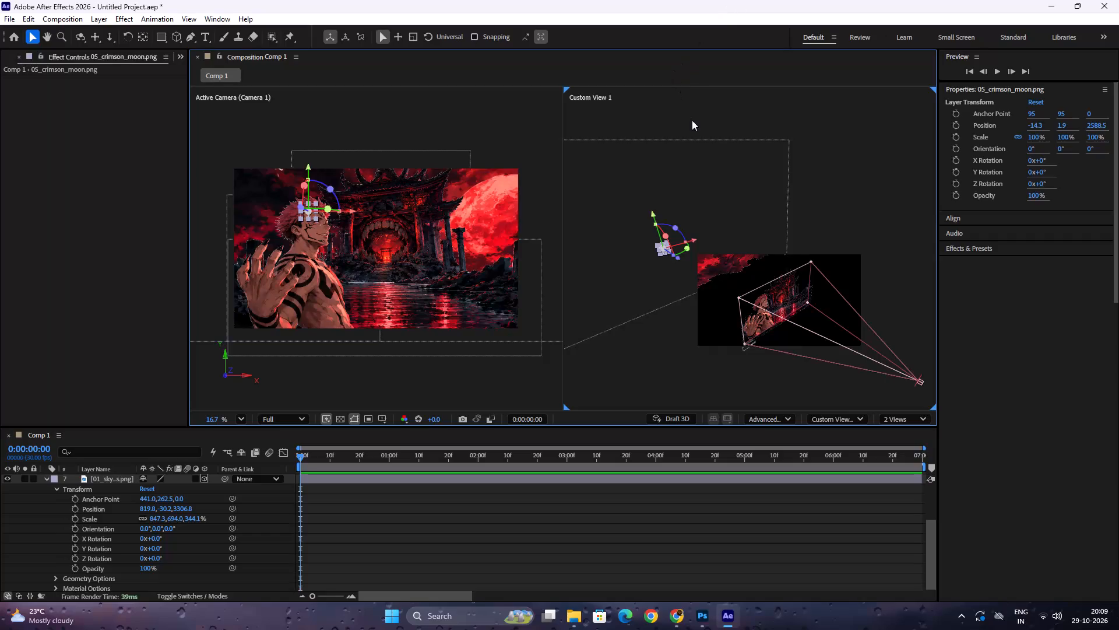
Scale up the crimson moon layer uniformly to 350% in its transform properties.
left_click(907, 190)
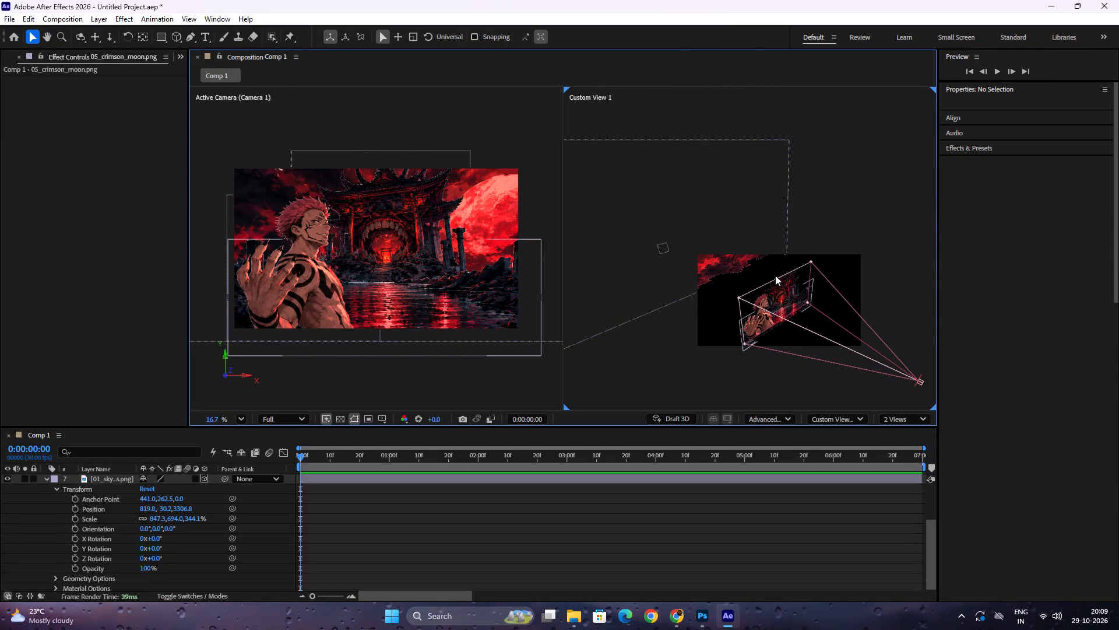
left_click(660, 247)
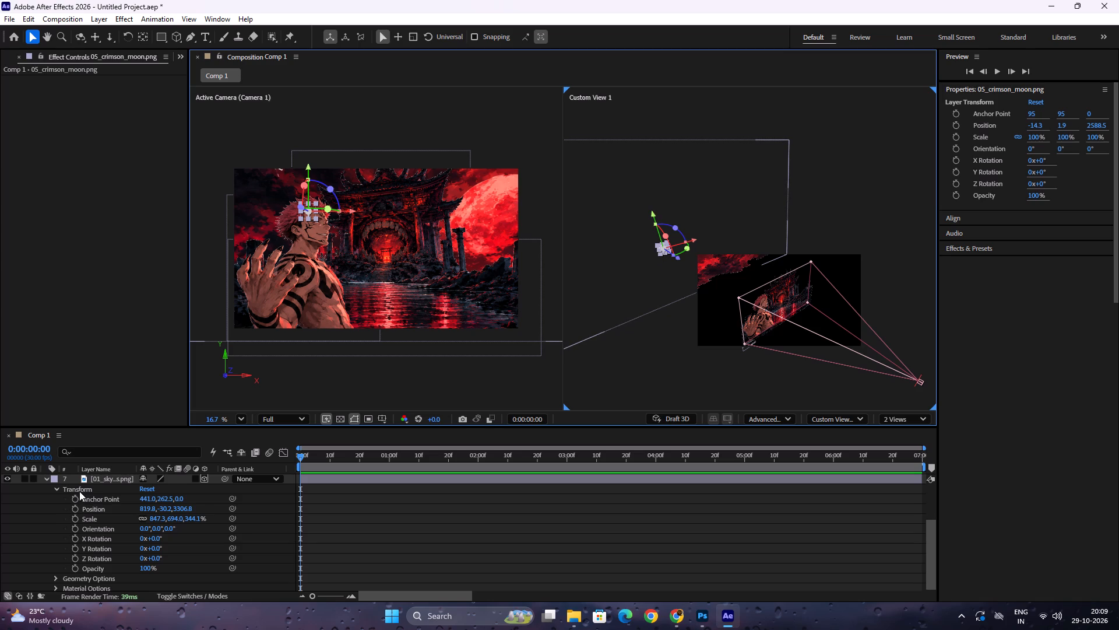
left_click(46, 478)
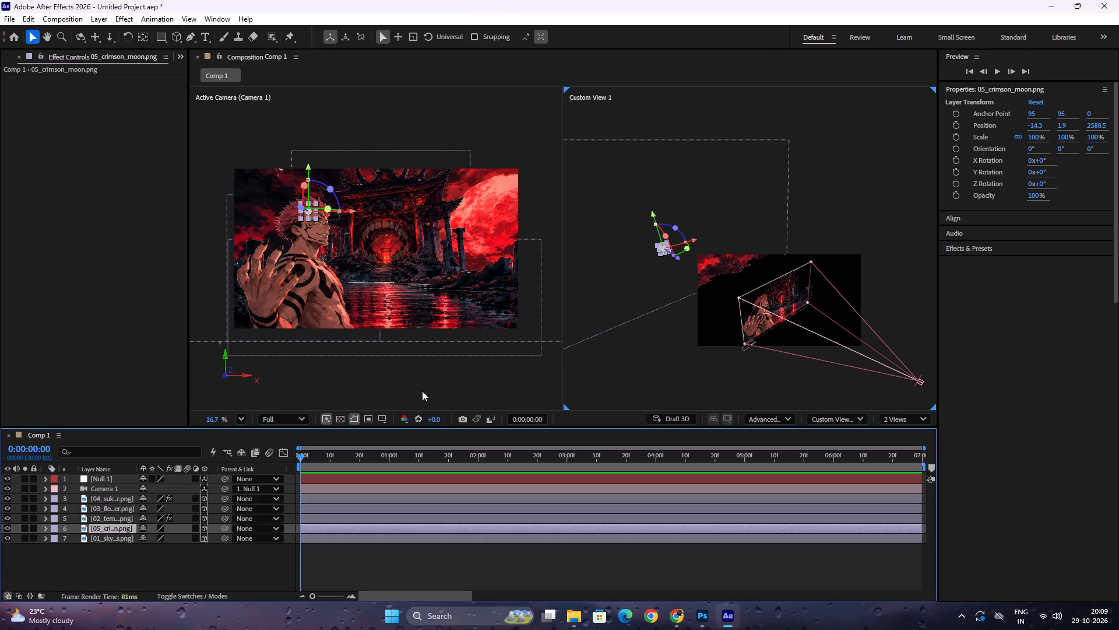
left_click(42, 524)
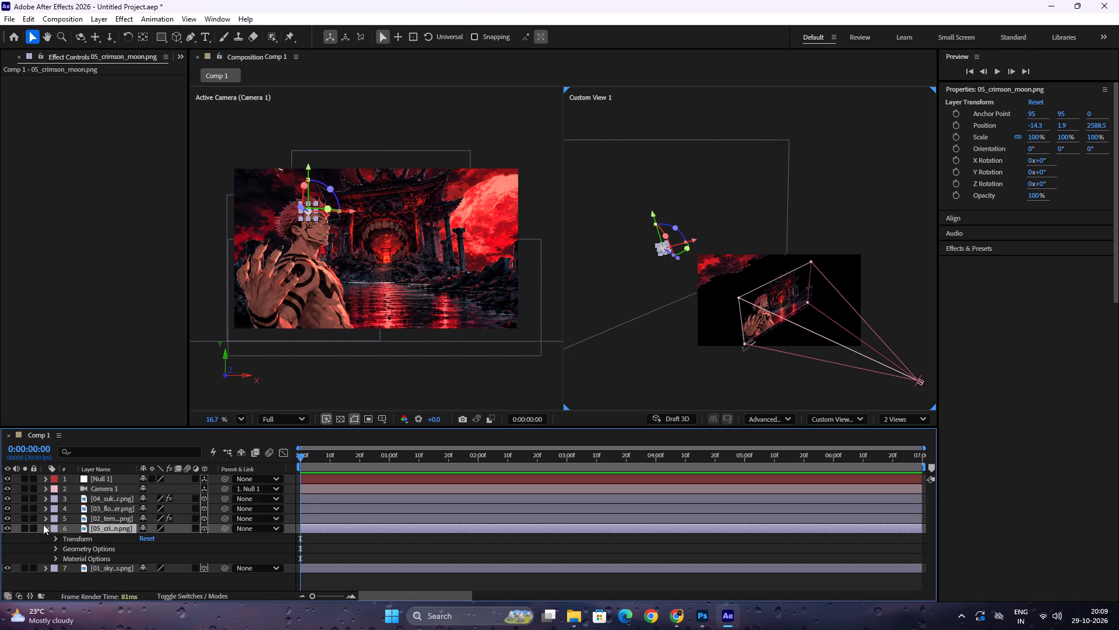
left_click(55, 540)
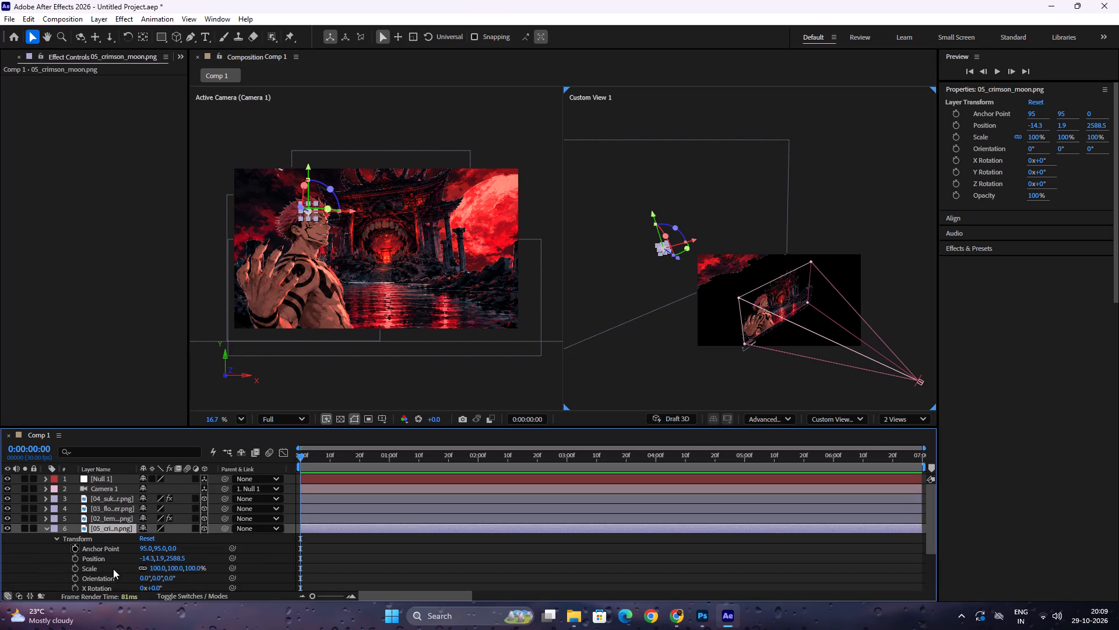
left_click_drag(160, 567, 241, 566)
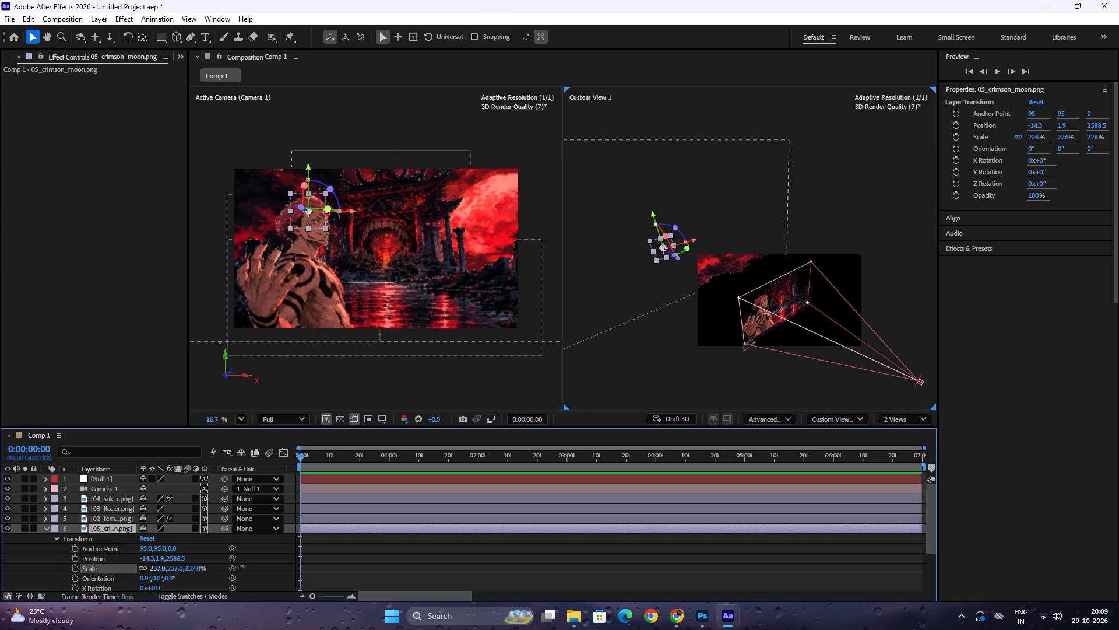
left_click_drag(241, 566, 304, 566)
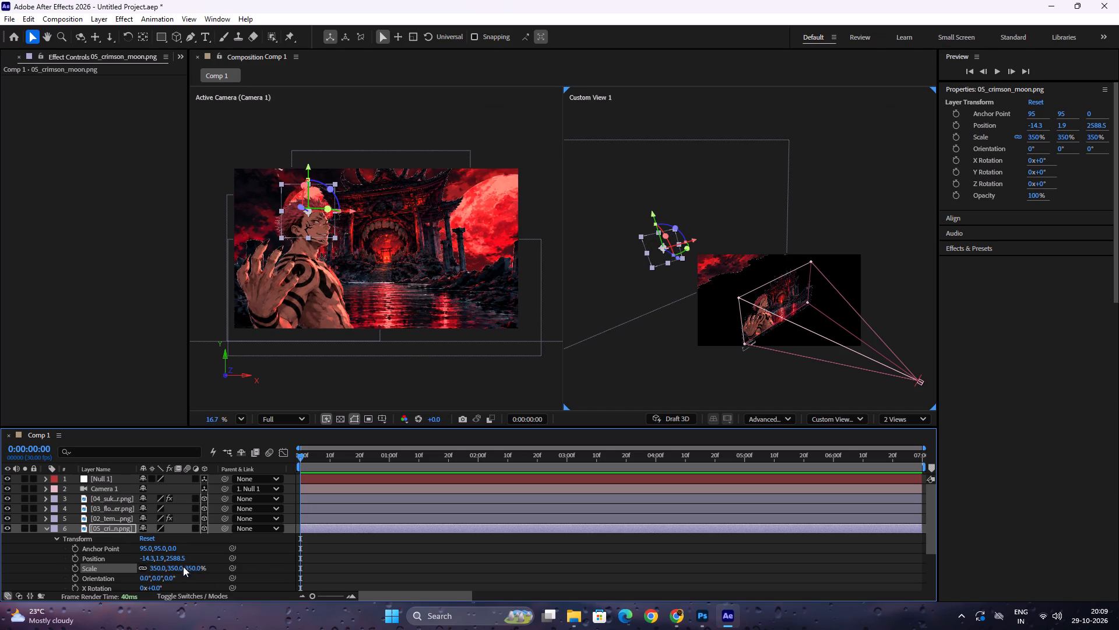
Reposition the crimson moon layer to about X -962.3, Y -589.1, Z 2666.5, and deselect it.
left_click_drag(172, 556, 79, 551)
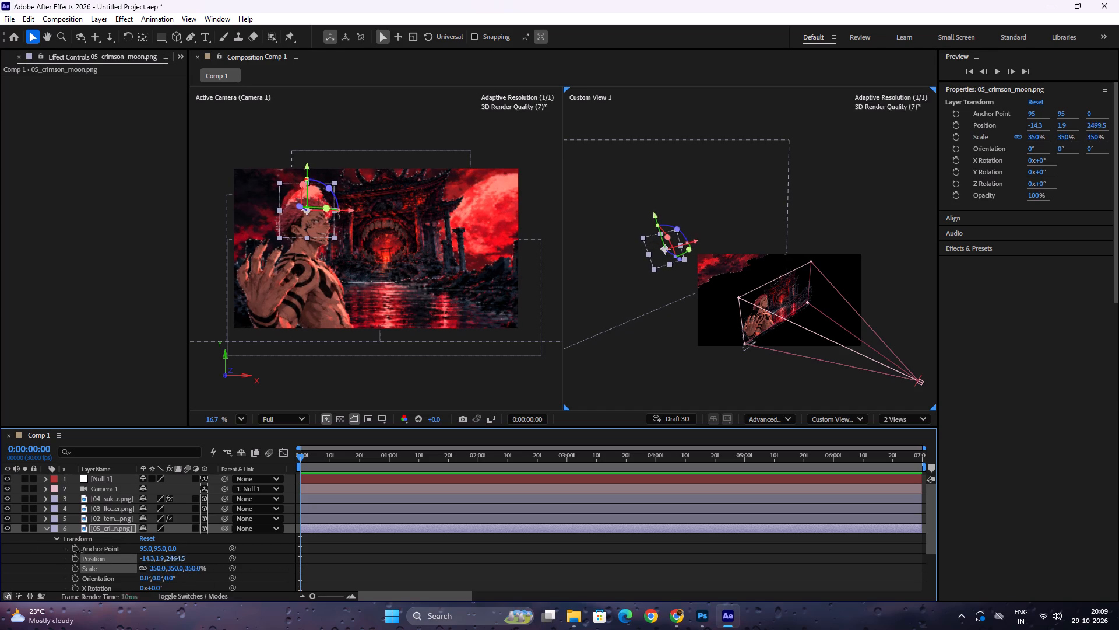
left_click_drag(79, 551, 203, 542)
left_click_drag(157, 559, 119, 559)
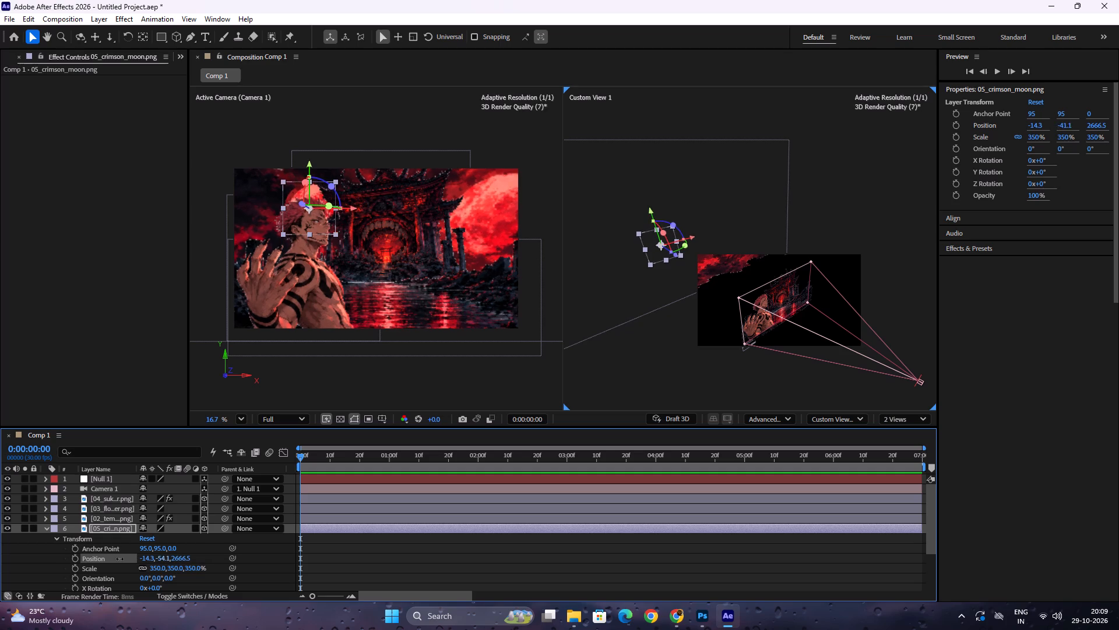
left_click_drag(119, 559, 0, 501)
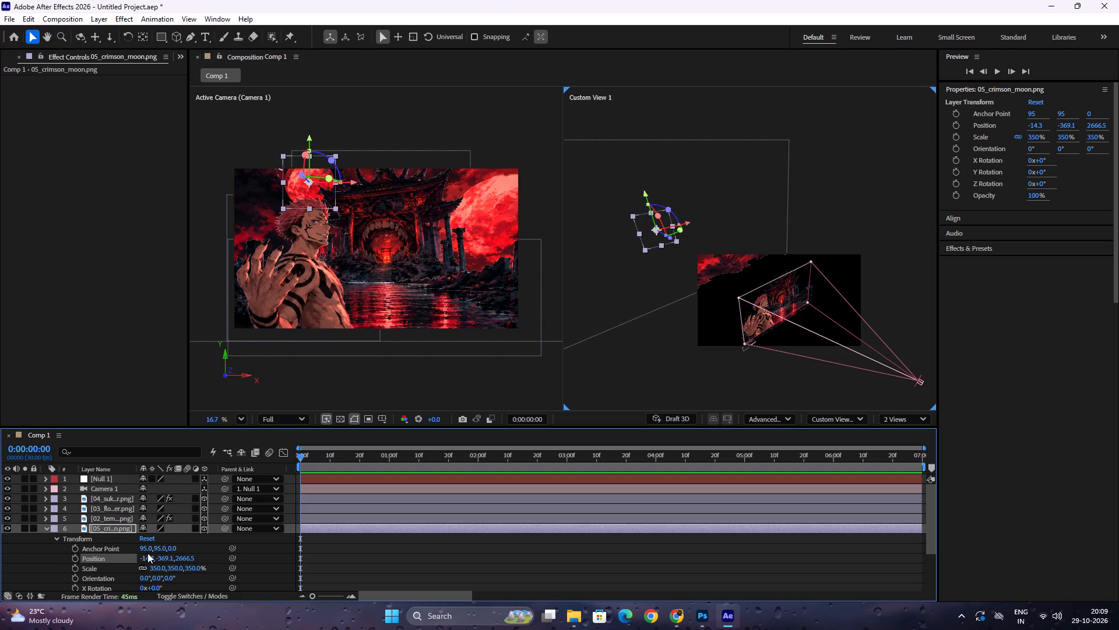
left_click_drag(146, 558, 0, 552)
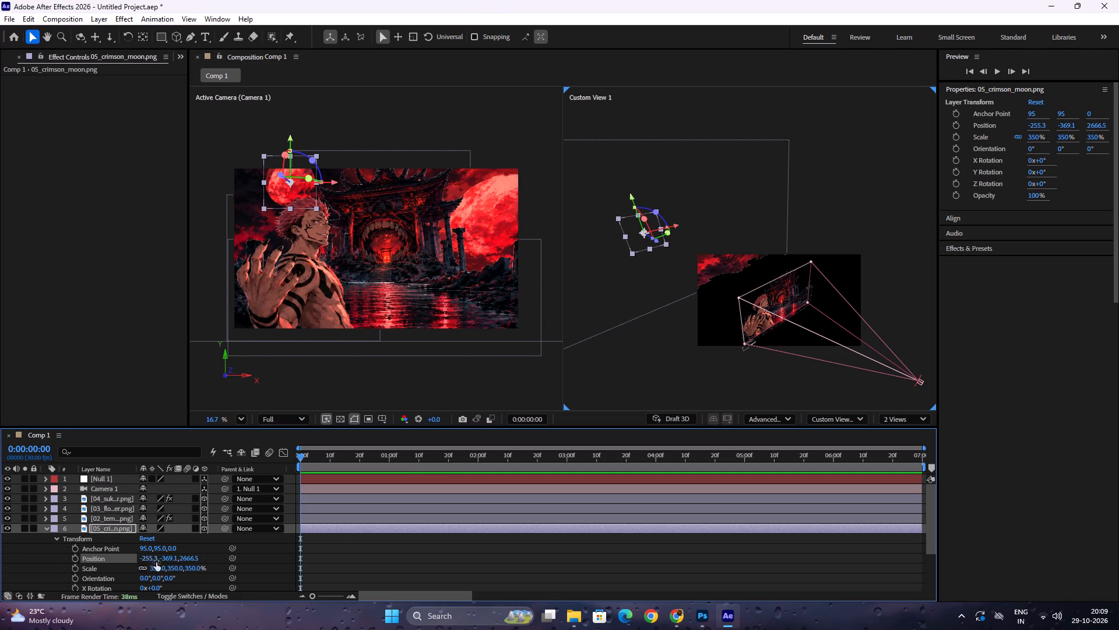
left_click_drag(149, 559, 0, 519)
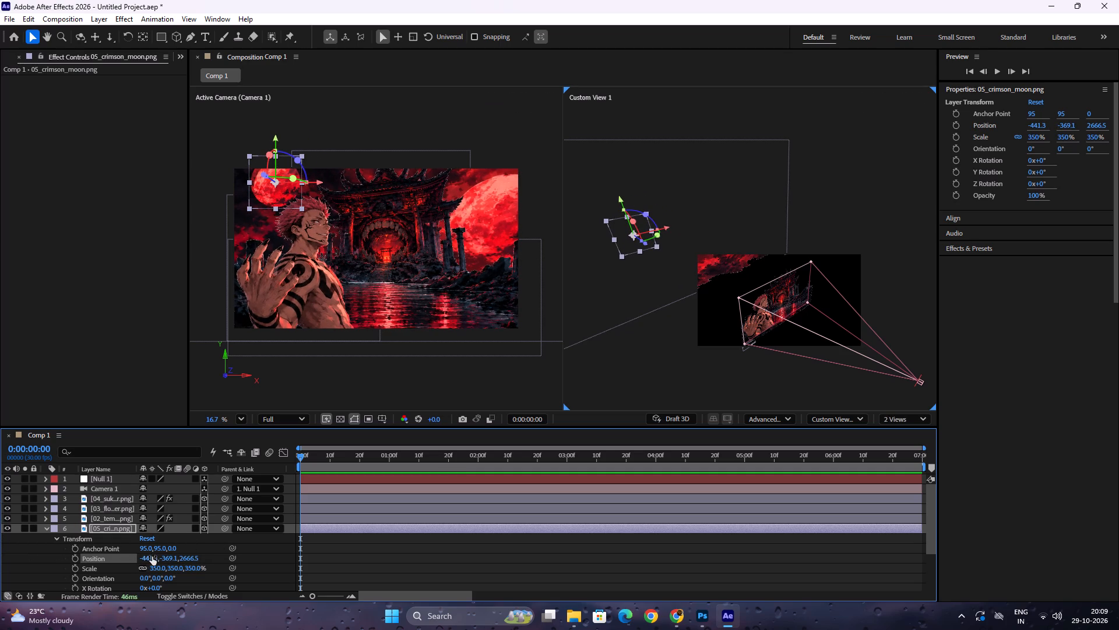
left_click_drag(150, 558, 0, 531)
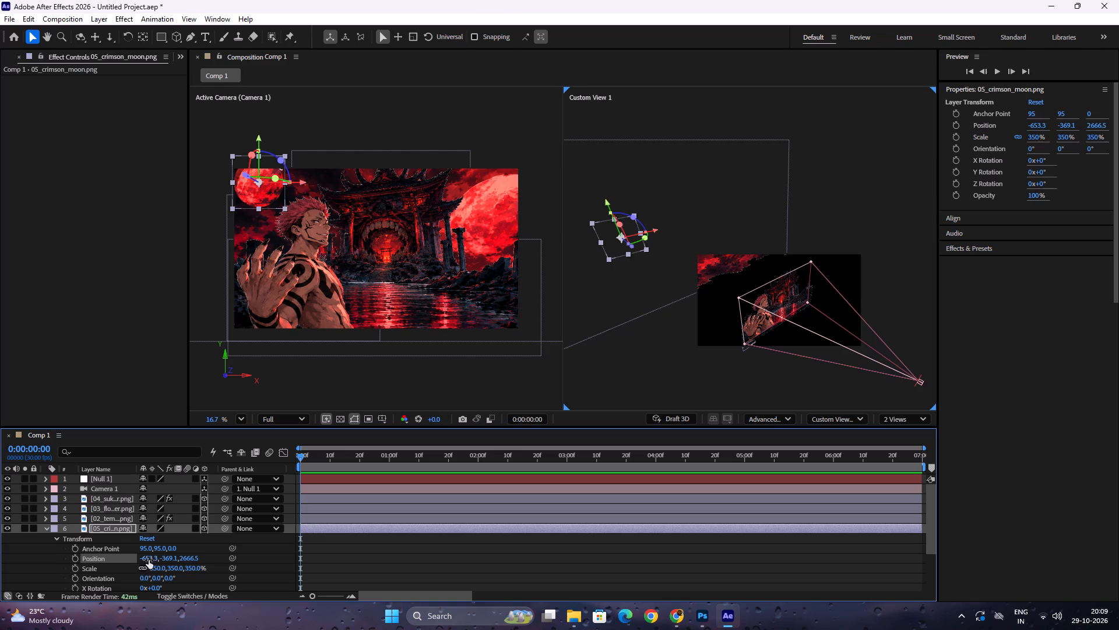
left_click_drag(149, 560, 0, 469)
left_click_drag(161, 558, 40, 550)
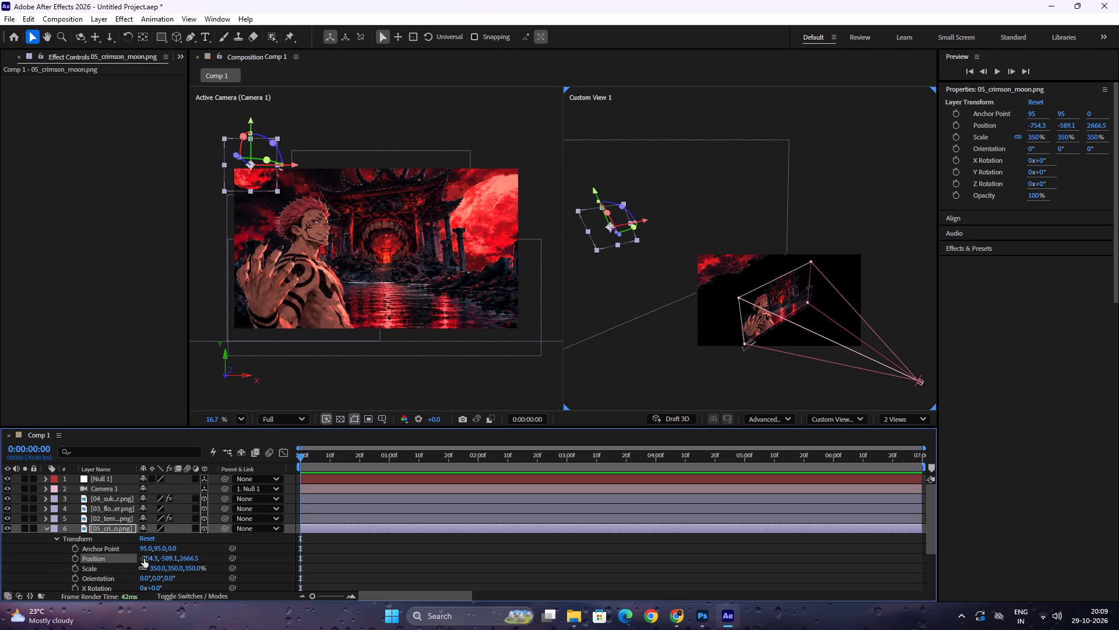
left_click_drag(149, 556, 3, 532)
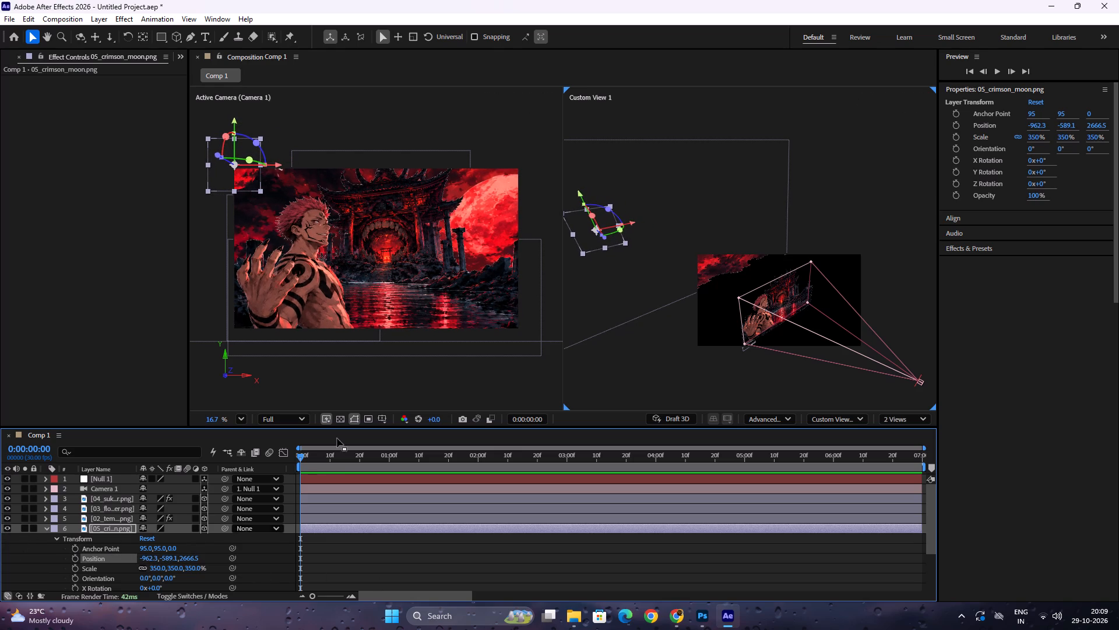
left_click(471, 539)
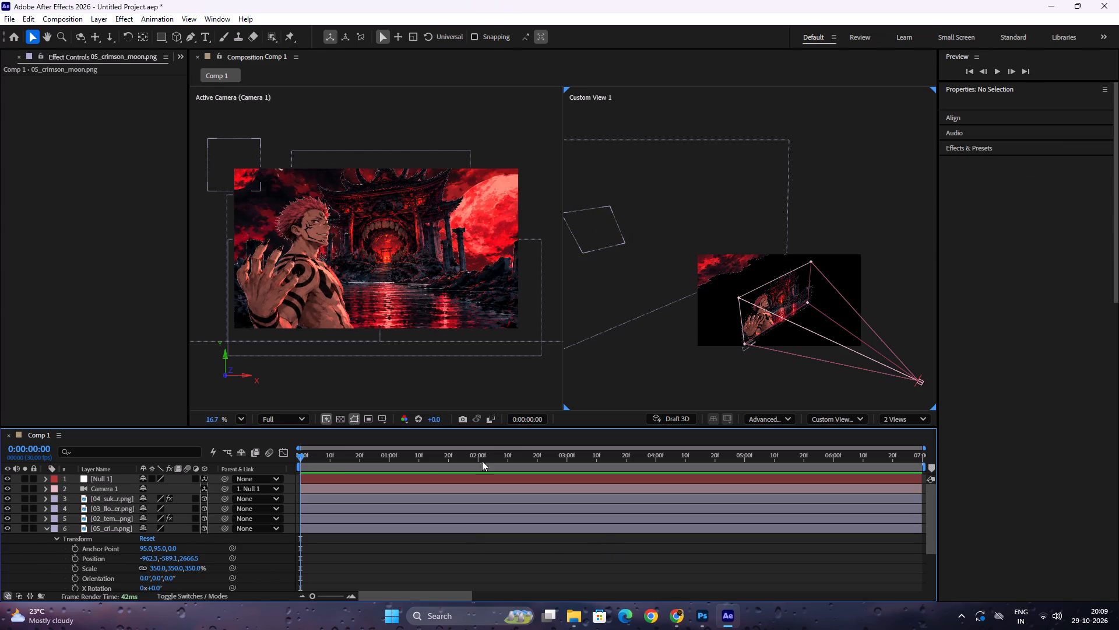
left_click(604, 394)
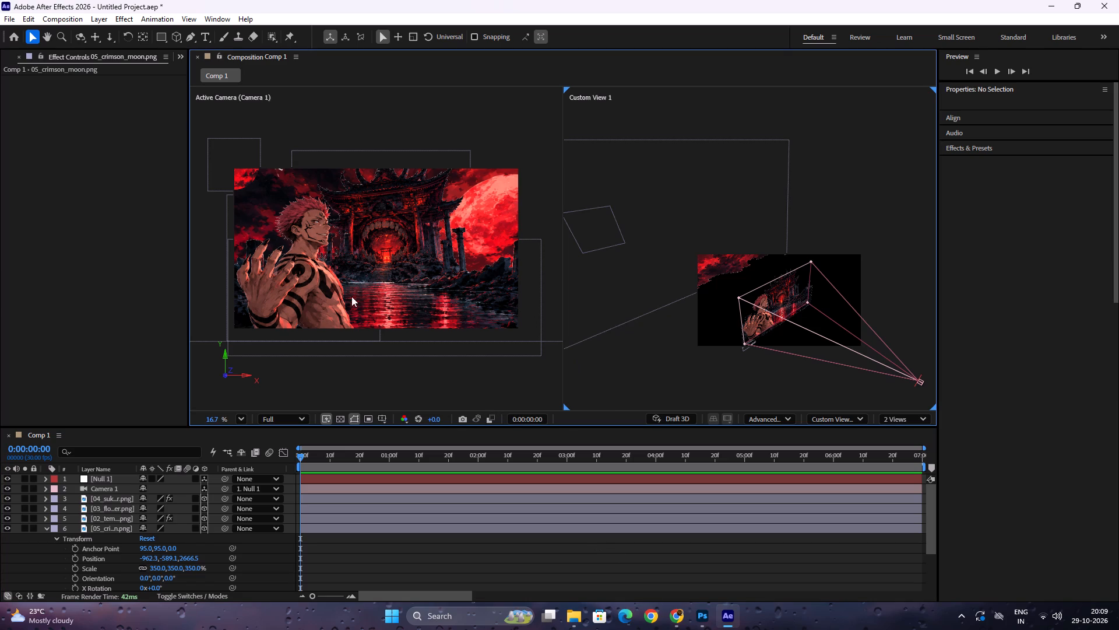
Push the temple shrine layer back along its Z axis in Custom View 1 to about Z 1788.4.
left_click(383, 261)
left_click(417, 209)
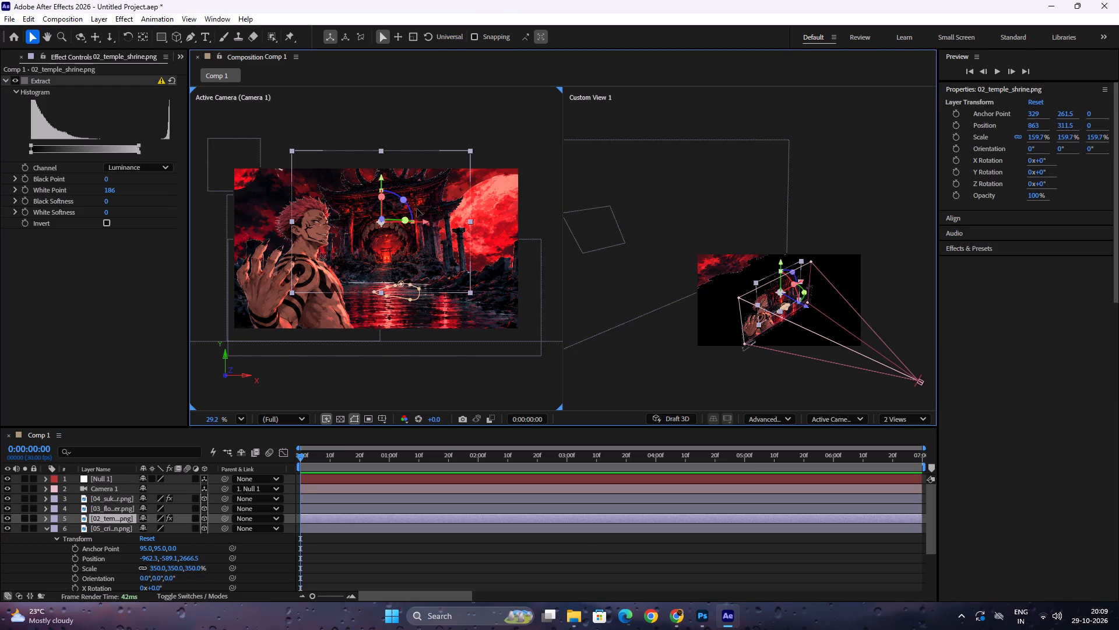
left_click(50, 528)
left_click(50, 527)
left_click(101, 517)
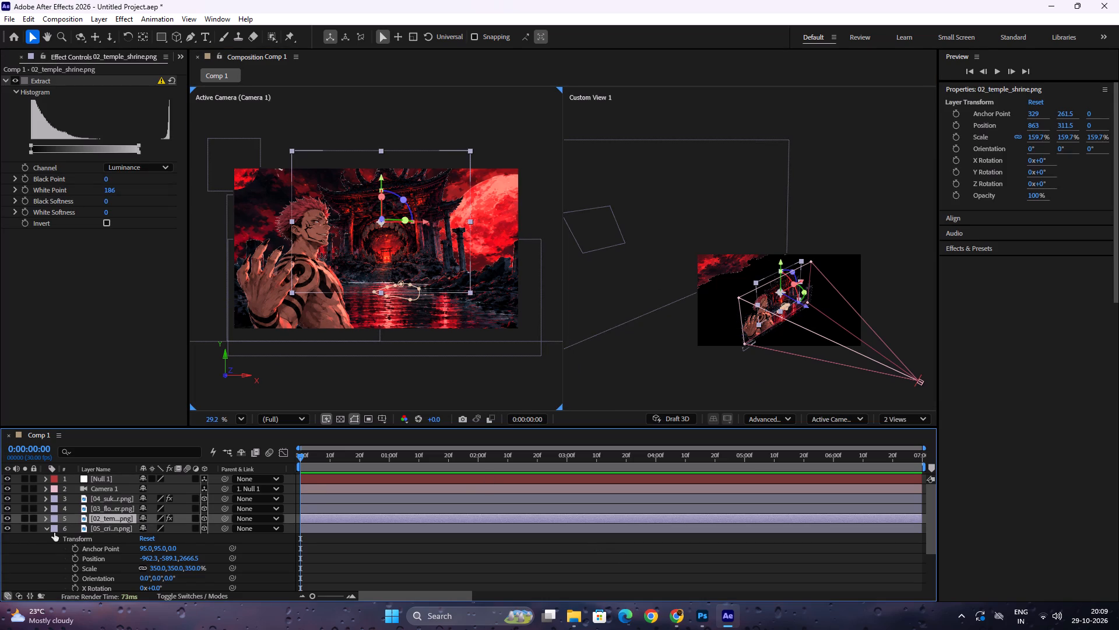
left_click(46, 527)
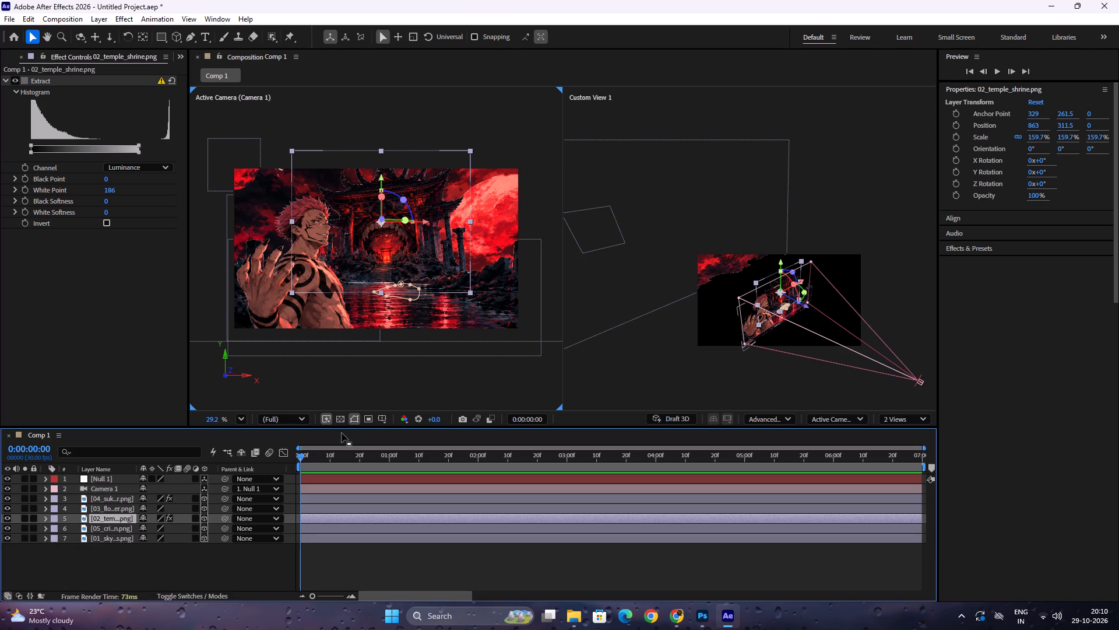
left_click_drag(801, 304, 788, 299)
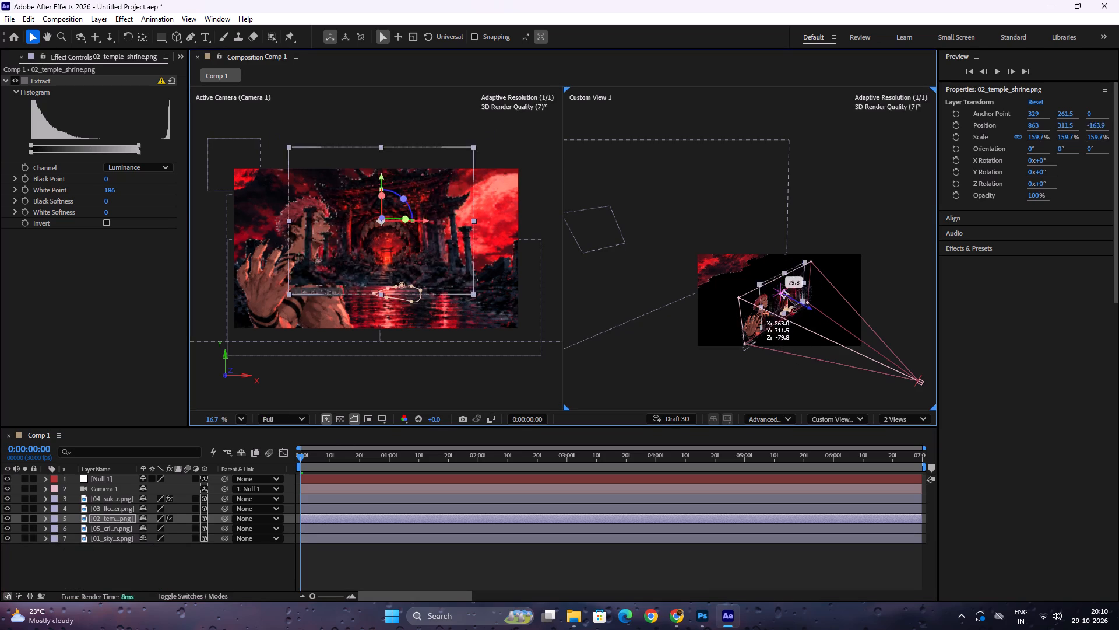
left_click_drag(788, 299, 737, 282)
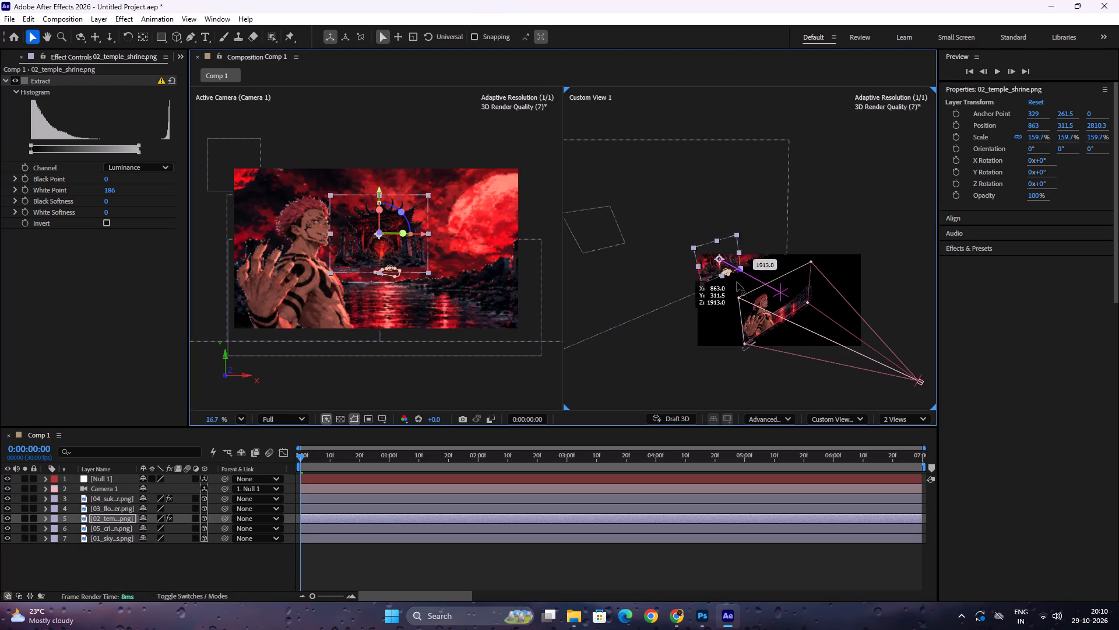
left_click_drag(737, 282, 733, 283)
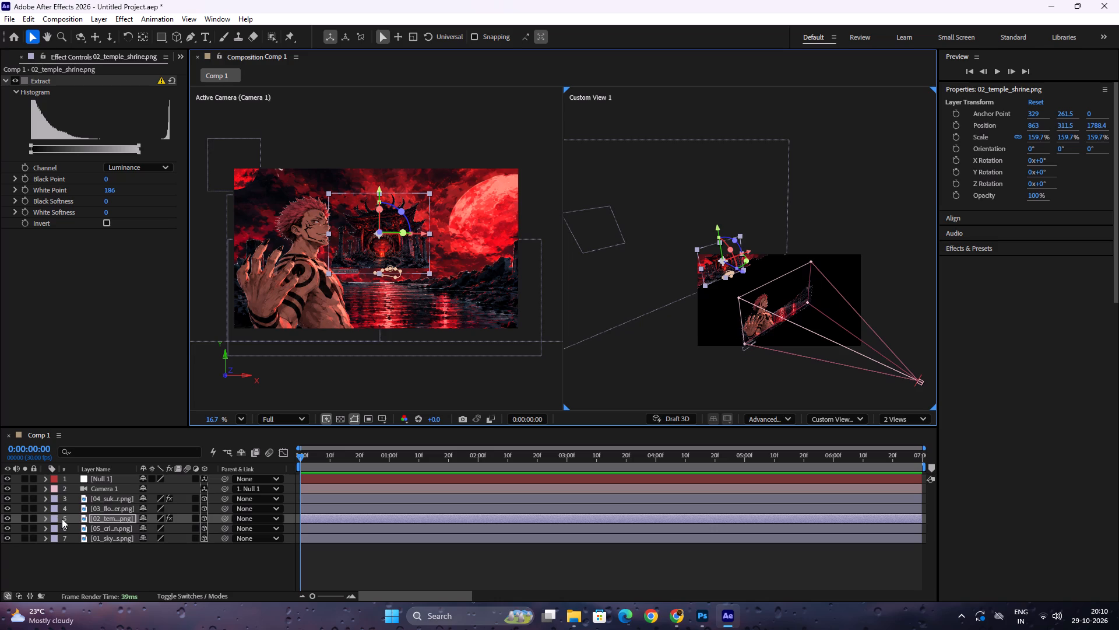
Scale up the temple shrine layer uniformly to about 224.7% to compensate for its depth, and deselect it.
left_click(44, 520)
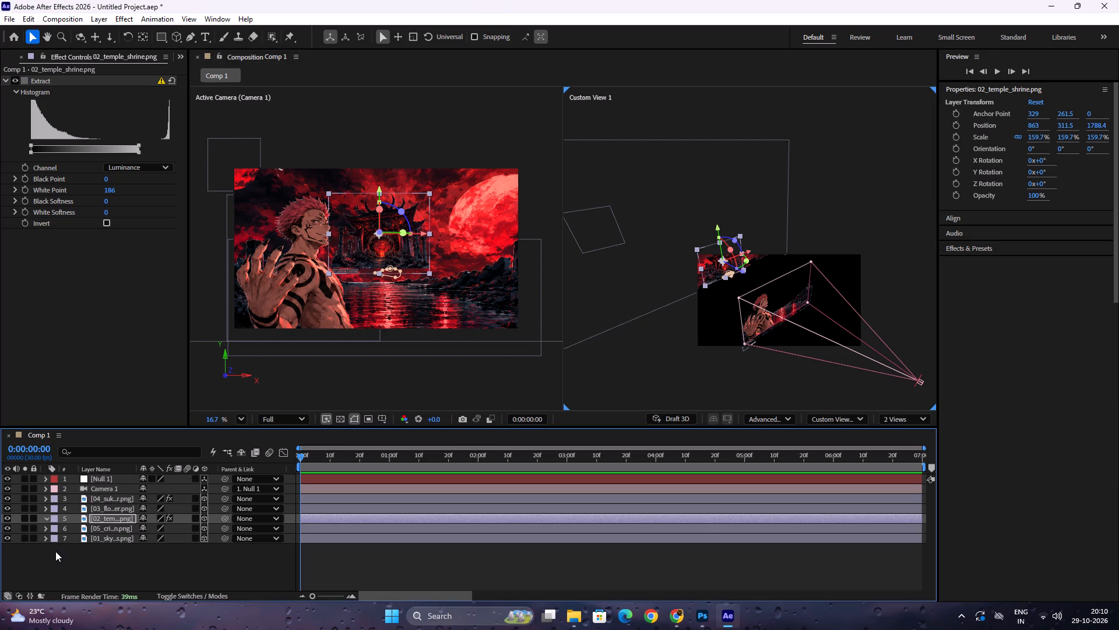
left_click(55, 547)
left_click(55, 547)
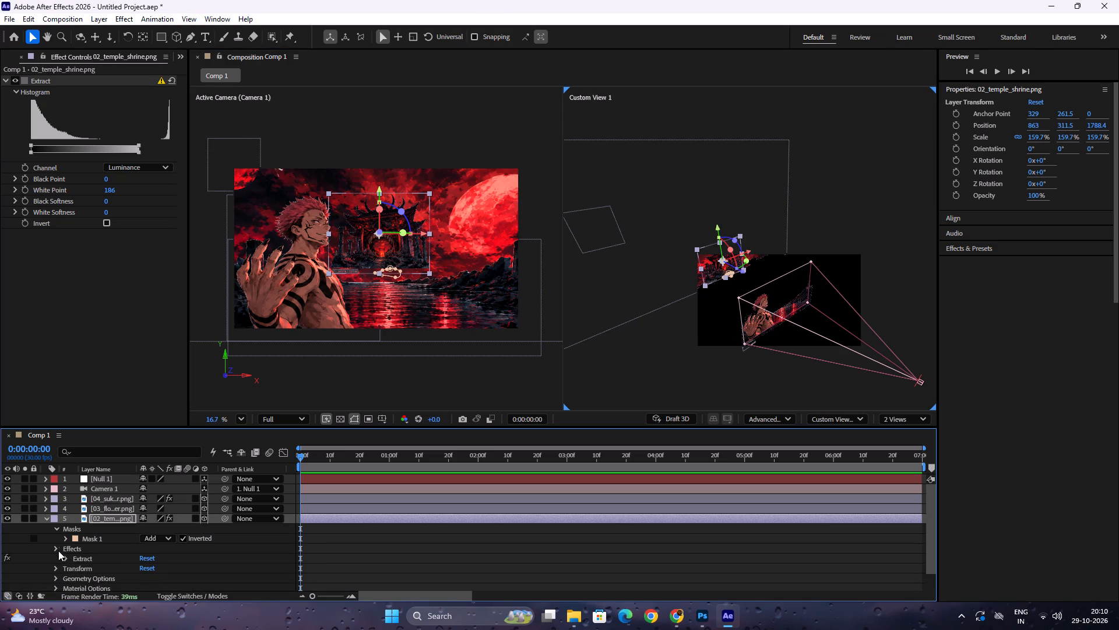
left_click(55, 556)
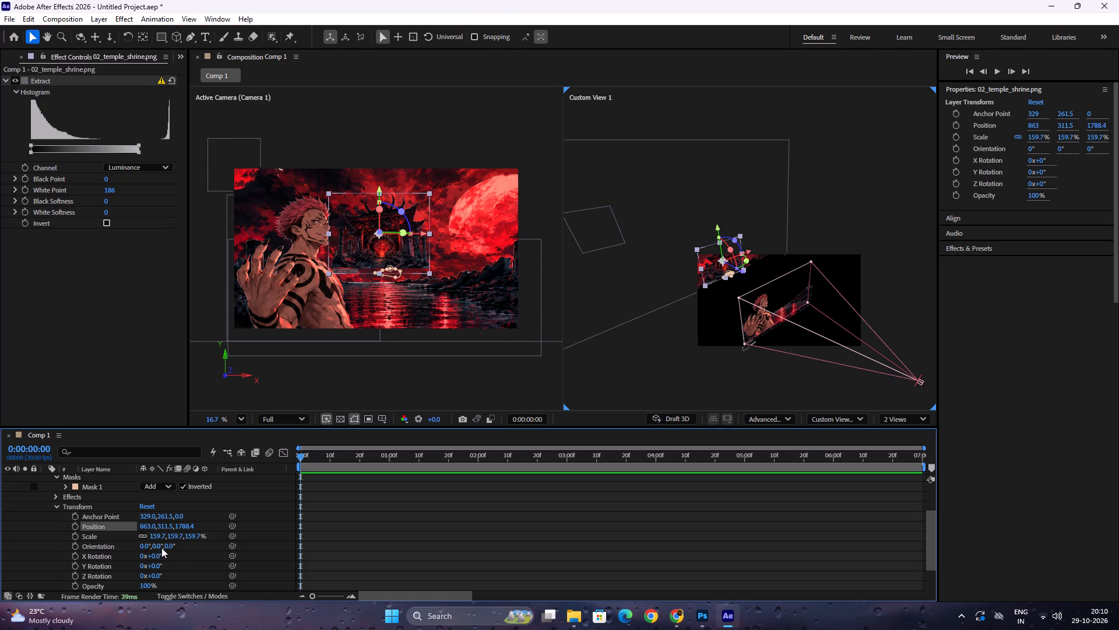
left_click_drag(157, 534, 206, 535)
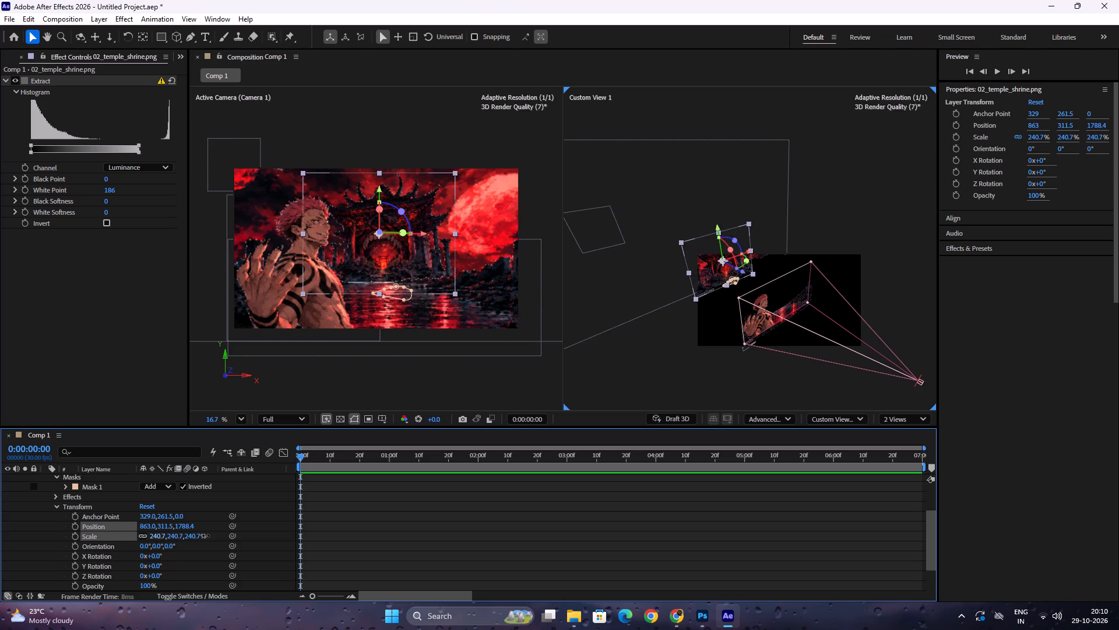
left_click_drag(206, 535, 202, 532)
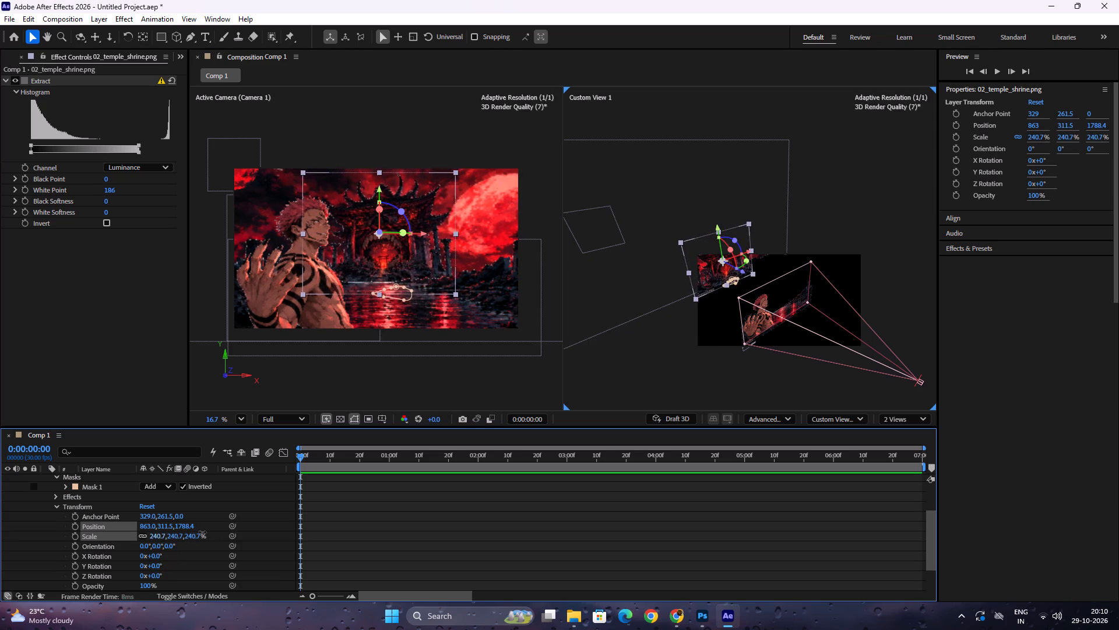
left_click_drag(202, 532, 206, 530)
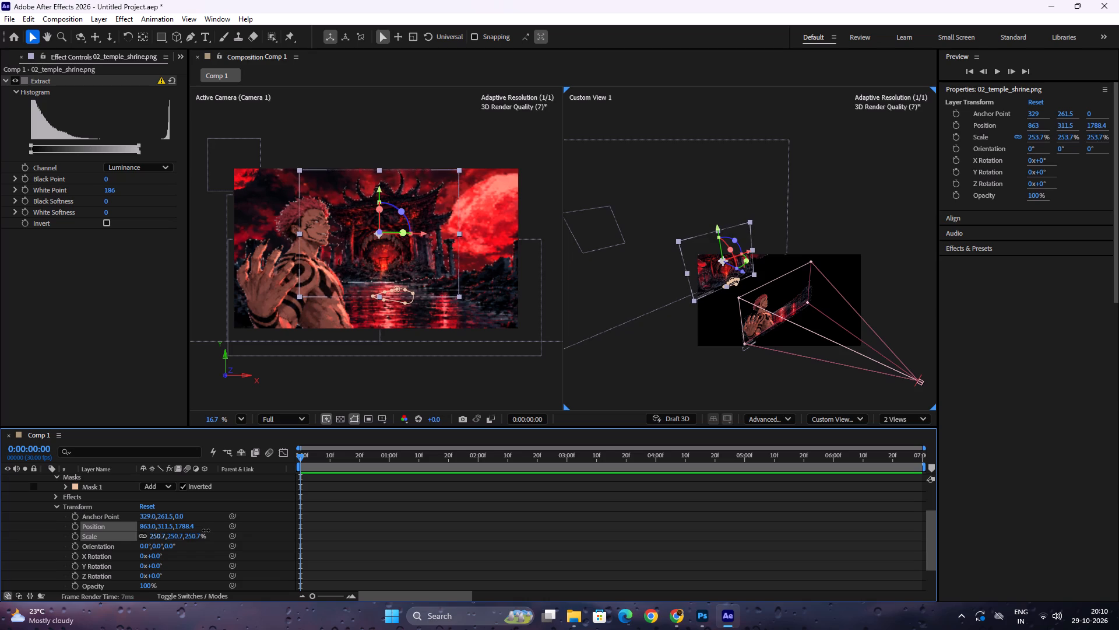
left_click_drag(206, 530, 186, 525)
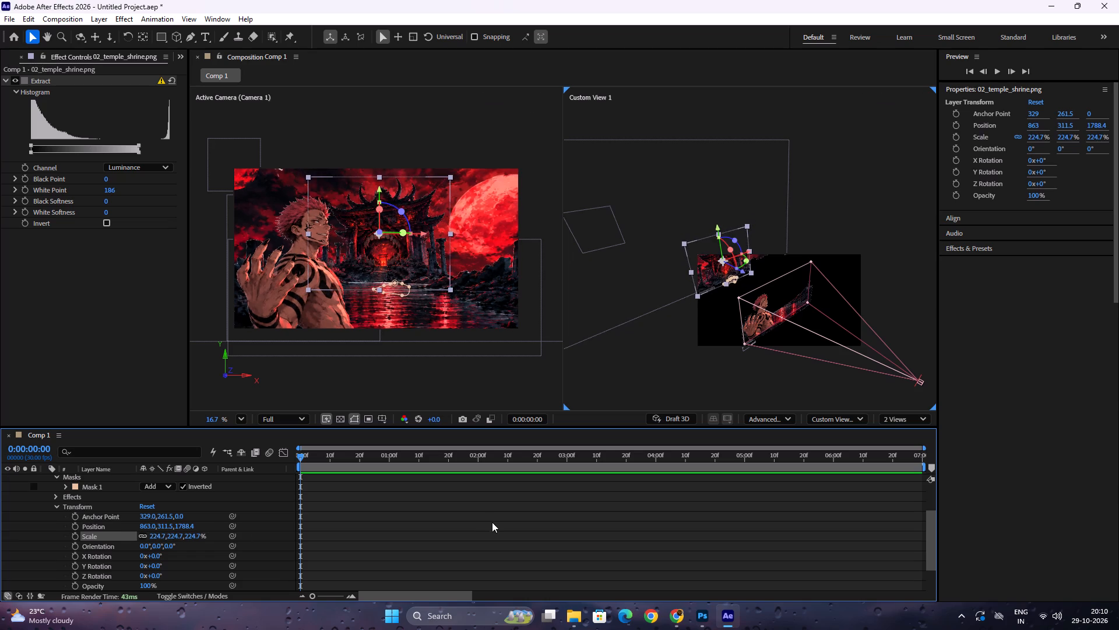
left_click(492, 522)
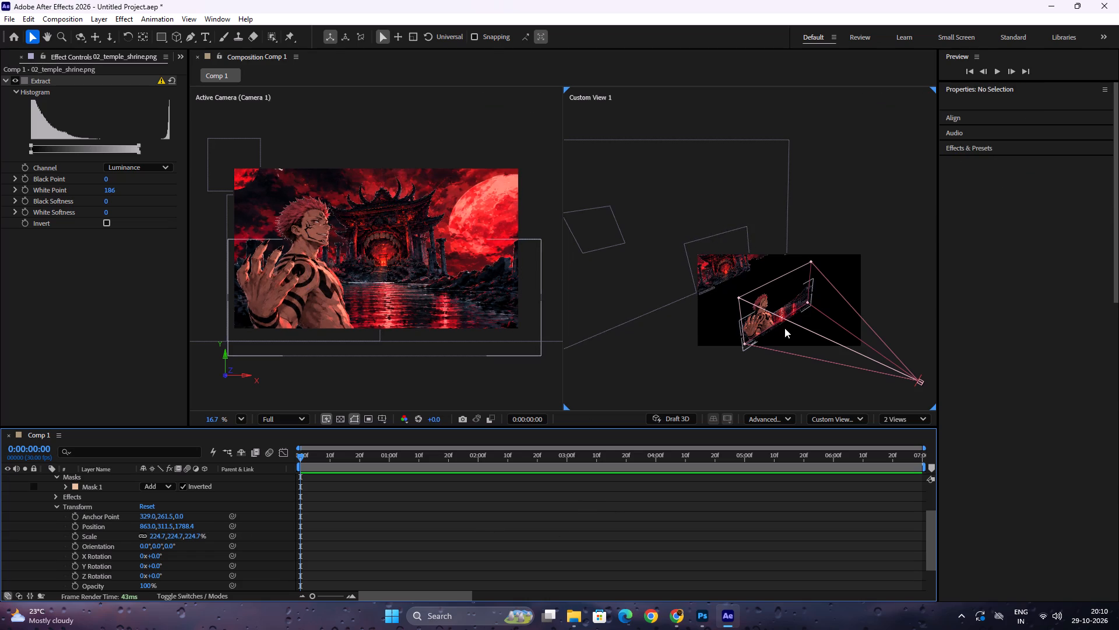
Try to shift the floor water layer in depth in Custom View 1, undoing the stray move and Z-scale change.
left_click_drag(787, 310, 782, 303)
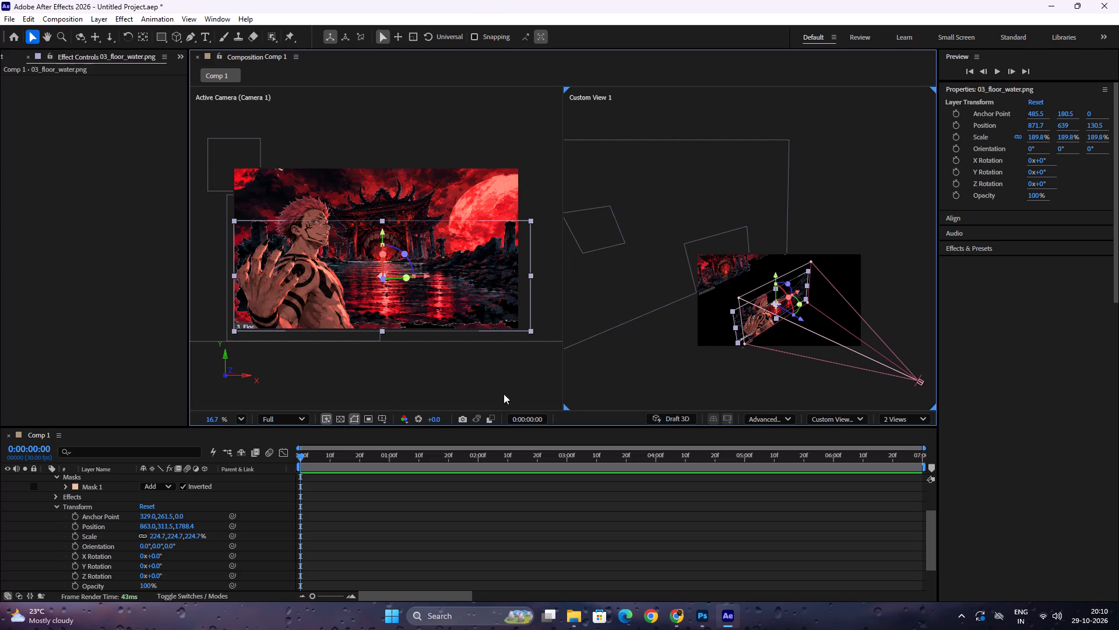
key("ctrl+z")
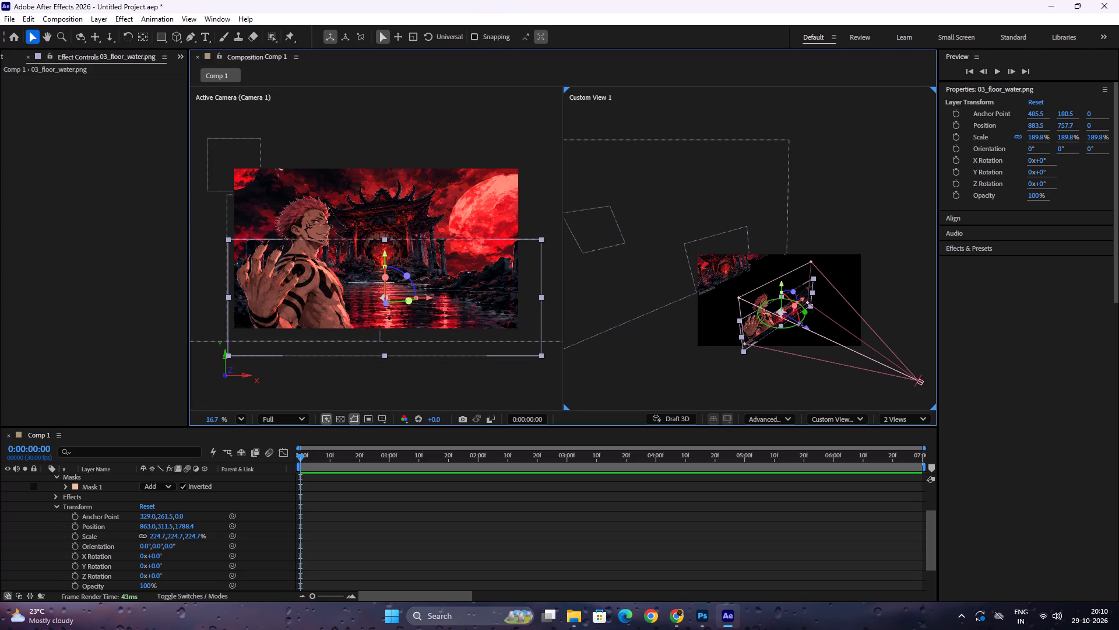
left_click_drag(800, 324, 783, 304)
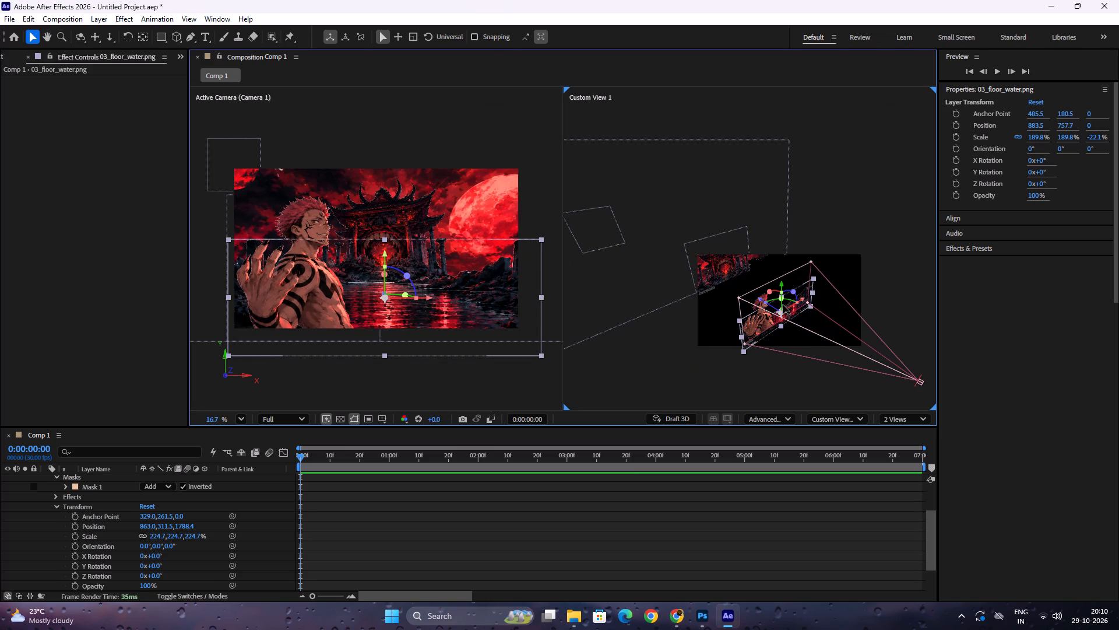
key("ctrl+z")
Push the floor water layer back along its Z axis in Custom View 1 to about Z 670.2.
left_click_drag(800, 327, 812, 330)
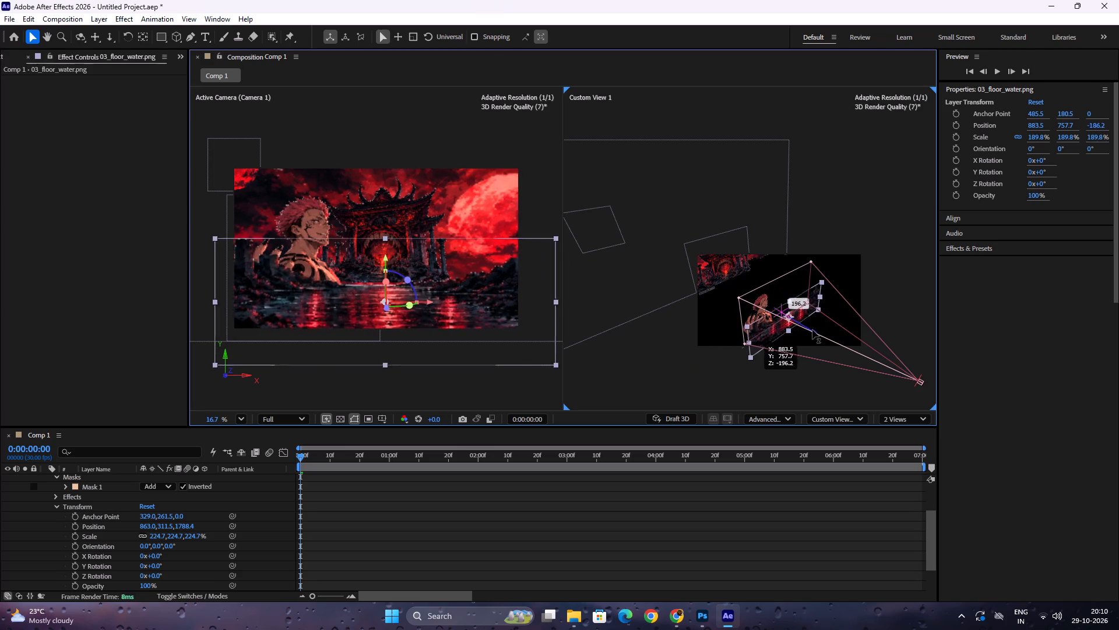
left_click_drag(812, 330, 789, 315)
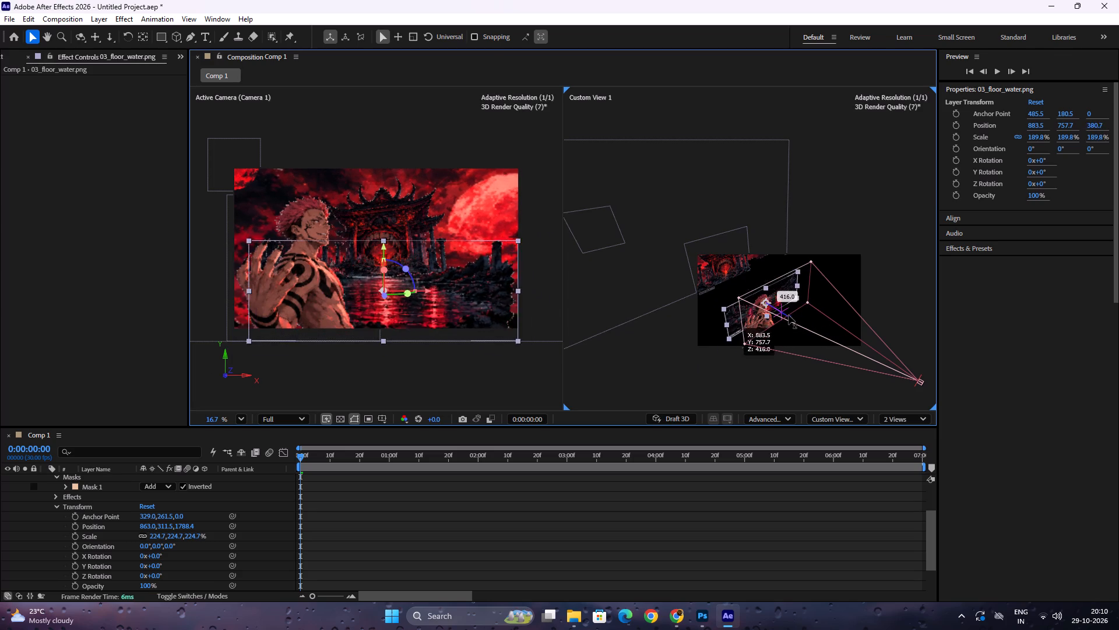
left_click_drag(789, 315, 777, 310)
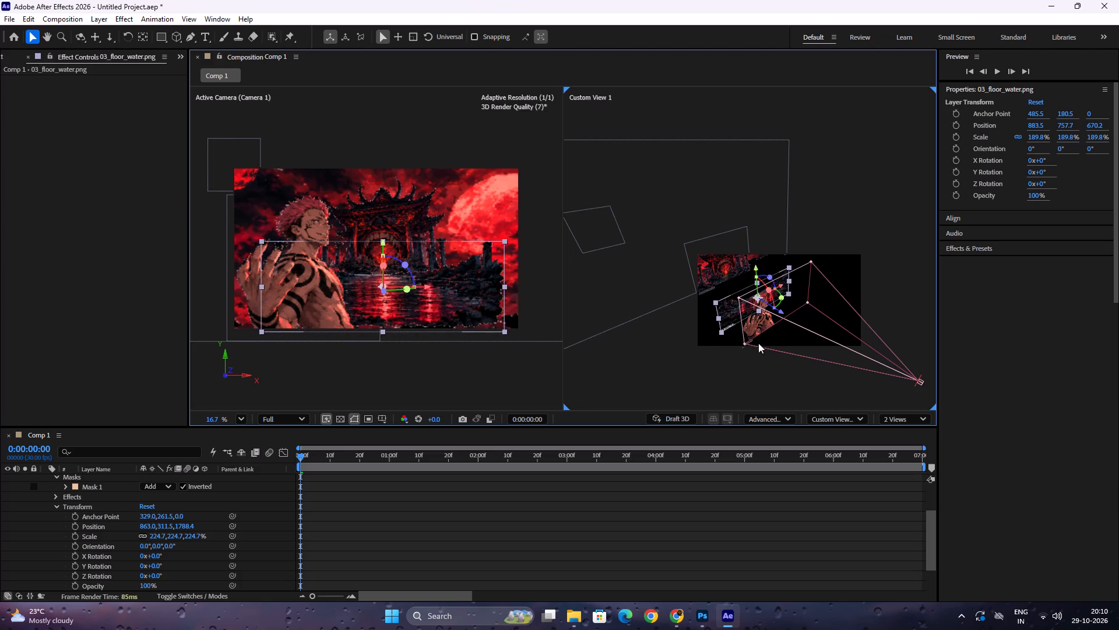
Scale up the temple shrine layer uniformly to about 246.7%.
left_click_drag(157, 534, 168, 534)
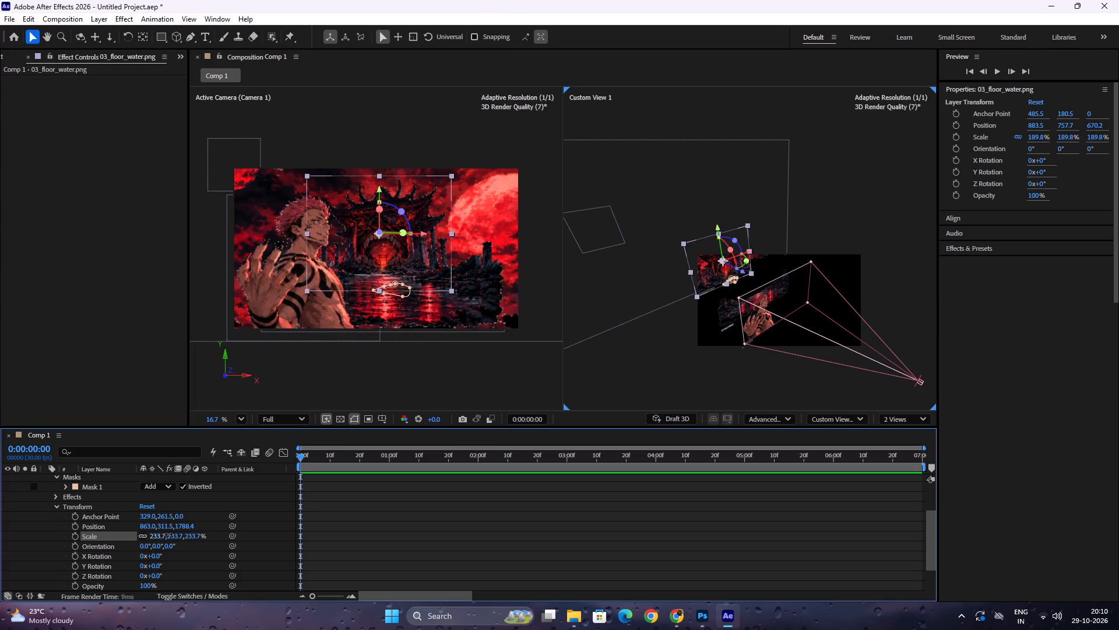
left_click_drag(168, 534, 170, 534)
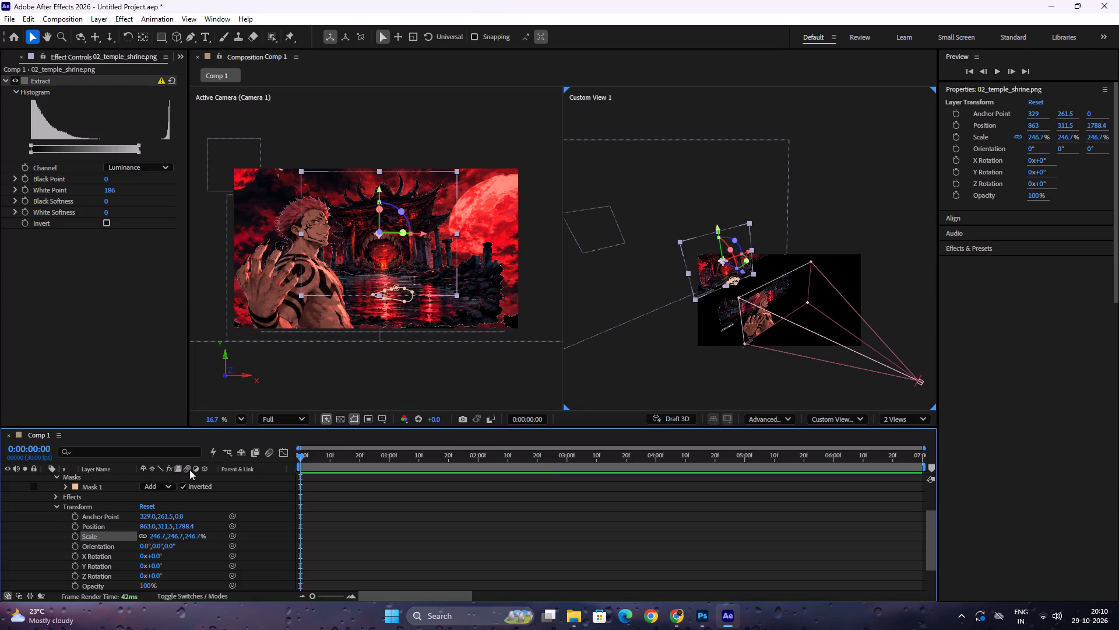
Select the floor water layer, expand its transform properties and scale it up uniformly to about 253.8%.
left_click(730, 297)
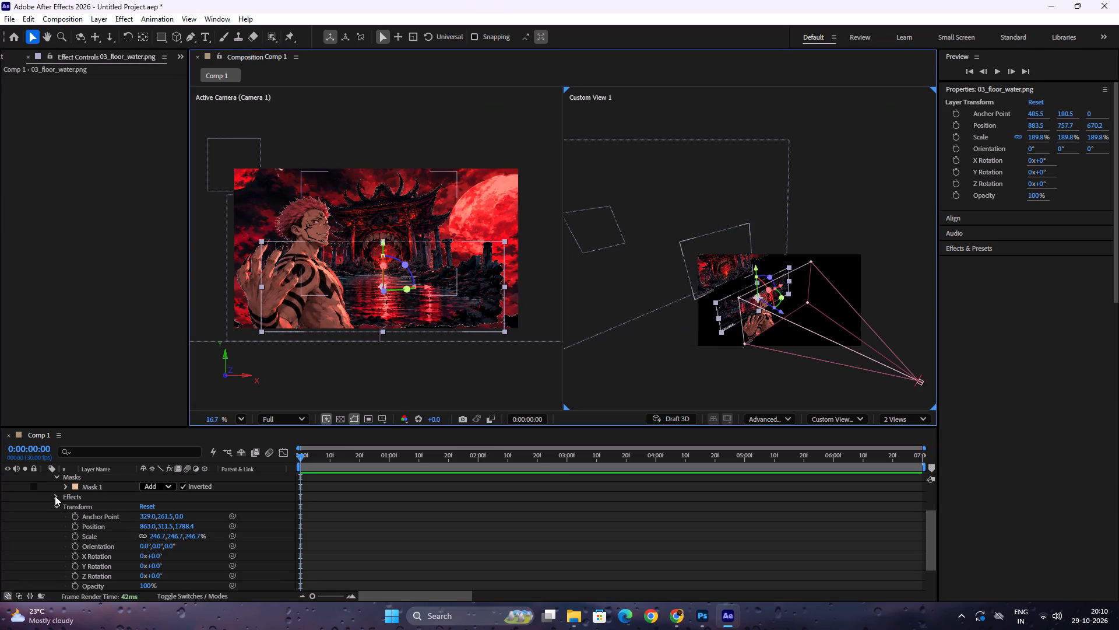
scroll(62, 491, "up", 2)
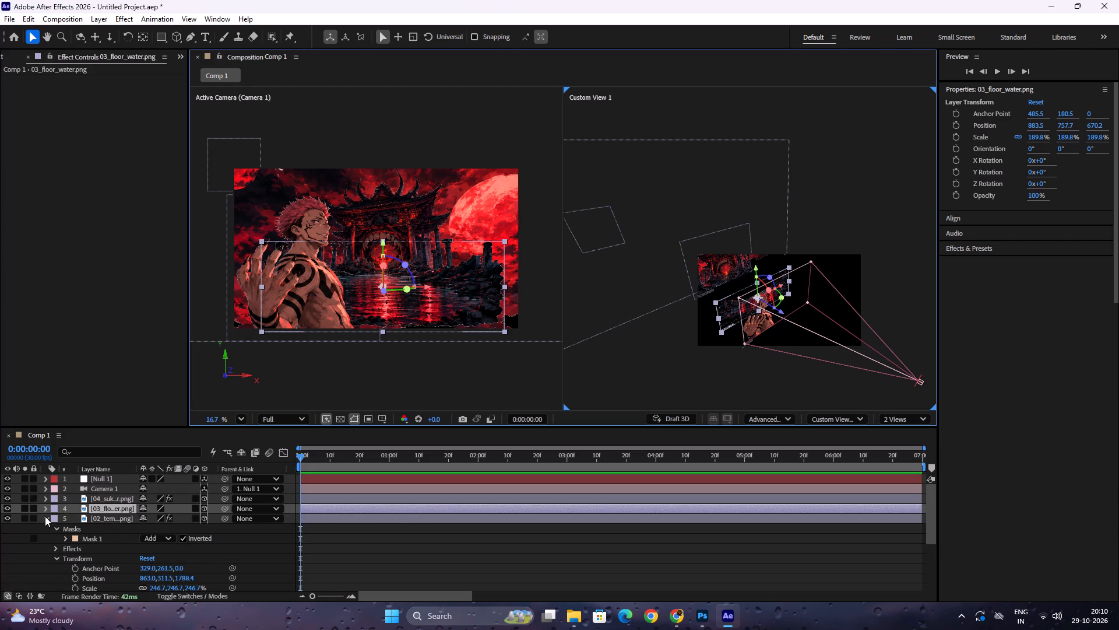
left_click(45, 516)
left_click(44, 507)
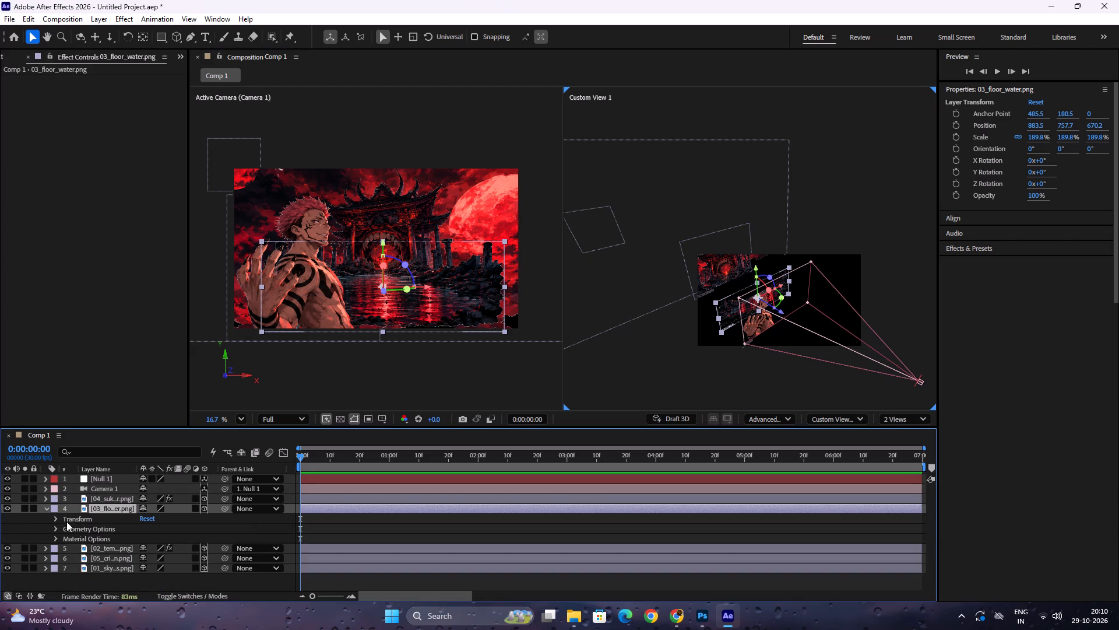
left_click(54, 517)
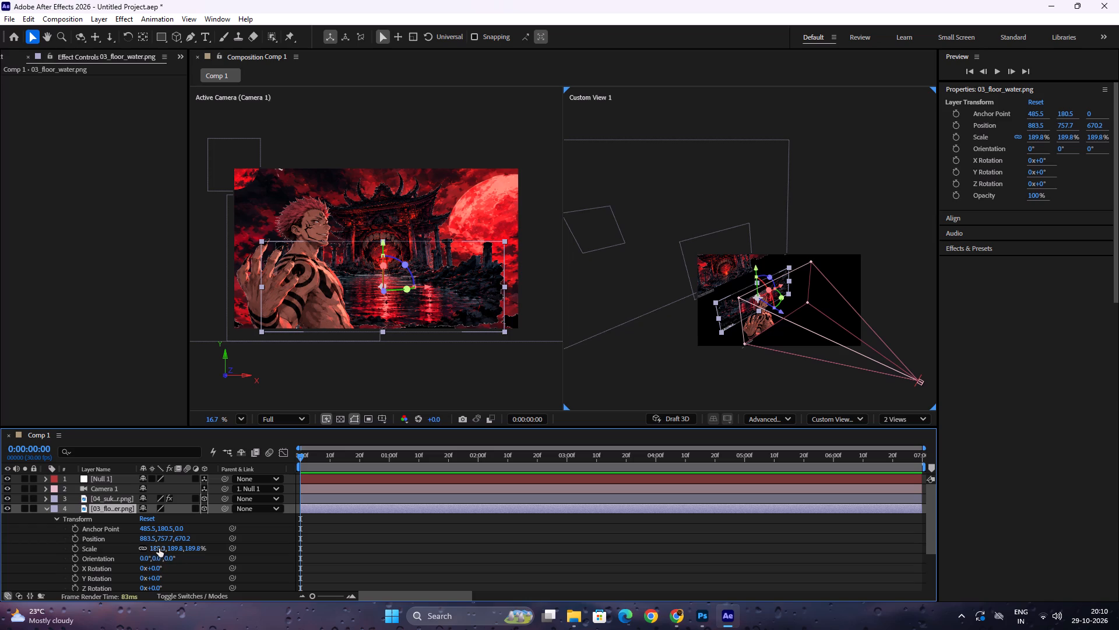
left_click_drag(159, 548, 187, 548)
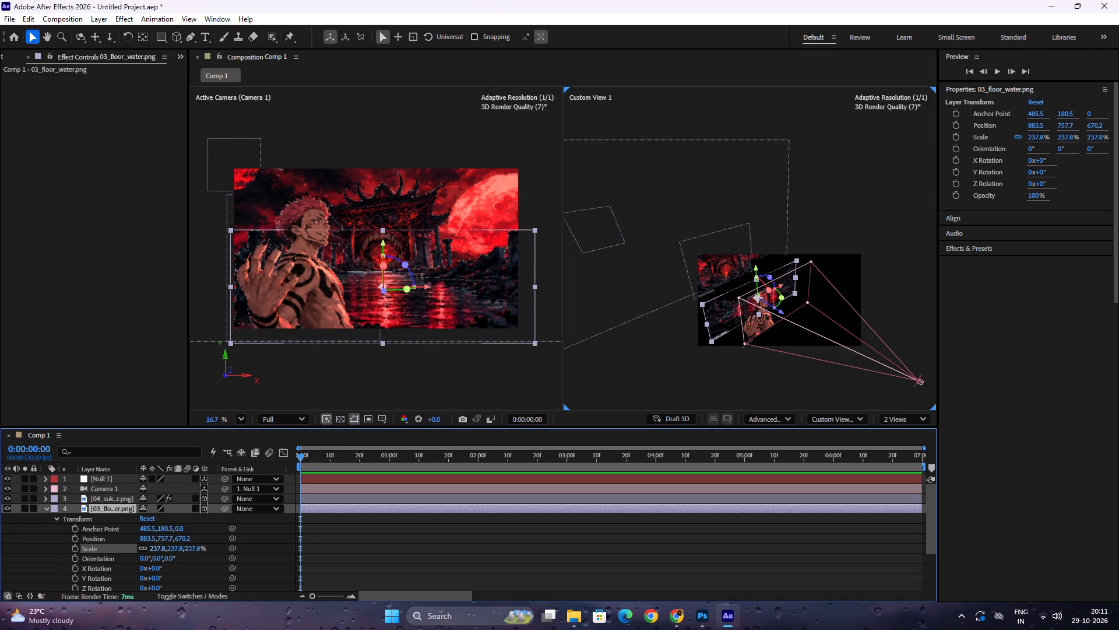
left_click_drag(187, 548, 195, 547)
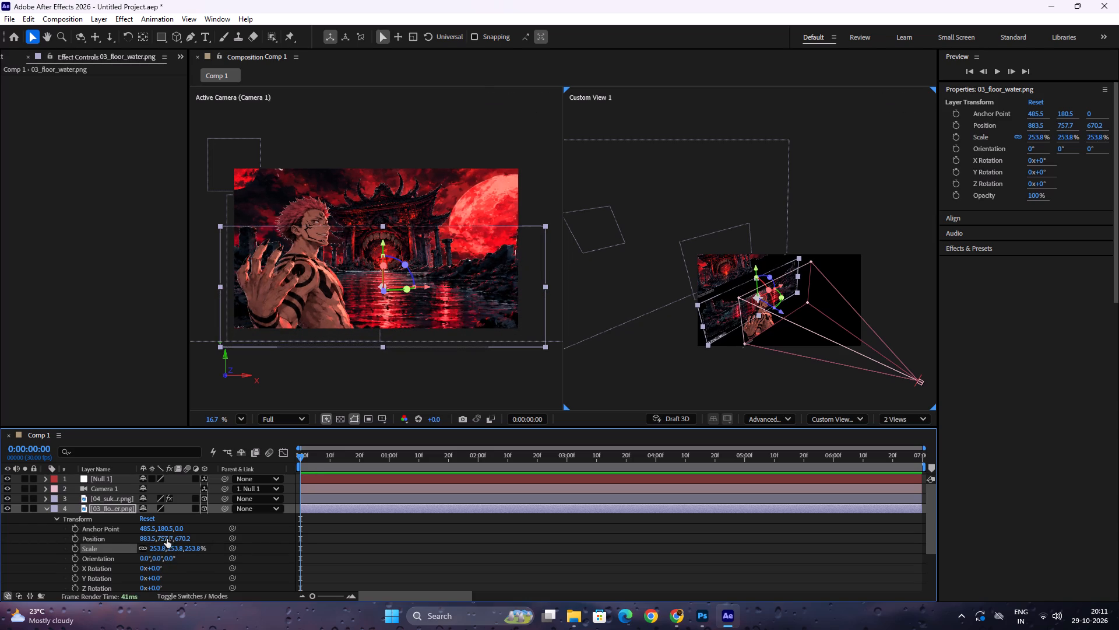
Lower the floor water layer to about Y 879.7, and deselect it.
left_click_drag(164, 537, 213, 538)
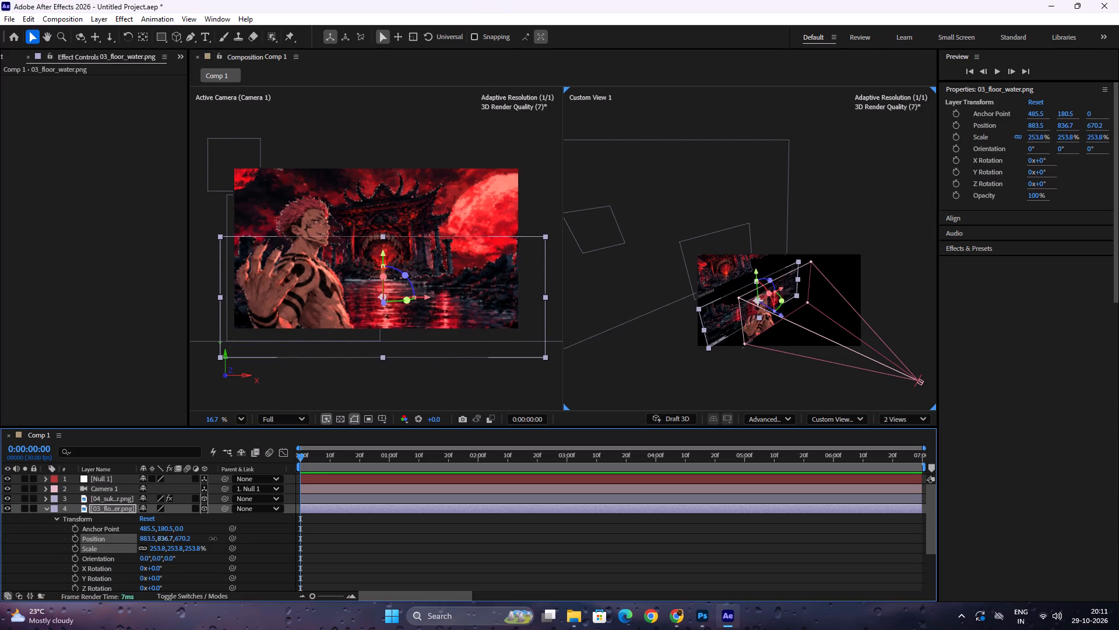
left_click_drag(213, 538, 229, 539)
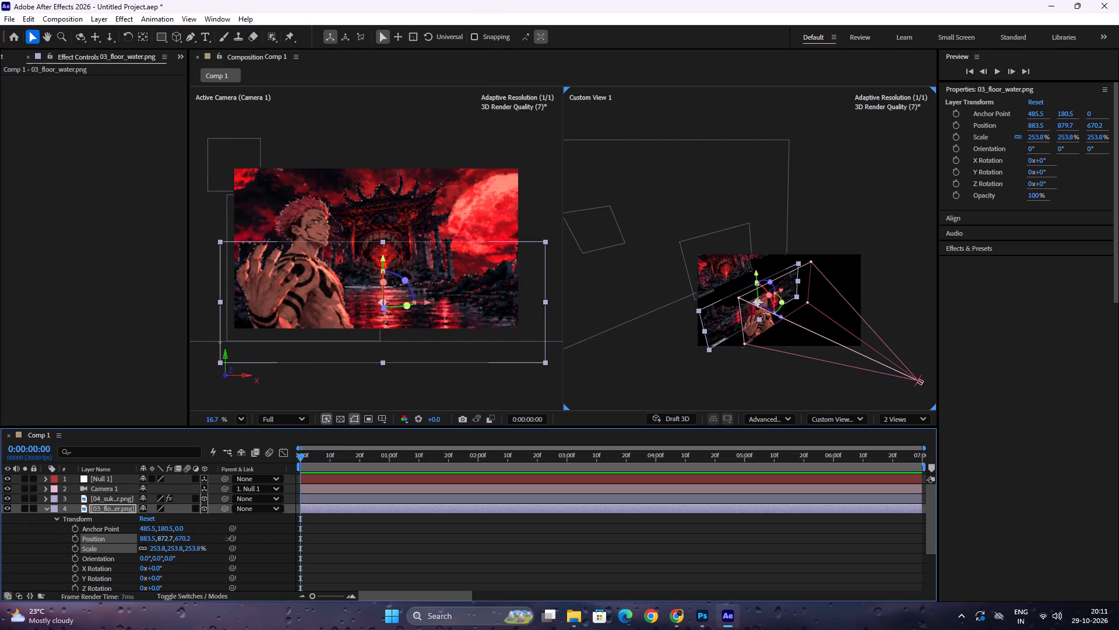
left_click_drag(229, 539, 232, 540)
left_click(450, 591)
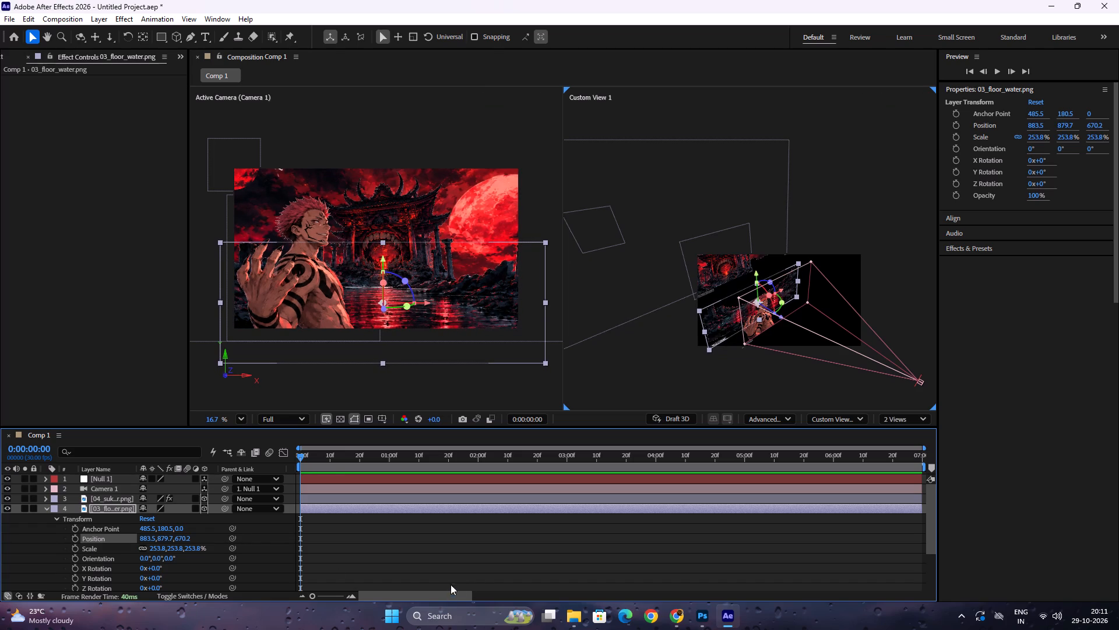
left_click(478, 576)
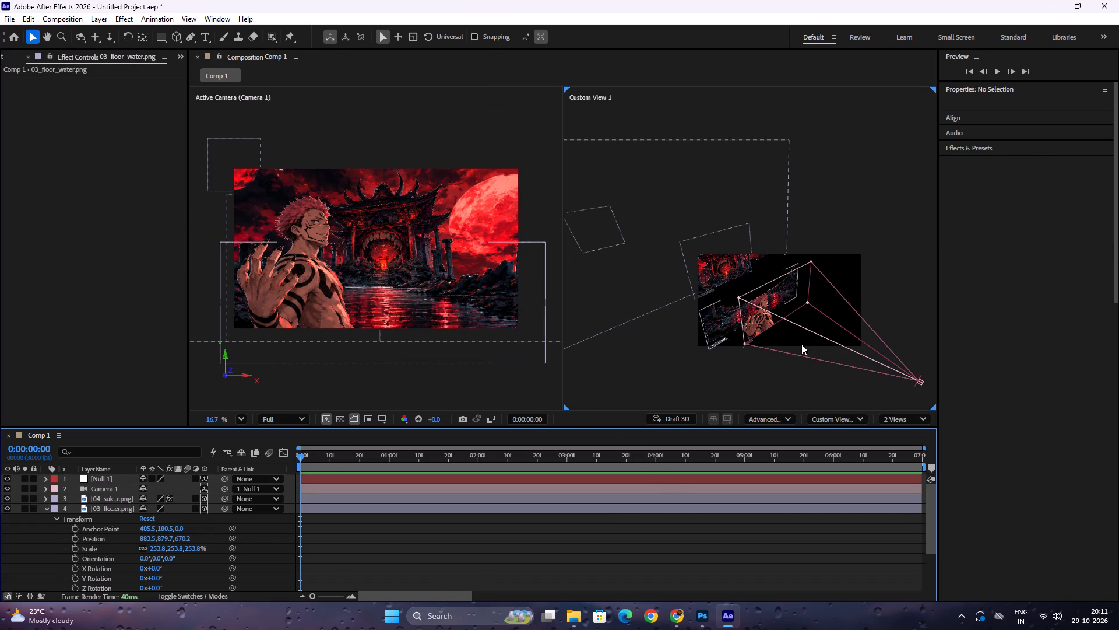
Bring the Sukuna character layer forward along its Z axis in Custom View 1 to about Z -347.2, and deselect it.
left_click(761, 321)
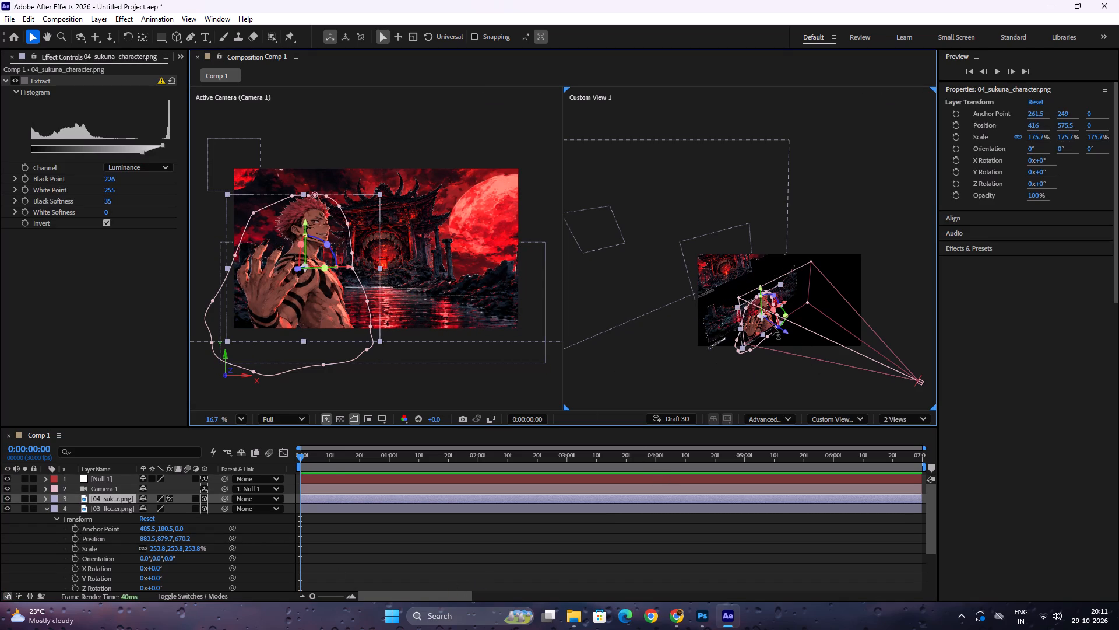
left_click_drag(778, 328, 797, 337)
key("ctrl+z")
left_click_drag(780, 329, 797, 337)
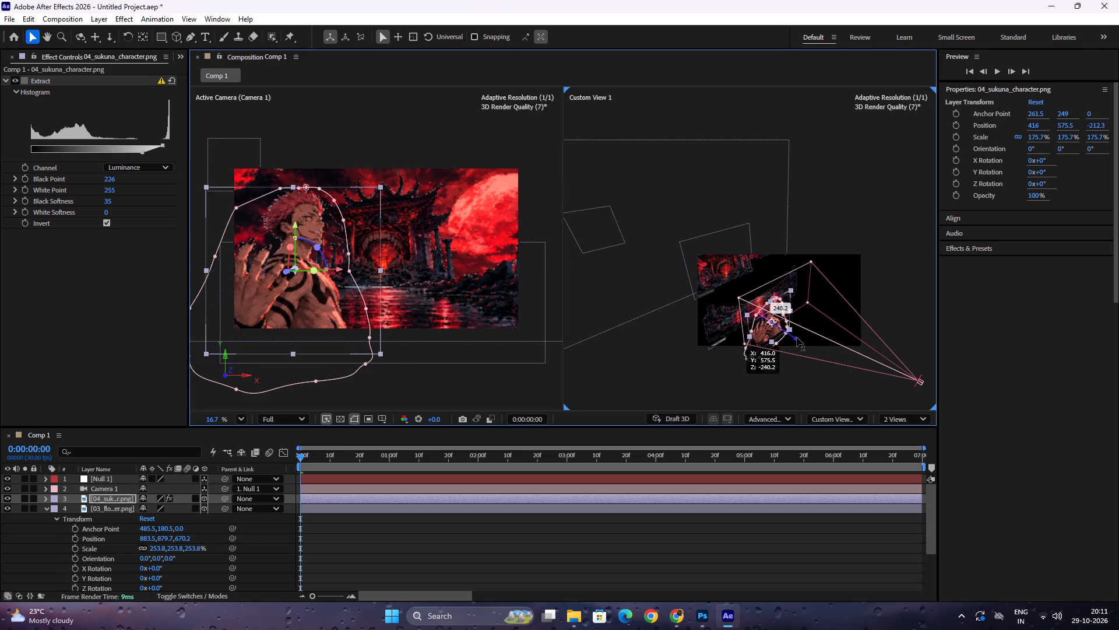
left_click_drag(797, 337, 798, 339)
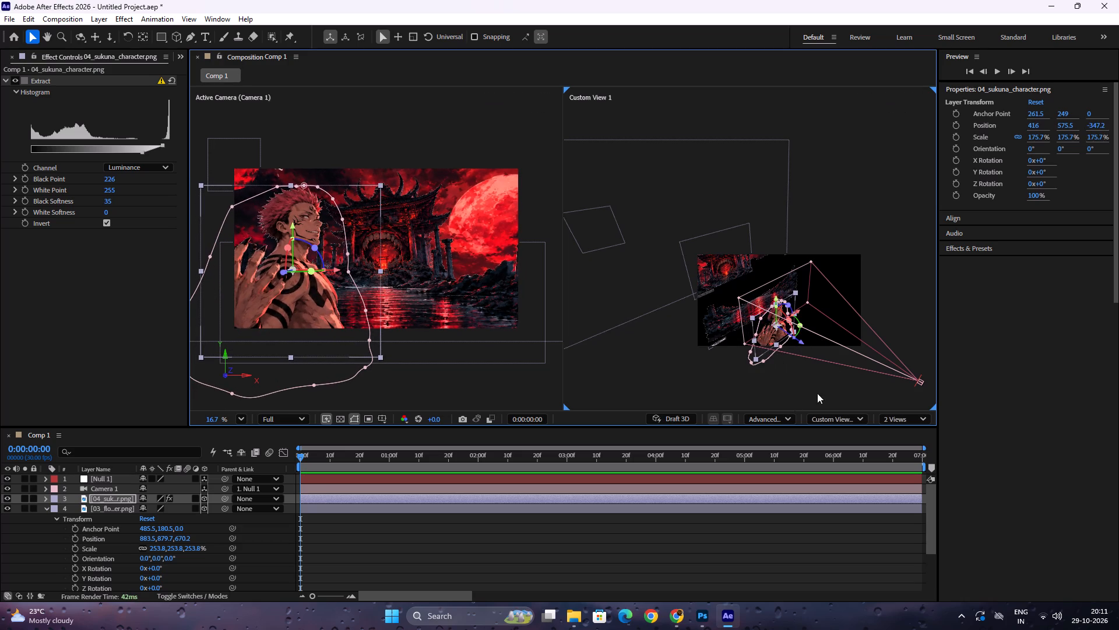
left_click(776, 388)
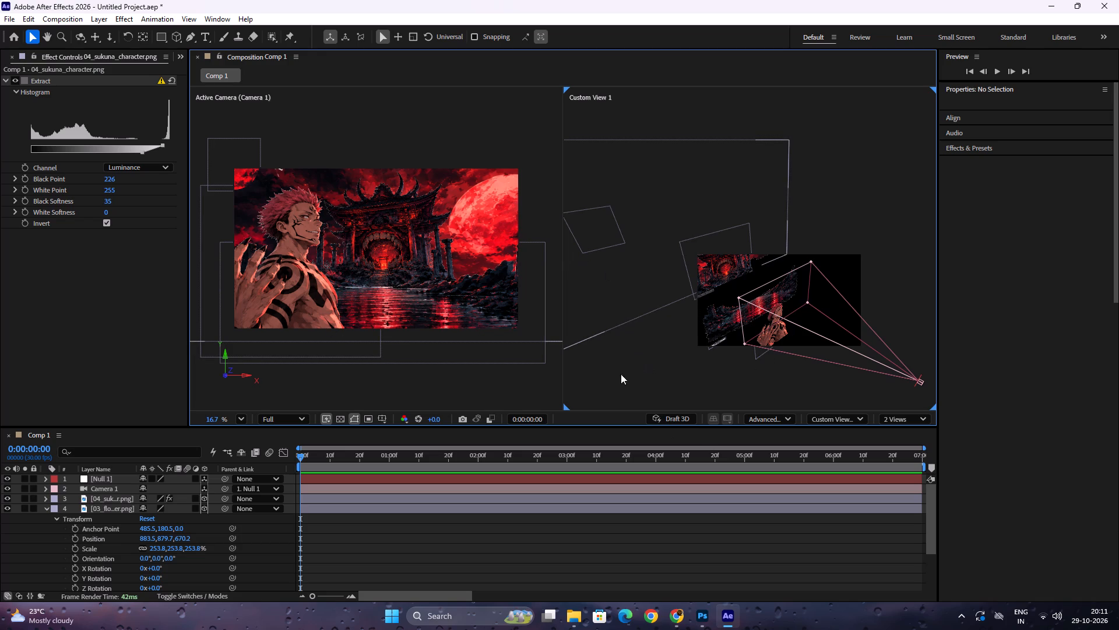
left_click(767, 379)
Collapse the floor water layer's properties and enable Position keyframing on Null 1 at 0:00:00:00.
left_click_drag(330, 457, 91, 471)
left_click(50, 507)
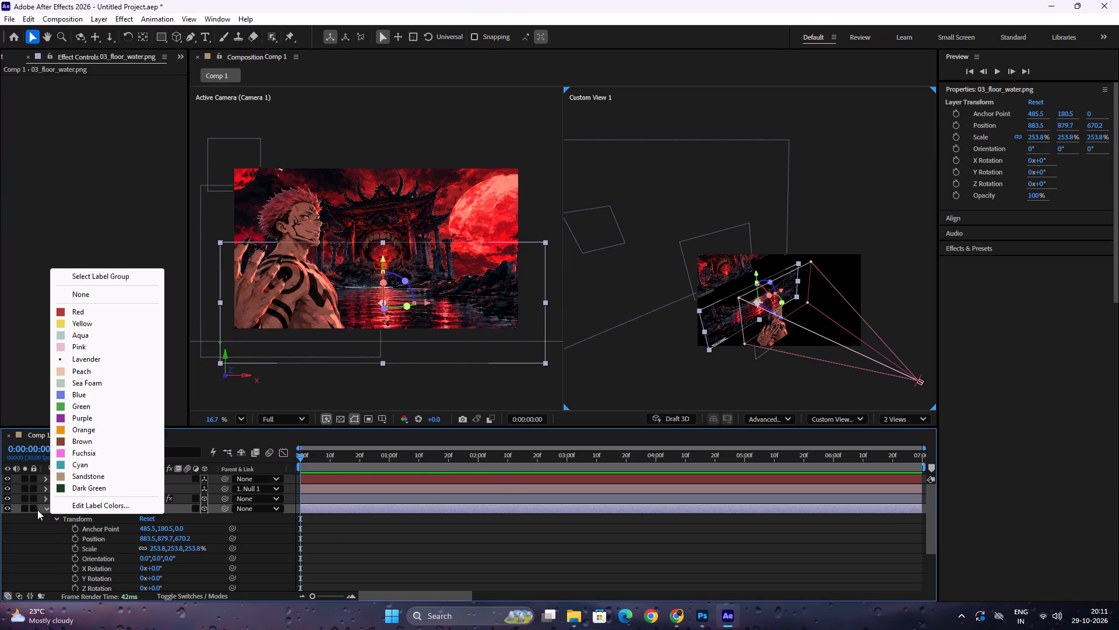
left_click(46, 509)
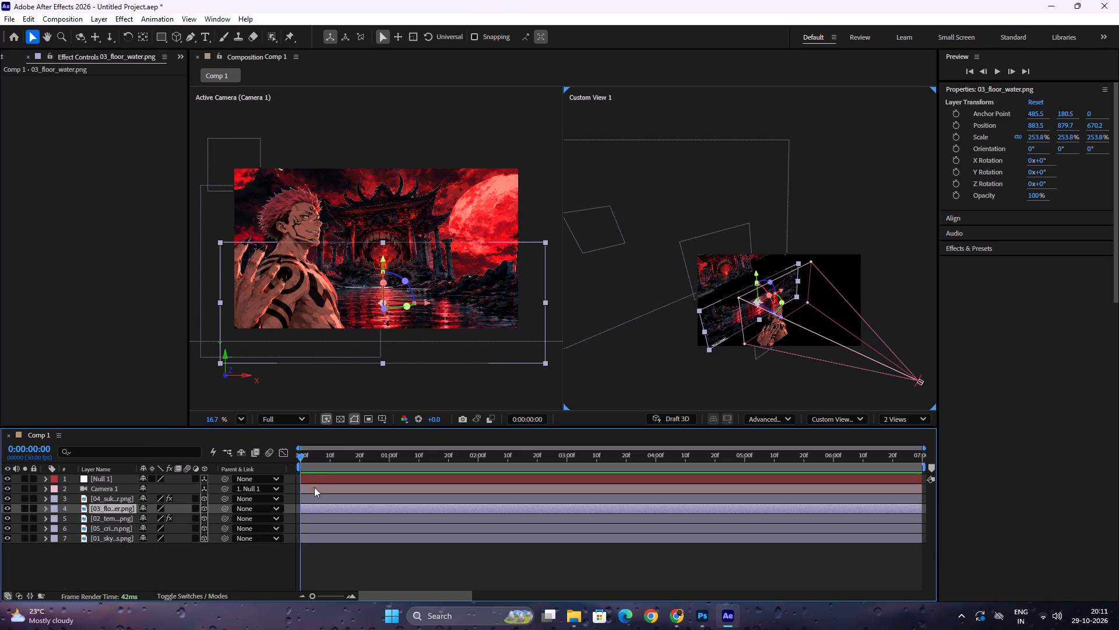
left_click(108, 491)
left_click(44, 477)
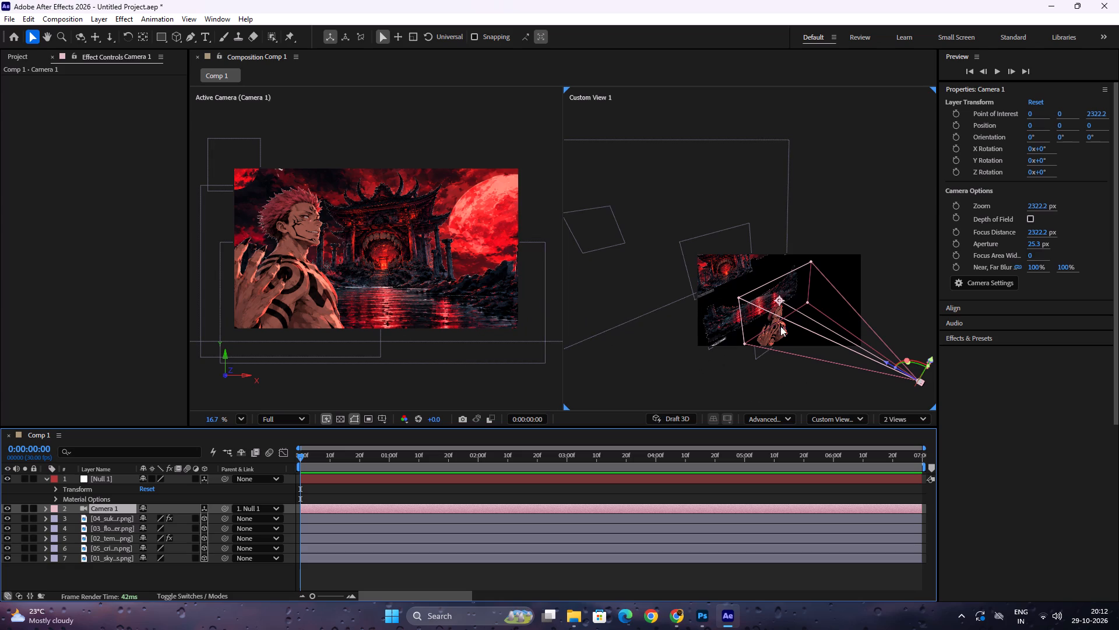
left_click(57, 491)
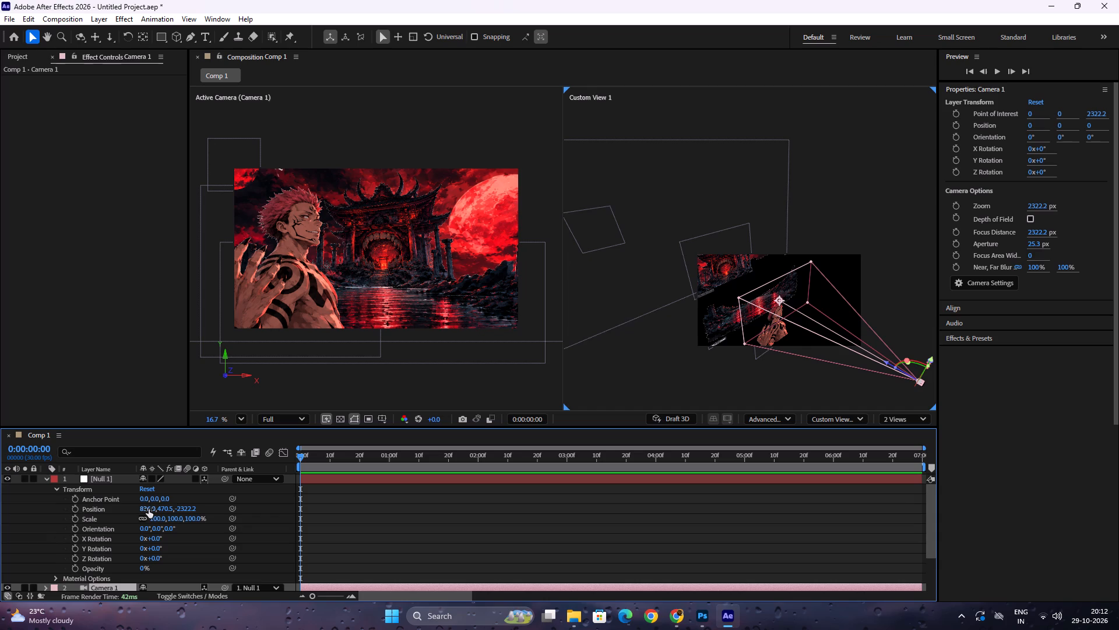
left_click(73, 509)
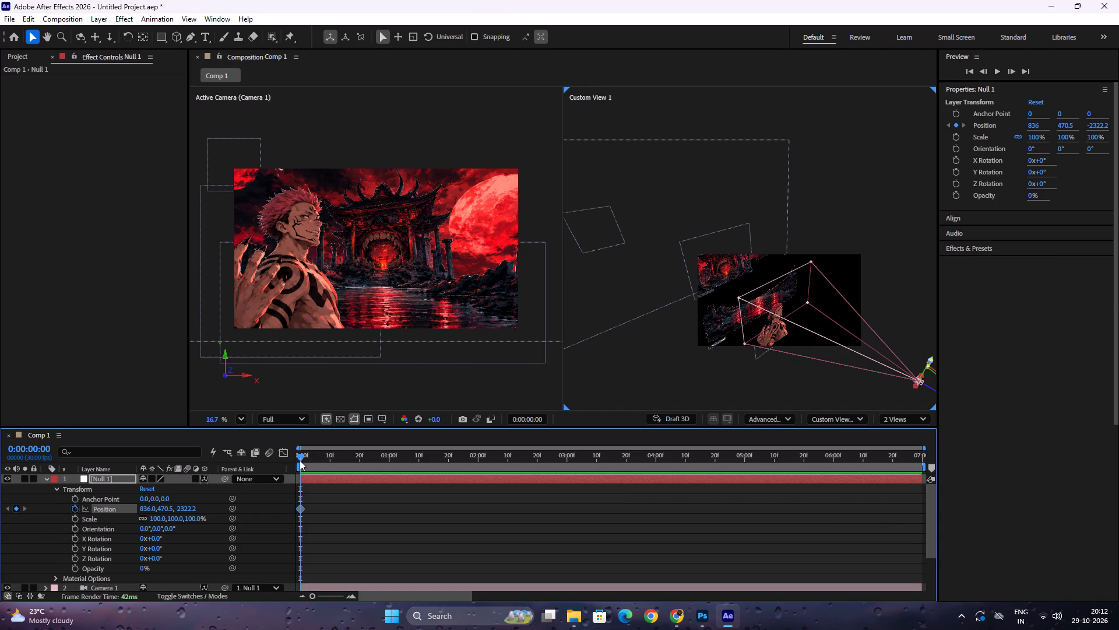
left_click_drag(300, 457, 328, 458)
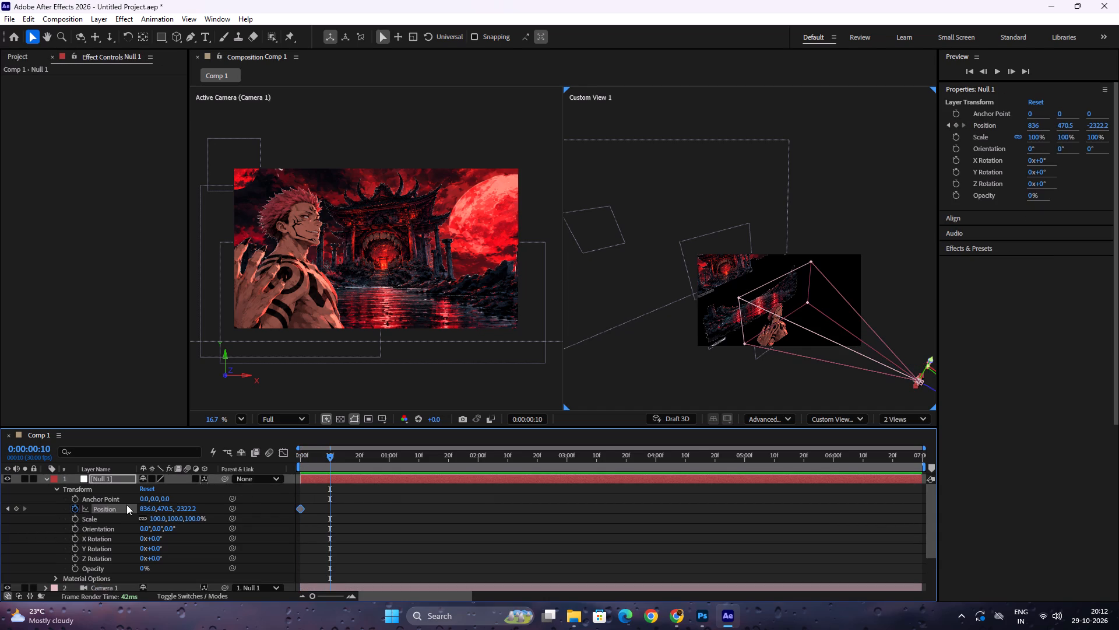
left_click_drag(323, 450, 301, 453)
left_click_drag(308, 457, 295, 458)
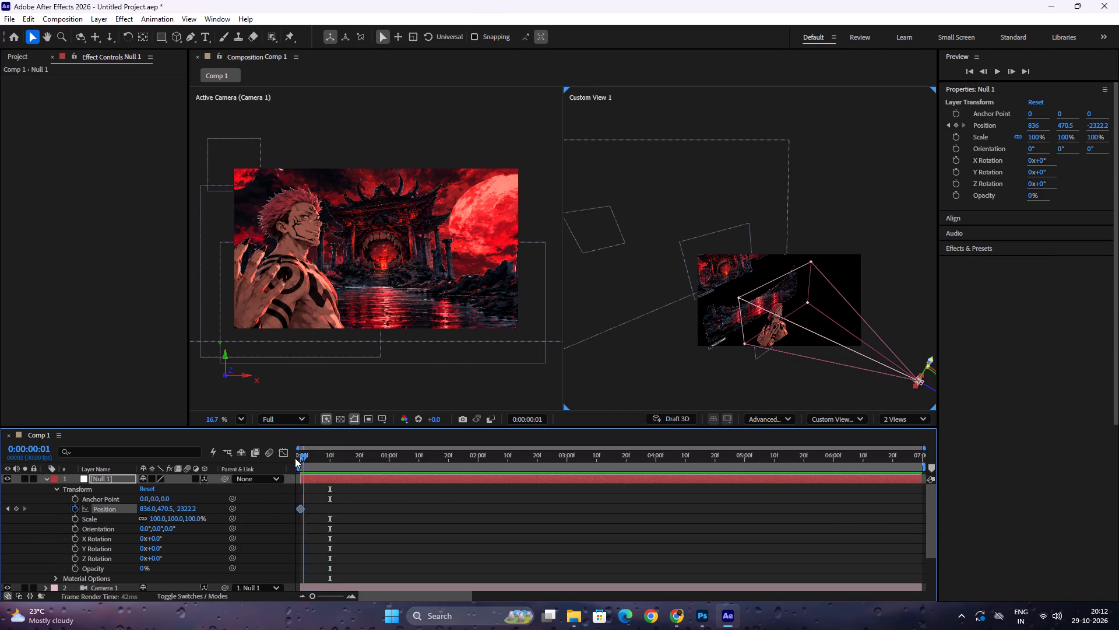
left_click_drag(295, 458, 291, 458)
Set Null 1's starting Position keyframe to about X 844, Y 539.5.
left_click(300, 506)
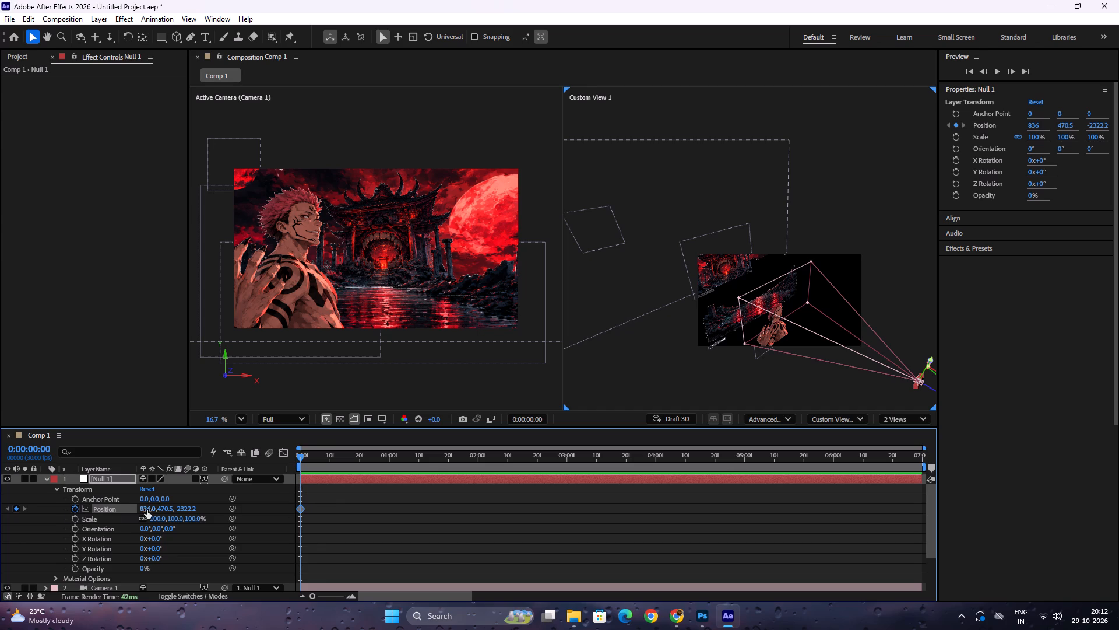
left_click_drag(147, 510, 152, 510)
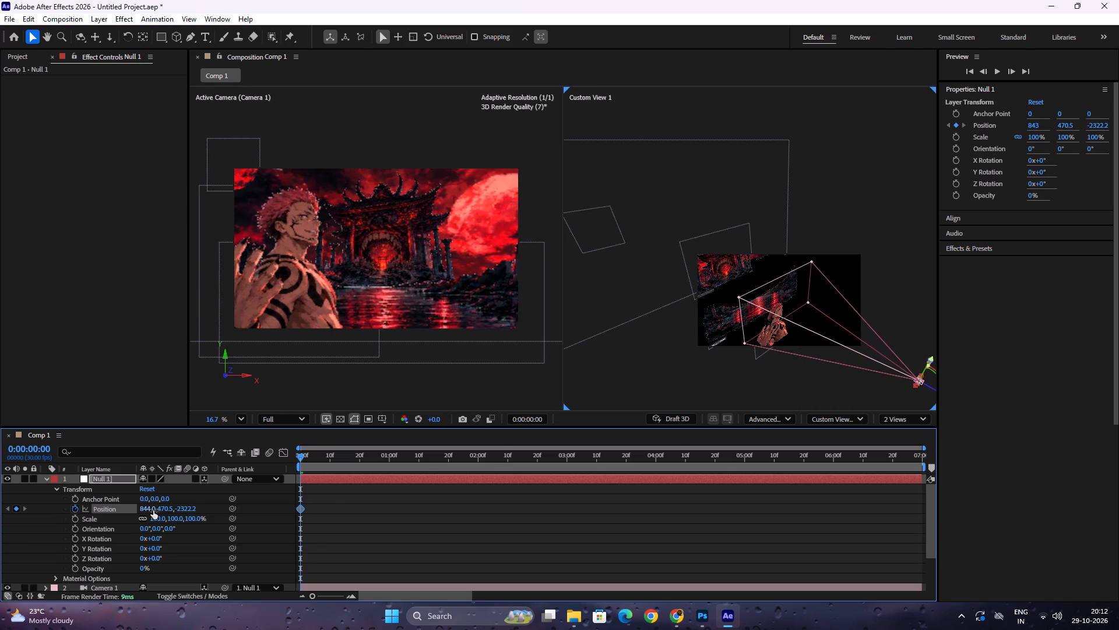
left_click_drag(167, 510, 225, 515)
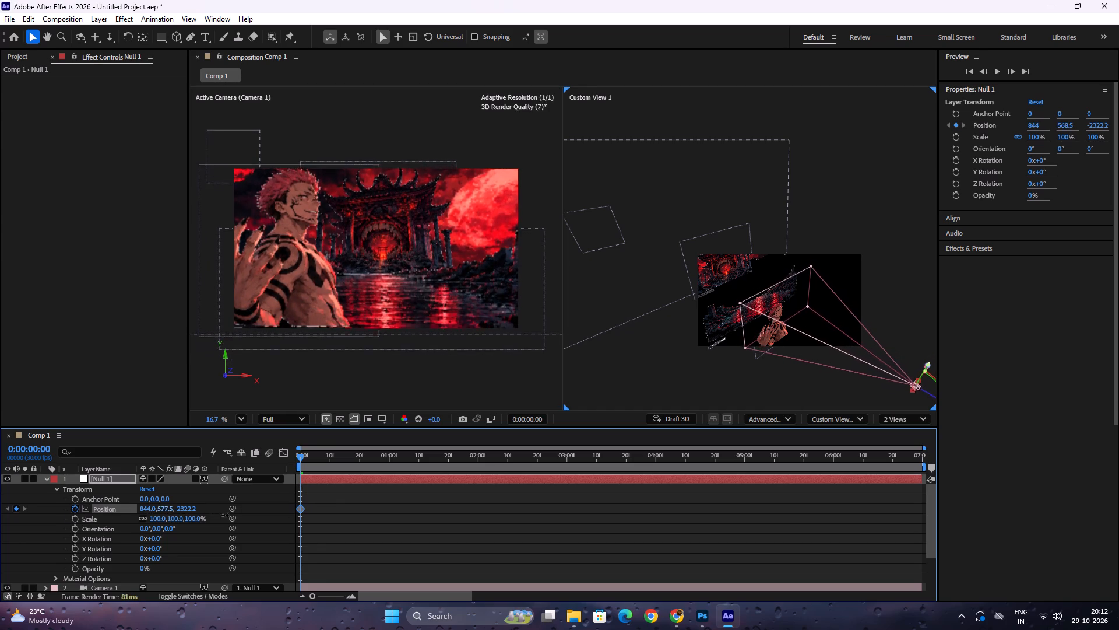
left_click_drag(225, 515, 200, 516)
Add a Position keyframe on Null 1 at 0:00:00:10 with Y at about 474.5.
left_click(299, 463)
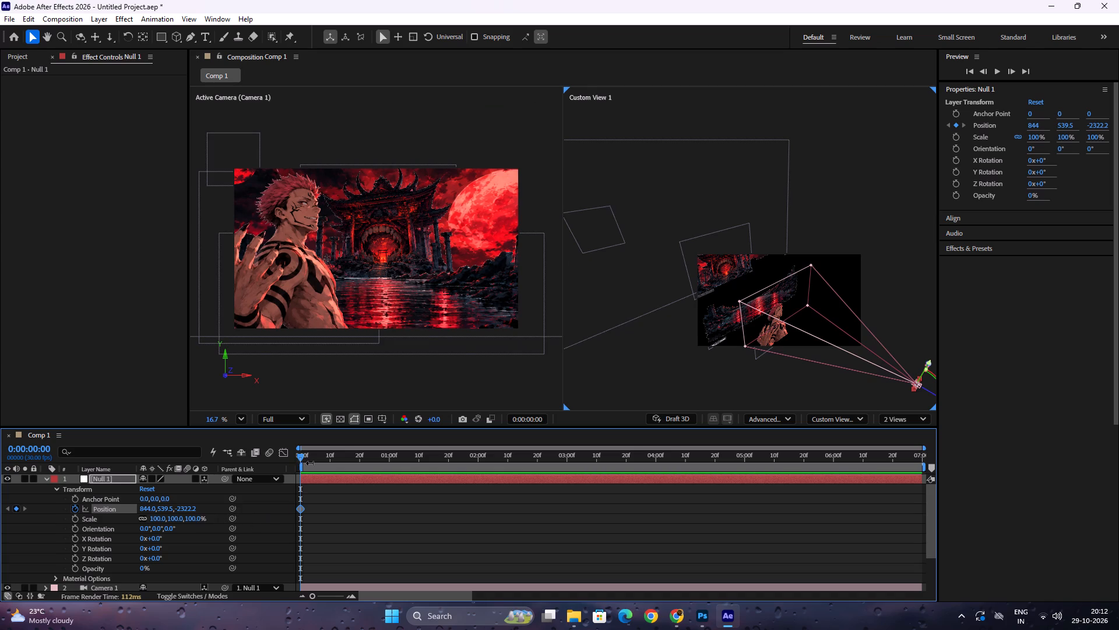
left_click_drag(300, 456, 325, 460)
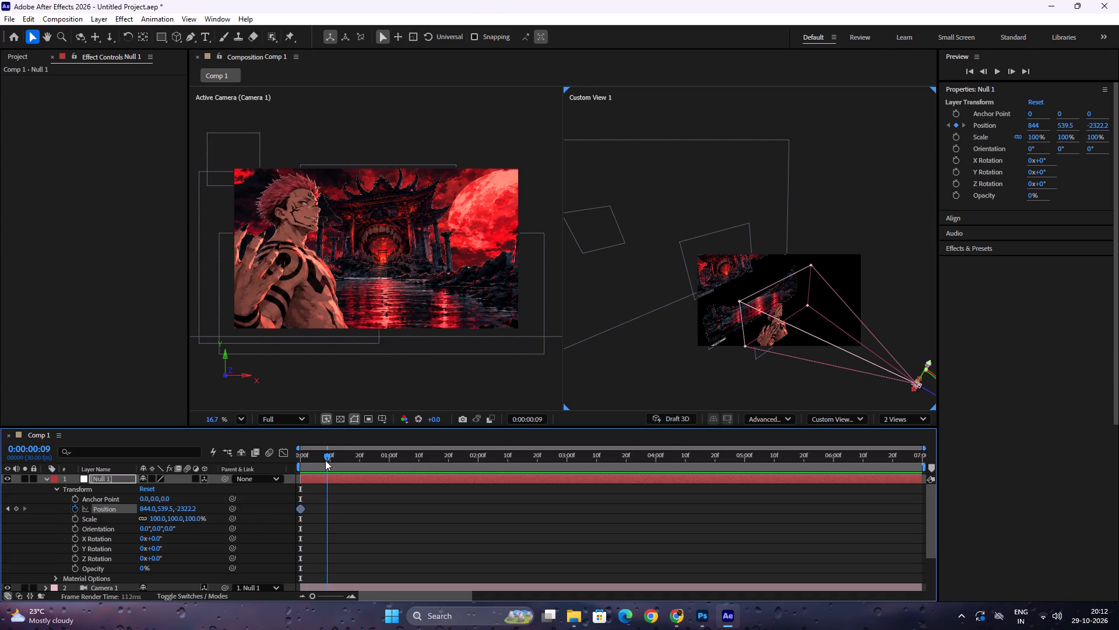
left_click_drag(325, 460, 325, 460)
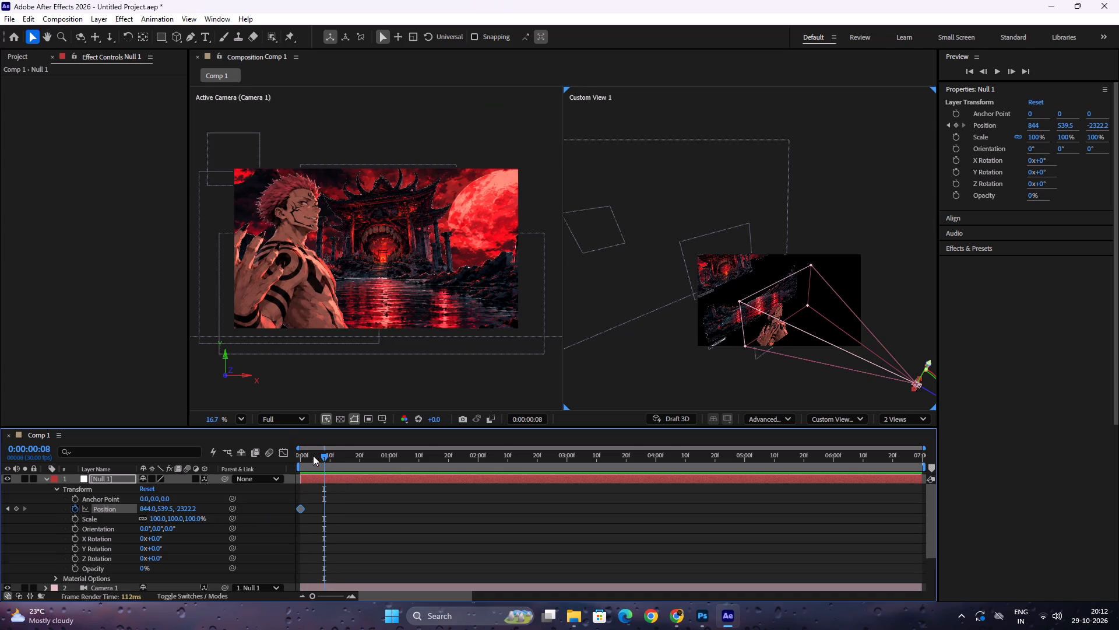
left_click_drag(322, 458, 328, 459)
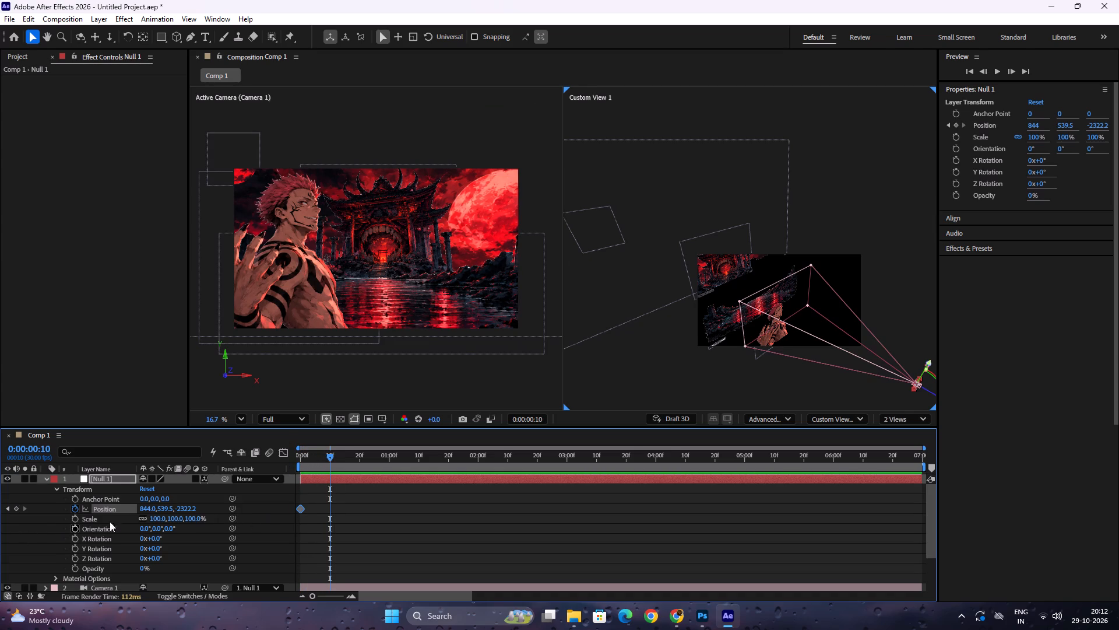
left_click_drag(168, 510, 160, 510)
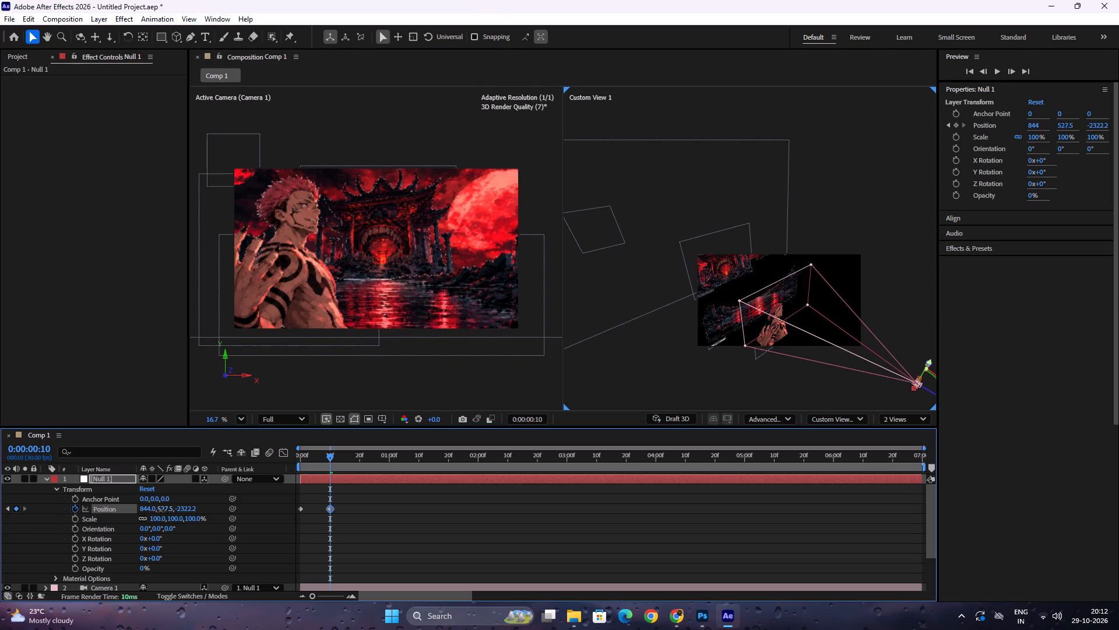
left_click_drag(160, 510, 132, 509)
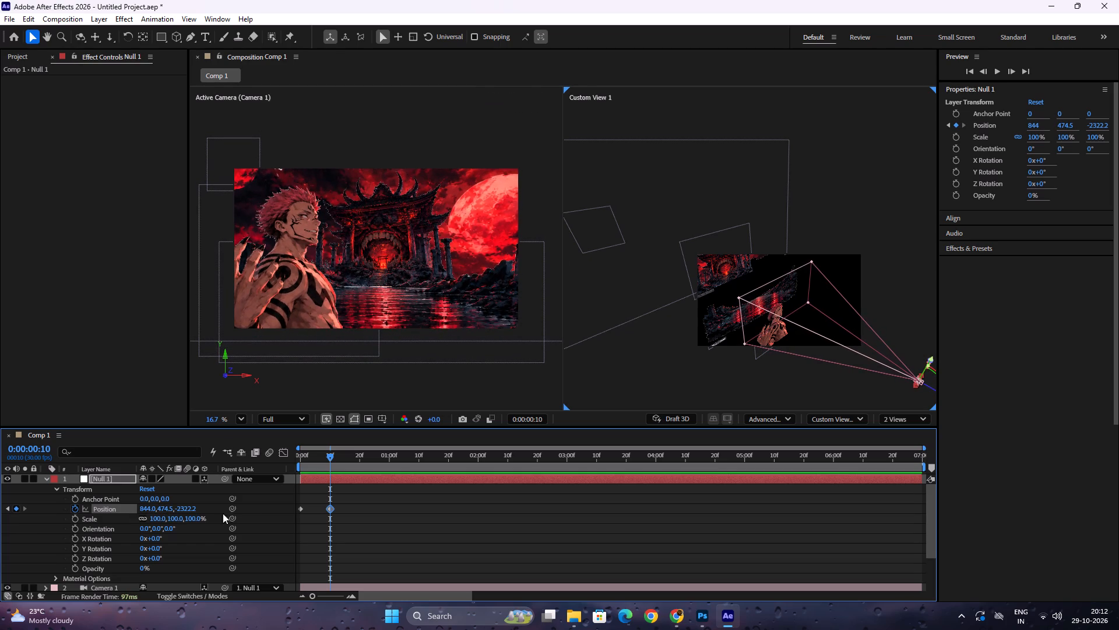
Push Null 1 forward through the scene with a Position keyframe at 0:00:00:23, Z at about -277.2.
left_click_drag(328, 457, 336, 458)
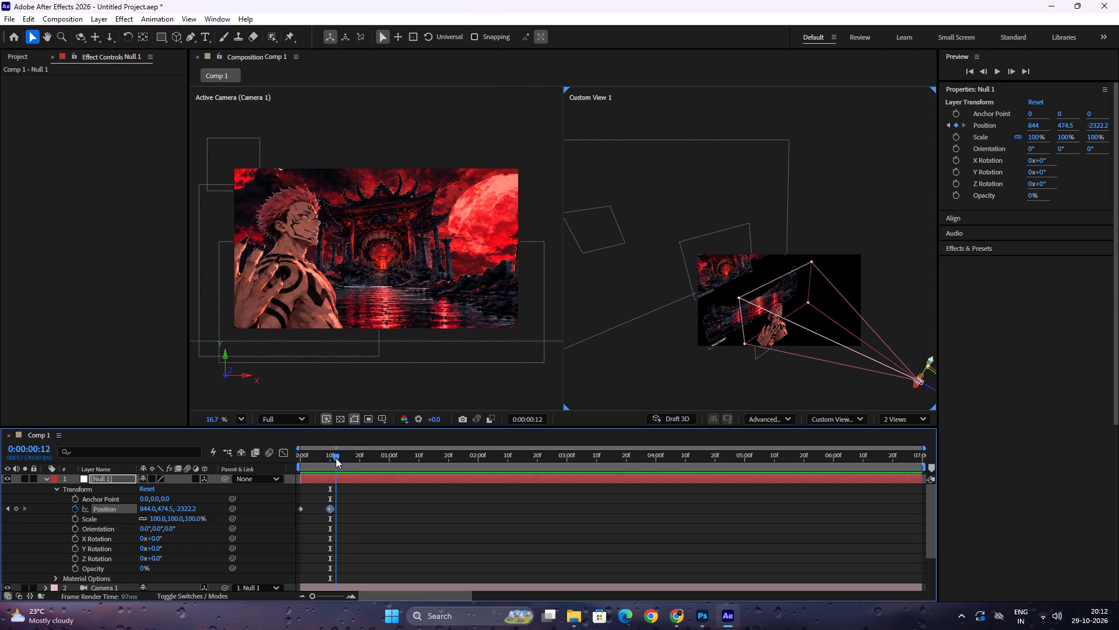
left_click_drag(336, 458, 368, 464)
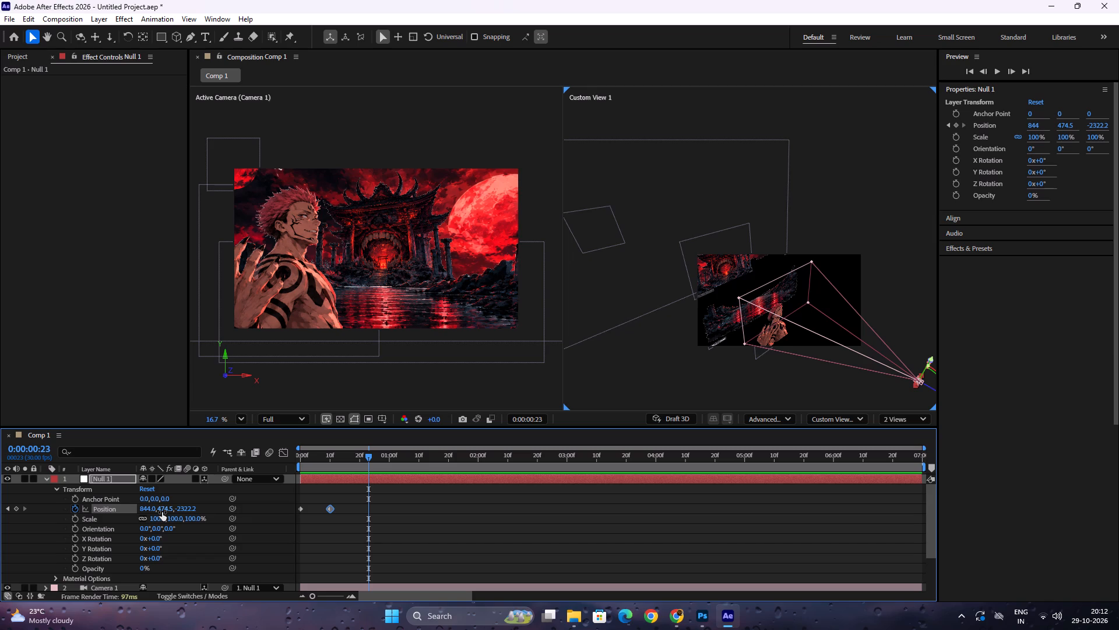
left_click_drag(181, 509, 166, 509)
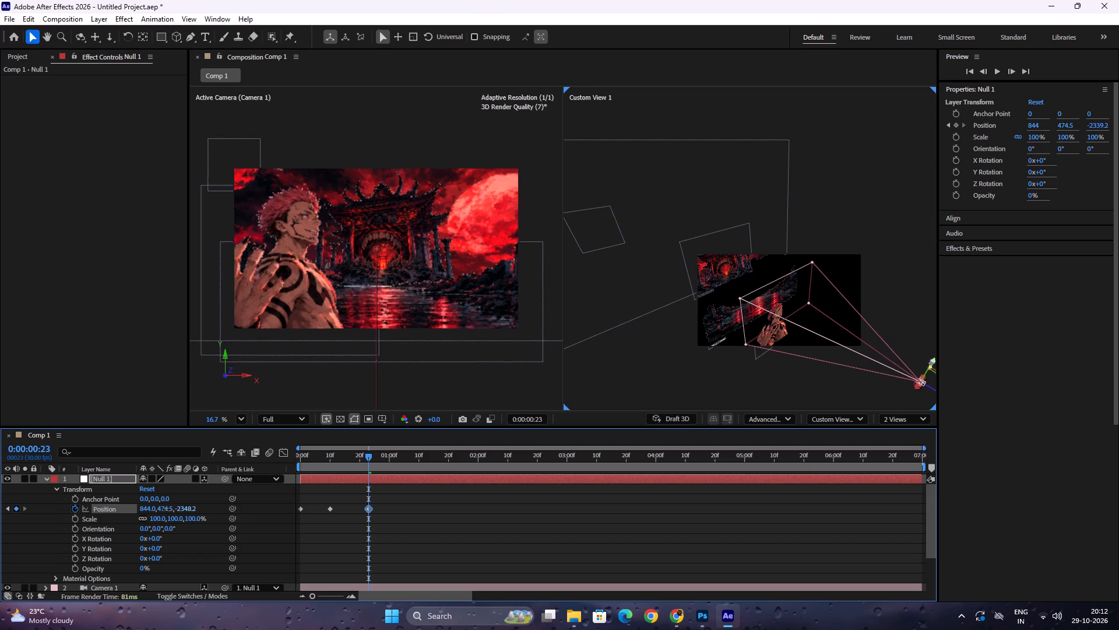
left_click_drag(166, 509, 262, 512)
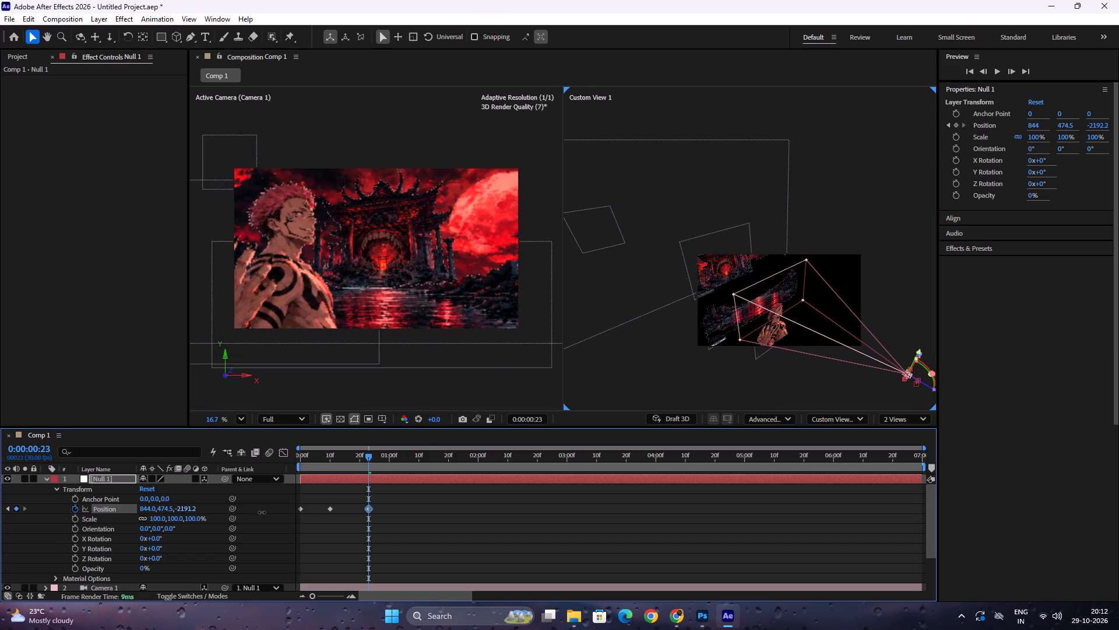
left_click_drag(262, 512, 366, 498)
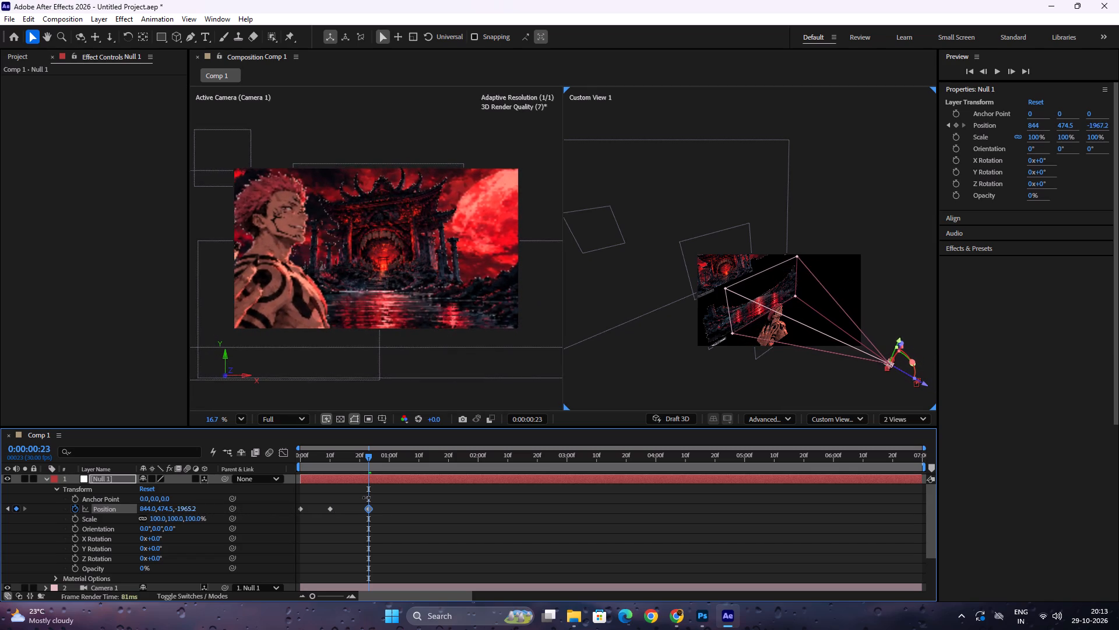
left_click_drag(366, 498, 647, 526)
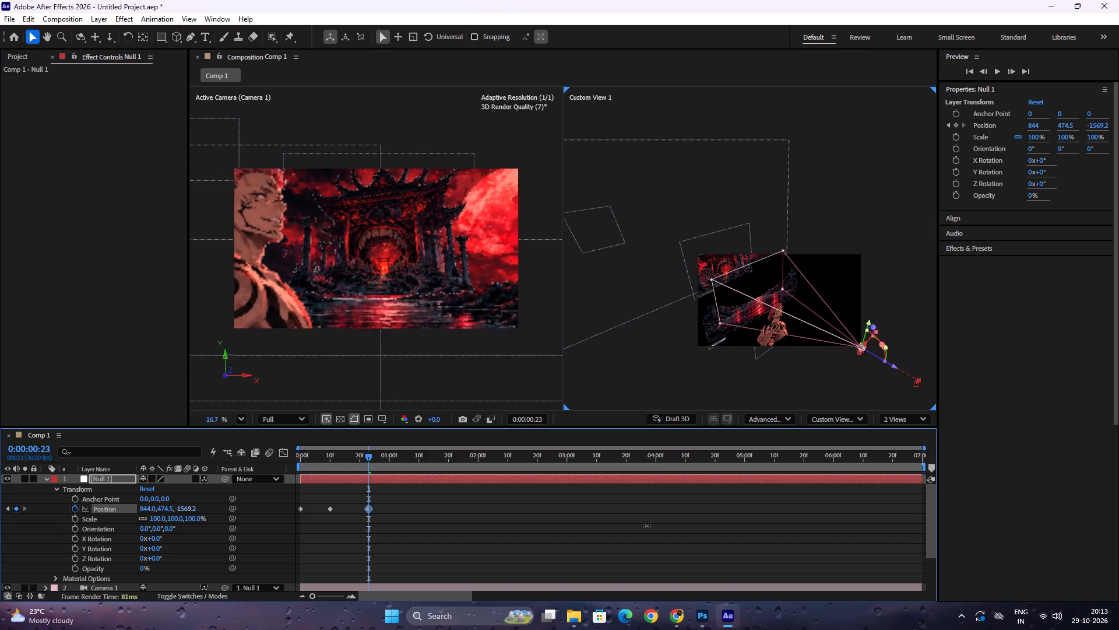
left_click_drag(647, 526, 734, 527)
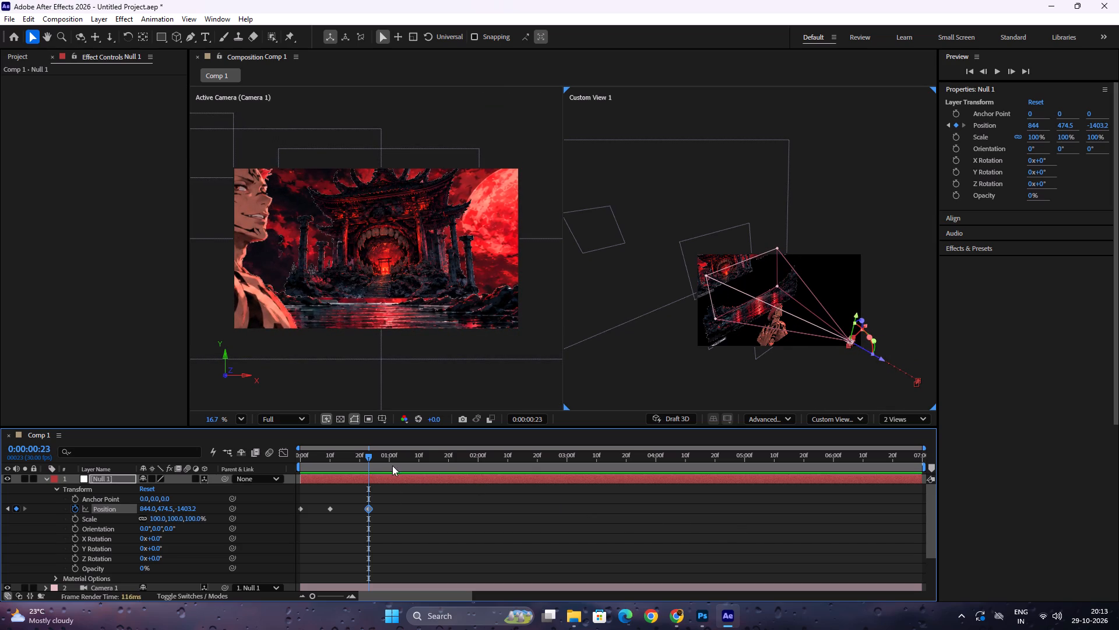
left_click_drag(182, 508, 255, 514)
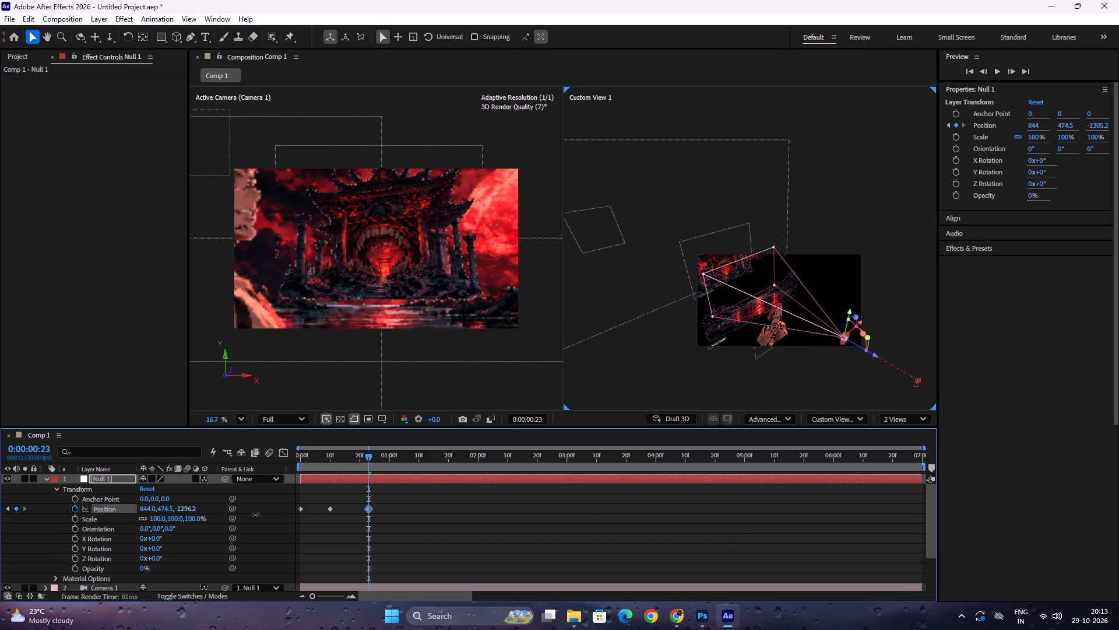
left_click_drag(255, 514, 431, 536)
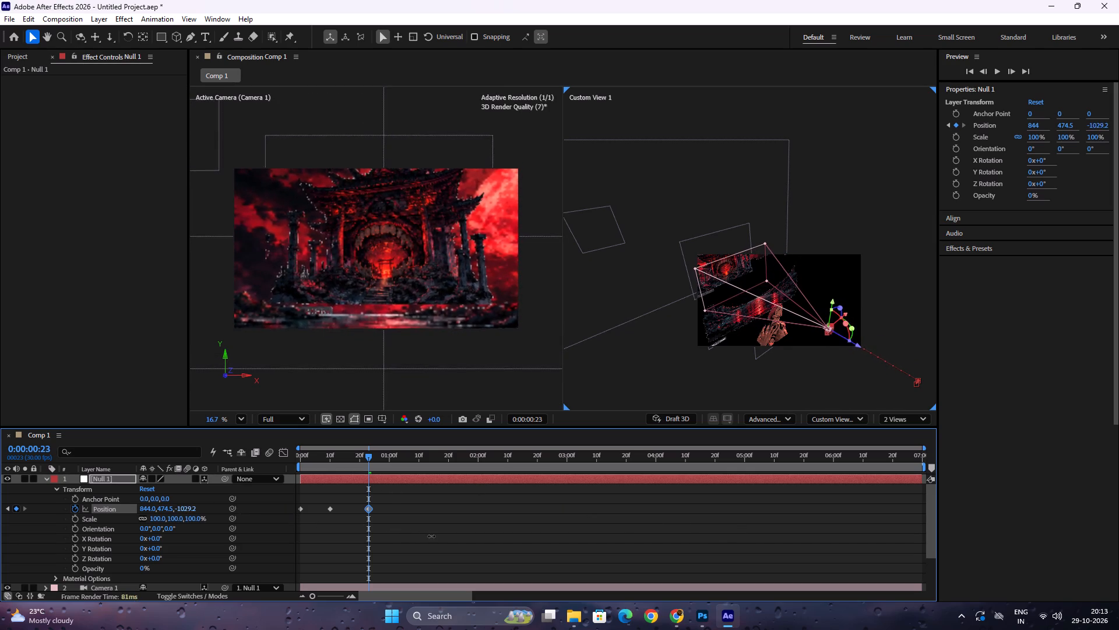
left_click_drag(431, 536, 621, 553)
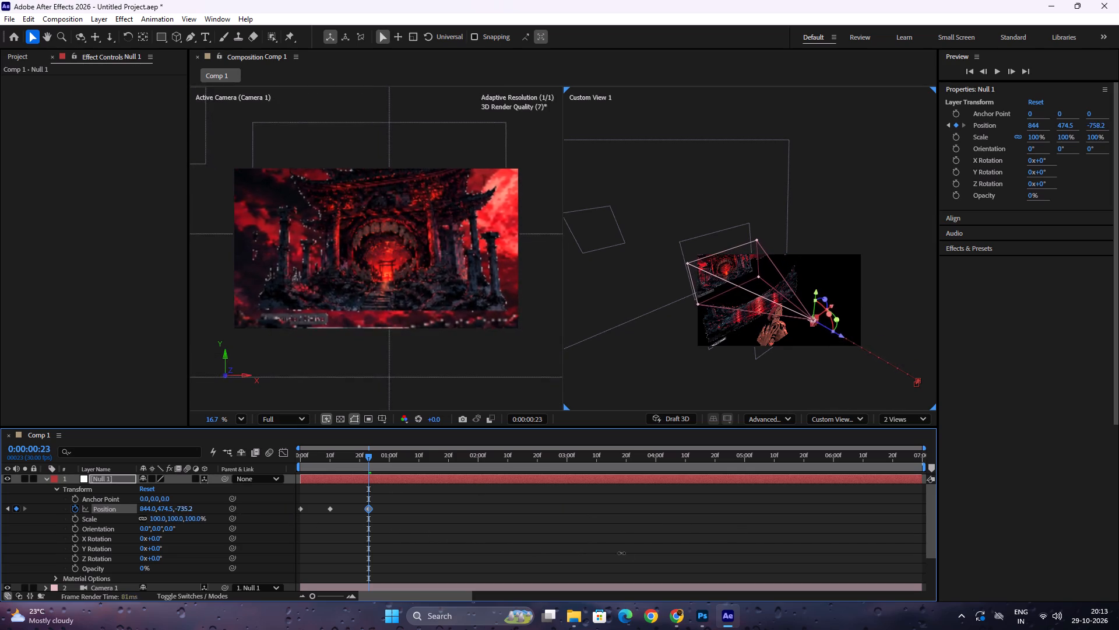
left_click_drag(621, 553, 707, 569)
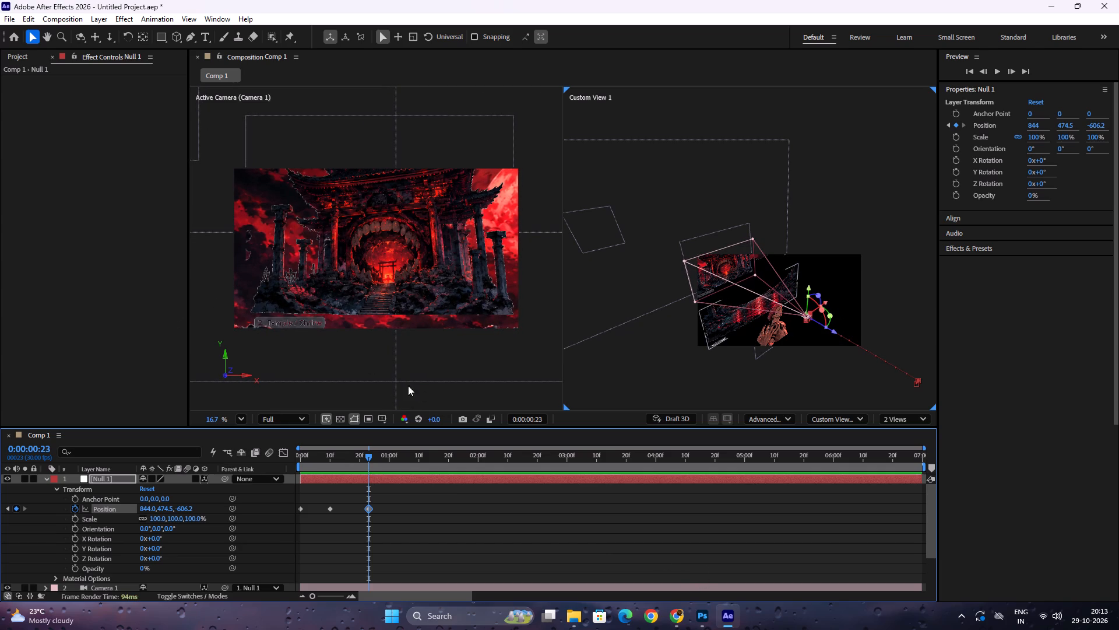
left_click_drag(185, 520, 197, 520)
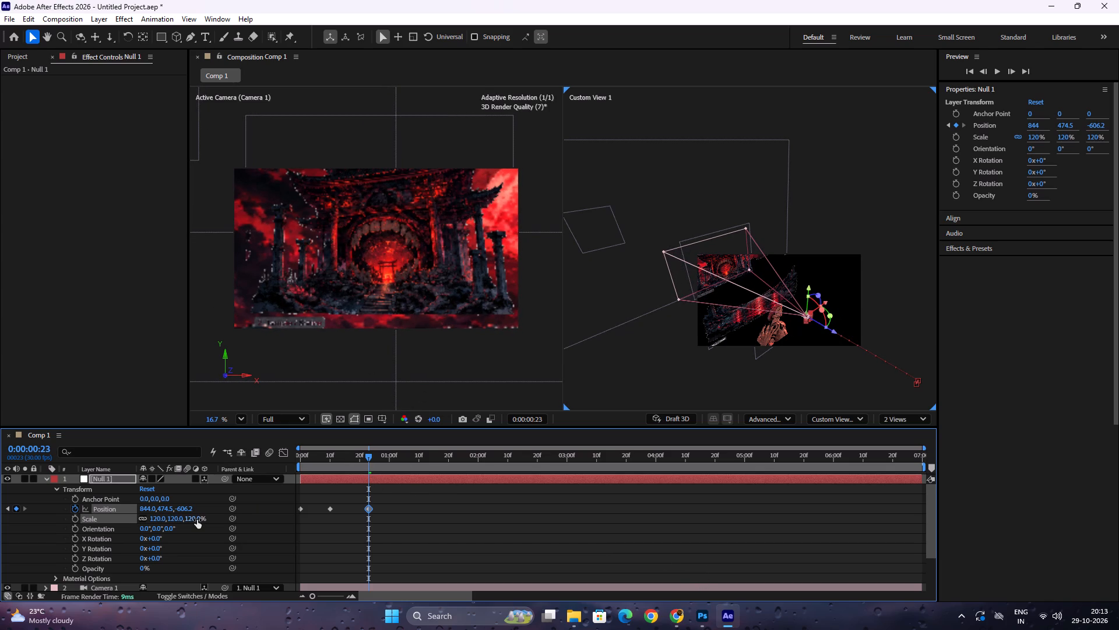
key("ctrl+z")
left_click_drag(179, 505, 193, 508)
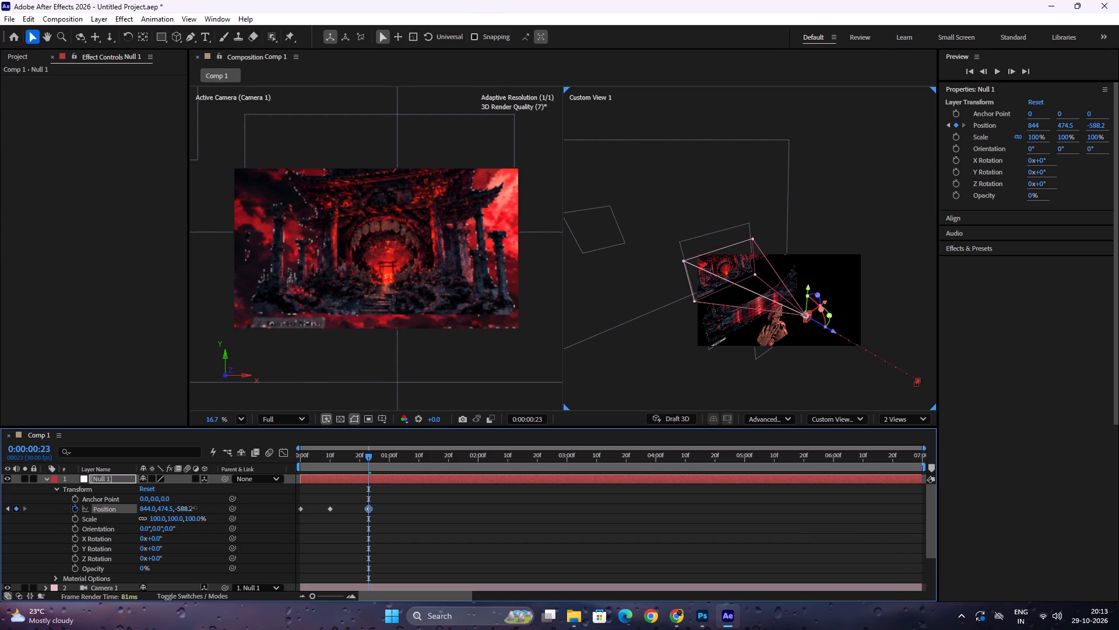
left_click_drag(193, 508, 382, 516)
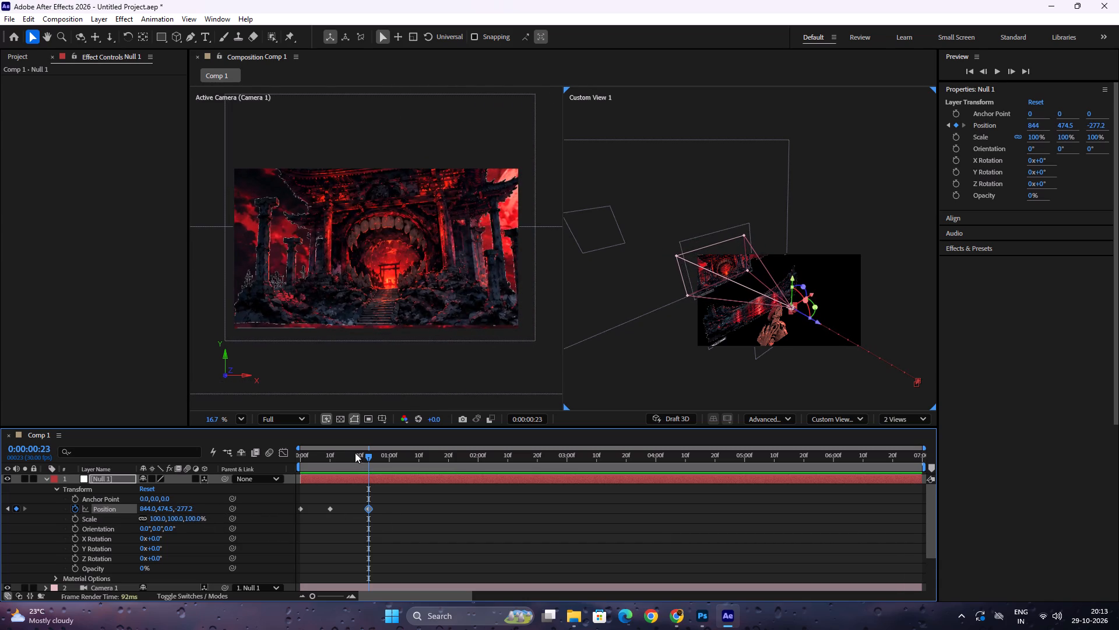
Preview the camera move, and shift Null 1's last two Position keyframes together to about 0:00:01:22 and 0:00:02:05.
left_click_drag(358, 462, 4, 459)
key("space")
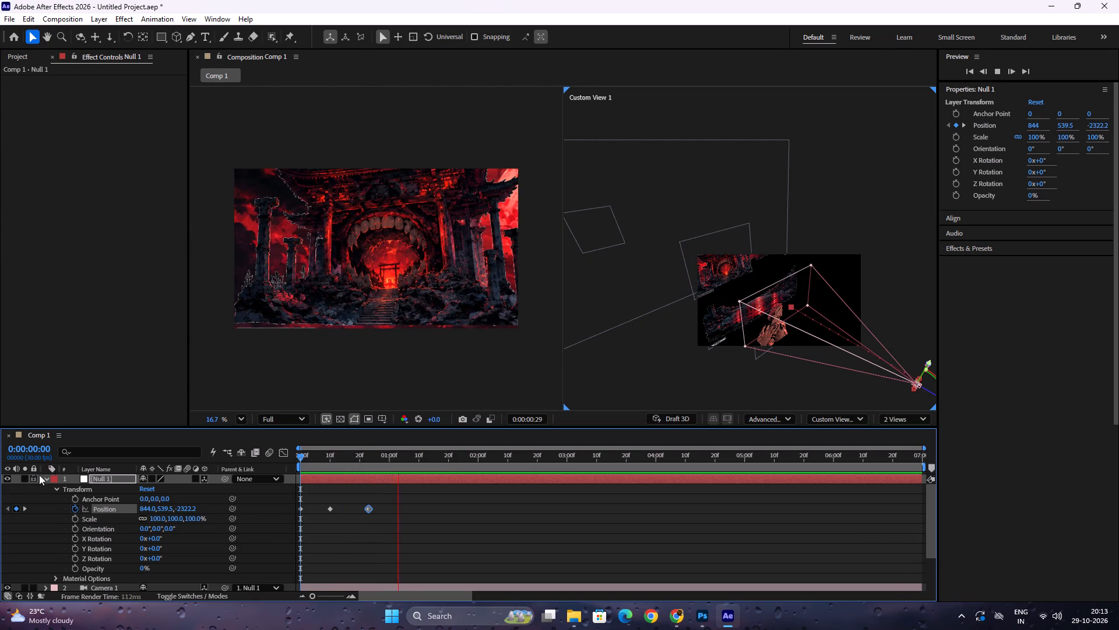
left_click_drag(345, 460, 268, 470)
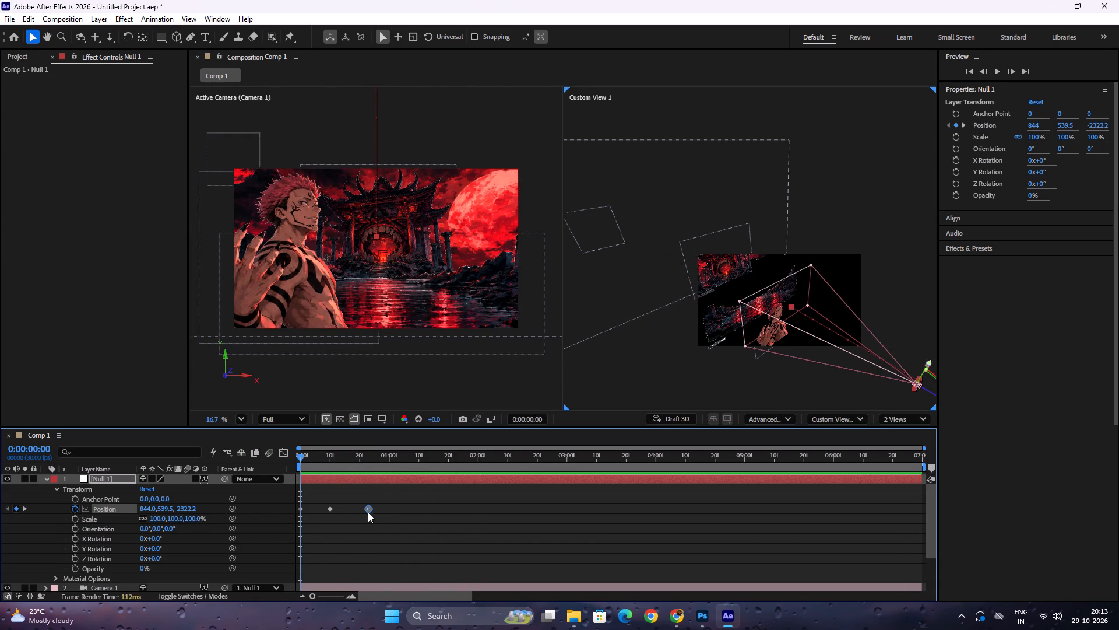
left_click_drag(365, 510, 378, 510)
left_click_drag(316, 596, 326, 598)
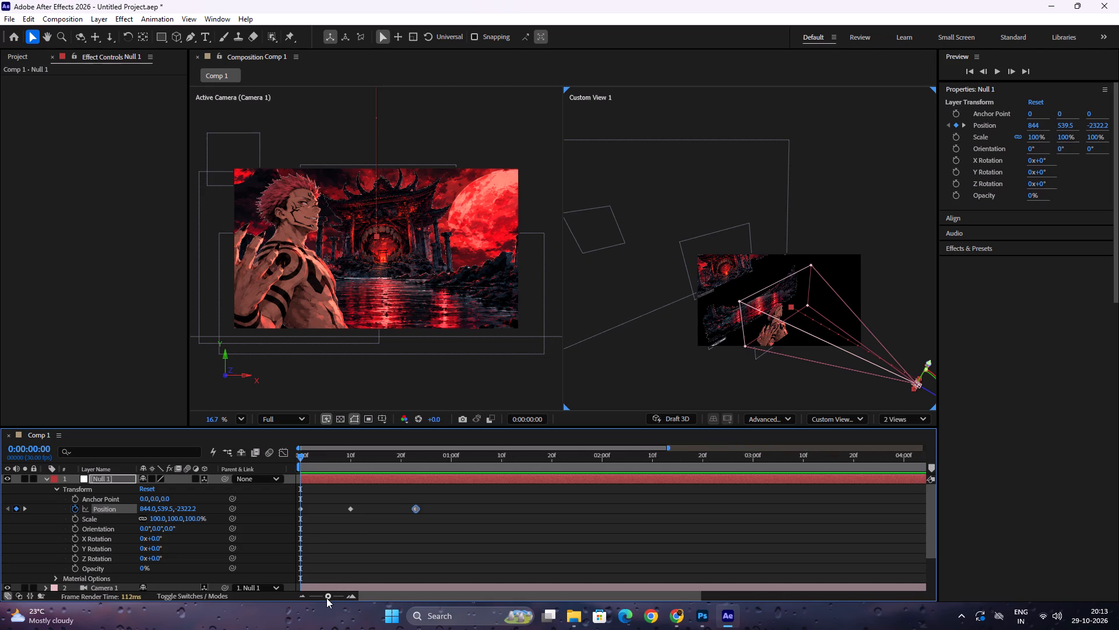
left_click_drag(326, 598, 291, 600)
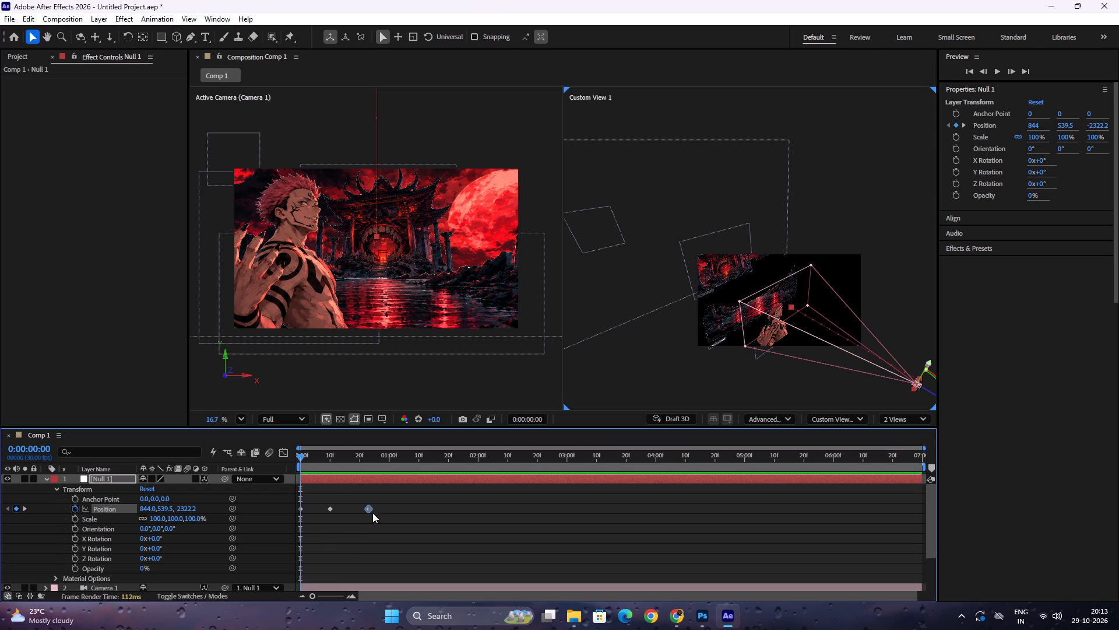
left_click_drag(381, 506, 321, 517)
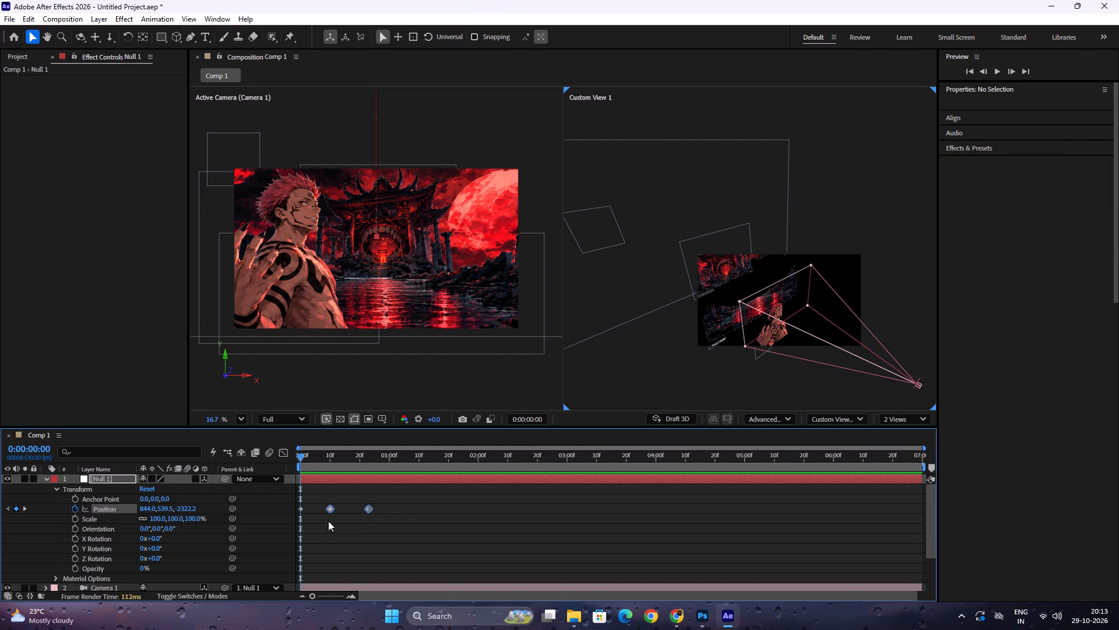
left_click_drag(370, 509, 494, 514)
left_click(533, 499)
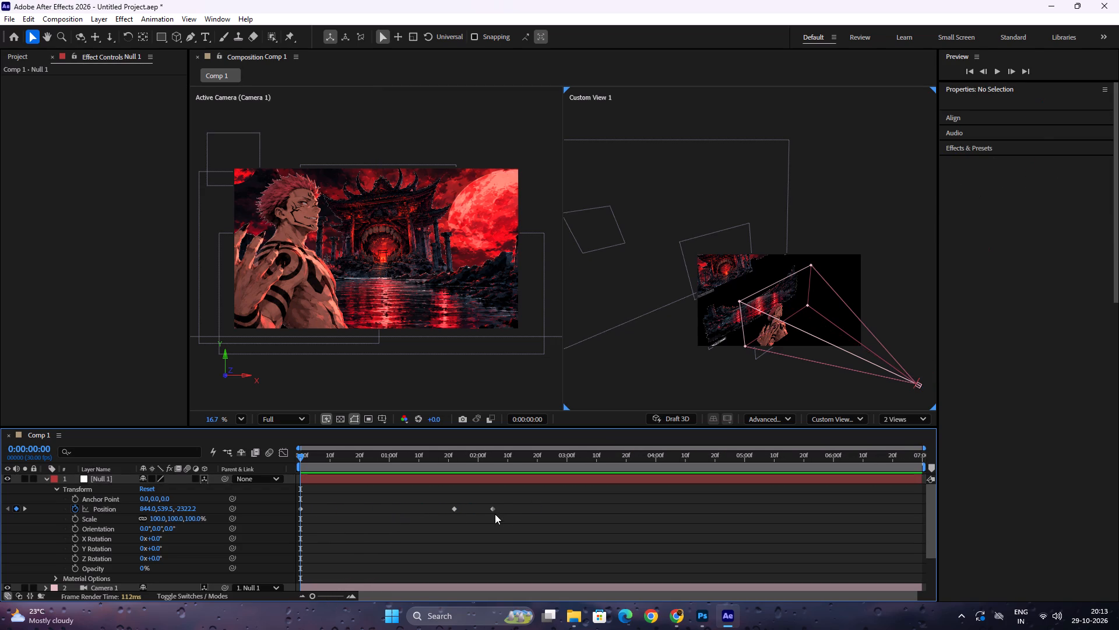
Delay Null 1's last Position keyframe to about 0:00:06:19 and preview the camera push from the start.
left_click_drag(491, 510, 586, 508)
key("space")
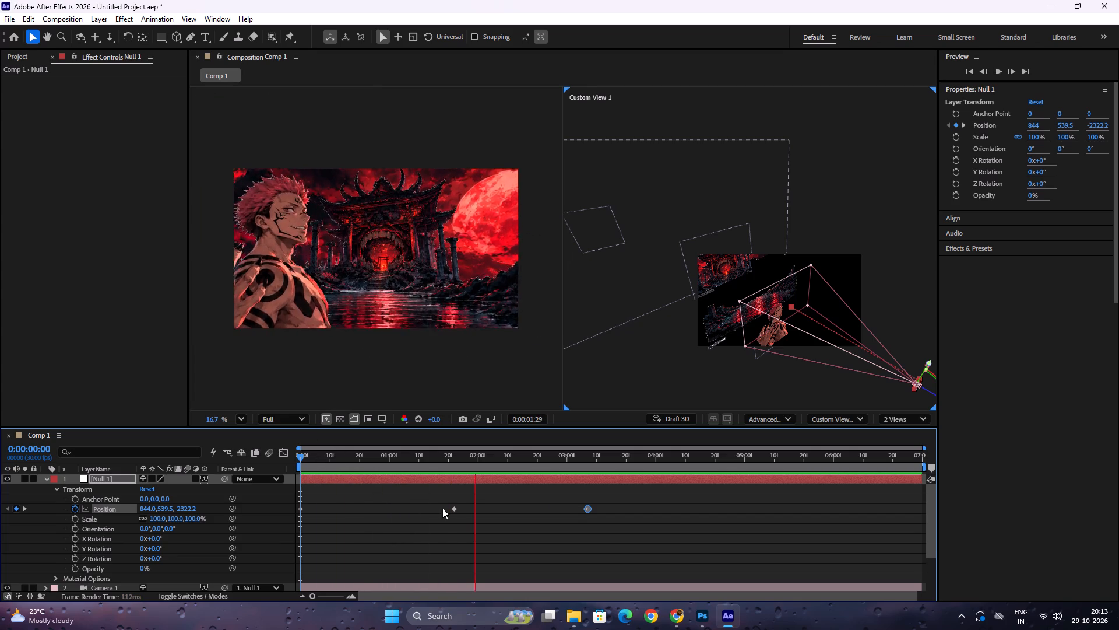
left_click_drag(509, 457, 487, 461)
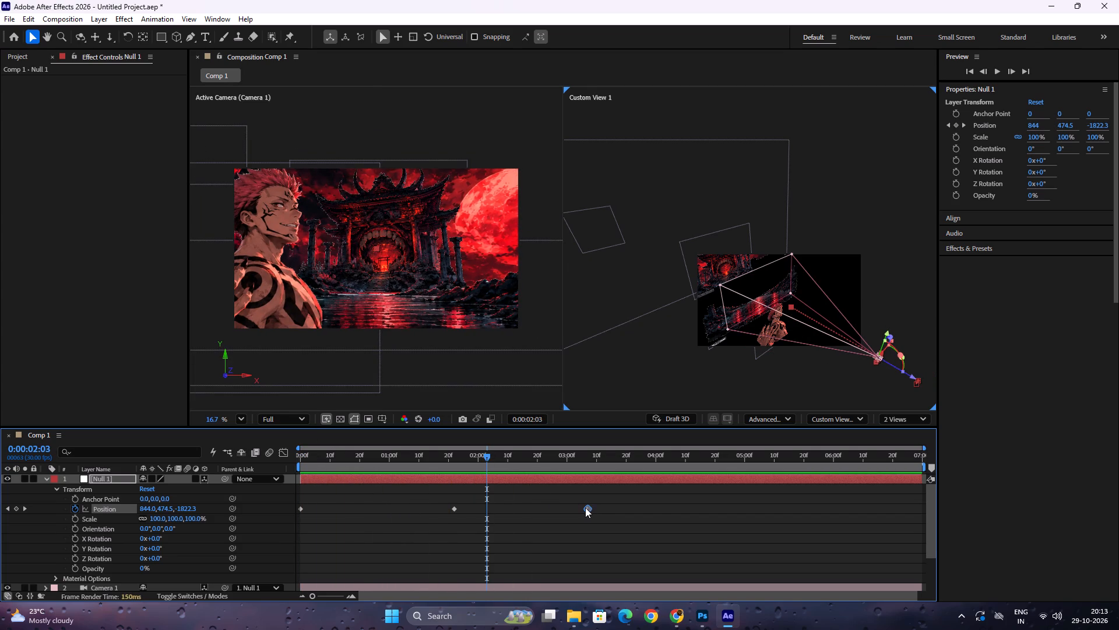
left_click_drag(585, 508, 886, 515)
left_click_drag(757, 457, 121, 457)
key("space")
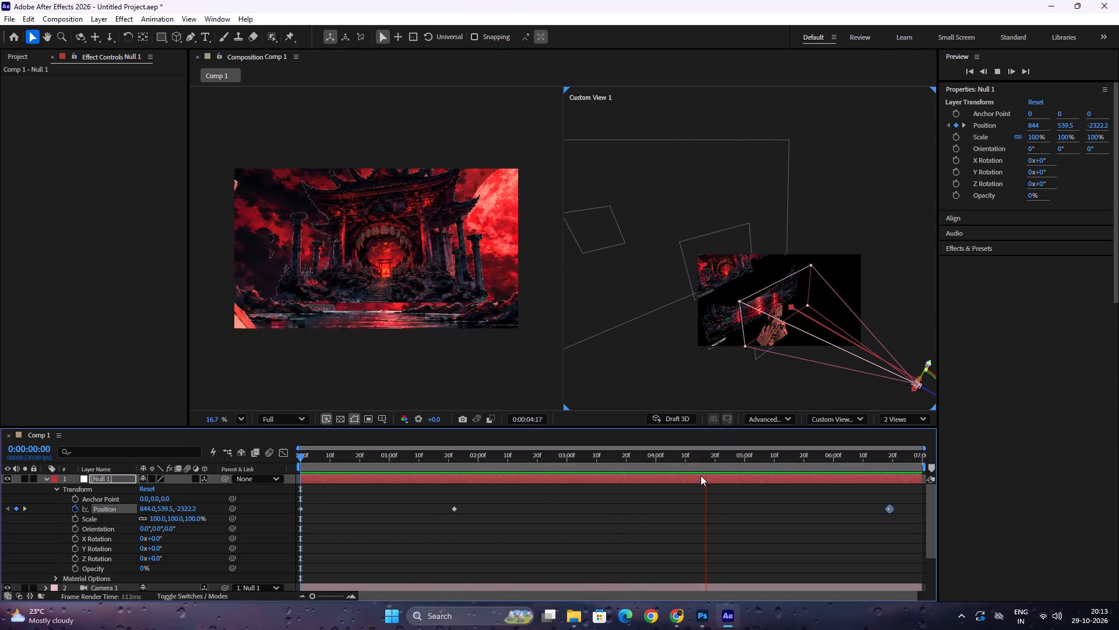
At 0:00:04:23, push the floor water layer back along Z in Custom View 1 to about 1103.8, and scrub back toward the start.
left_click_drag(739, 457, 684, 475)
left_click_drag(683, 470, 768, 488)
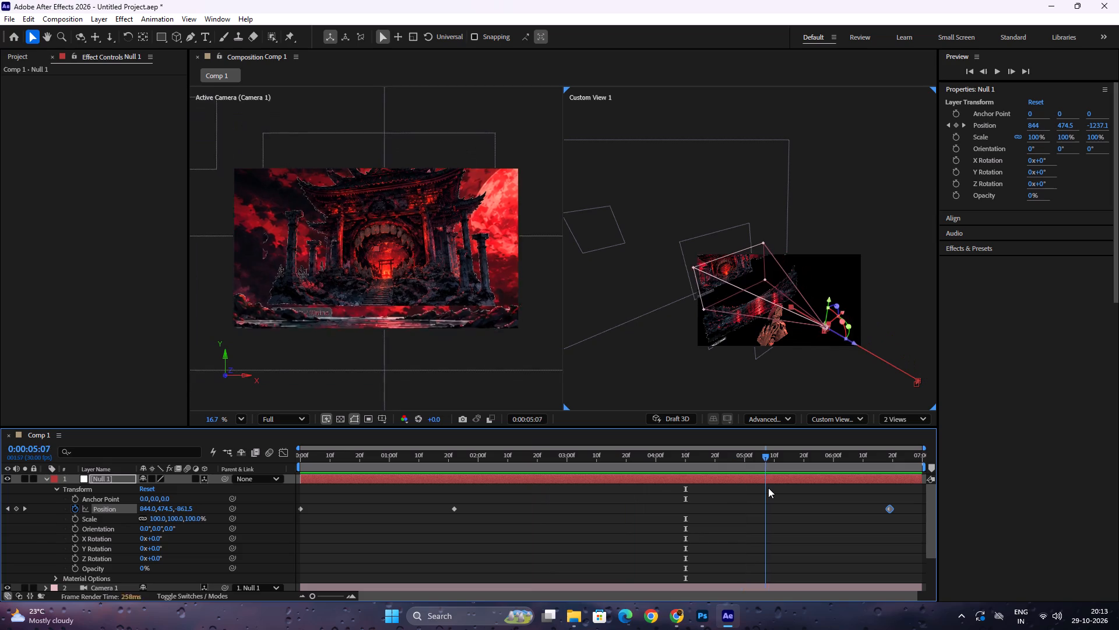
left_click_drag(768, 488, 724, 485)
left_click(705, 254)
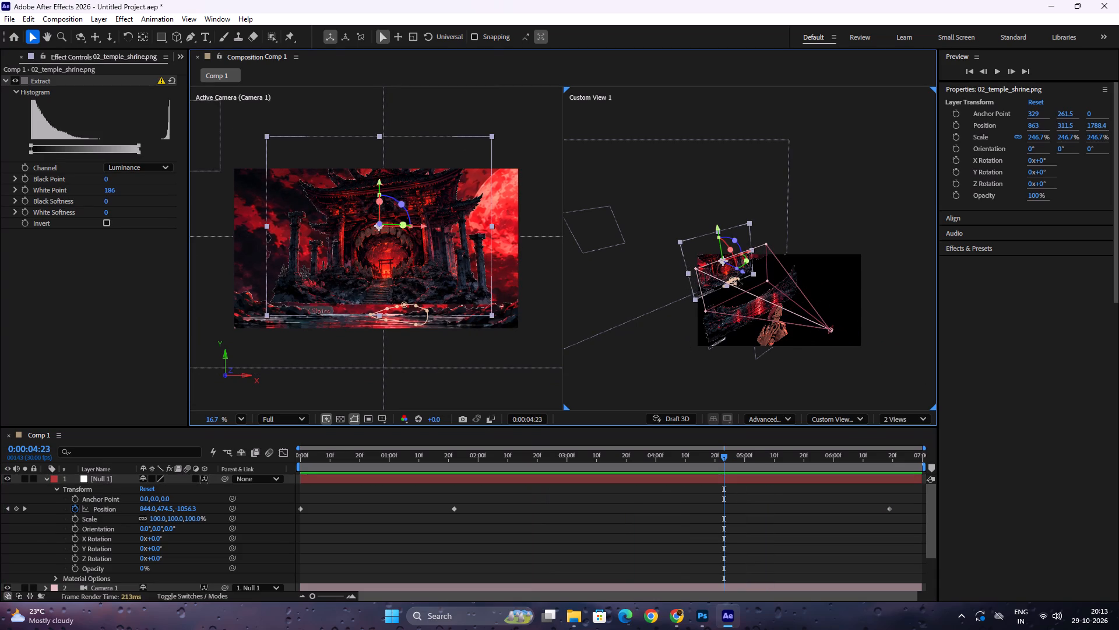
left_click(750, 307)
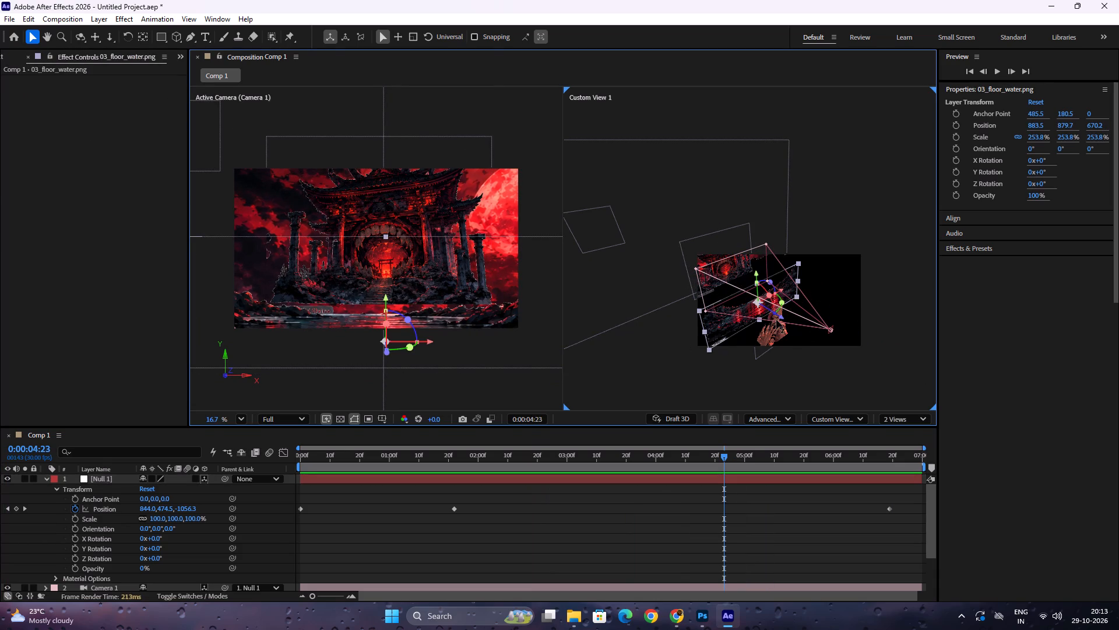
left_click_drag(774, 313, 784, 320)
key("ctrl+z")
left_click_drag(783, 317, 769, 310)
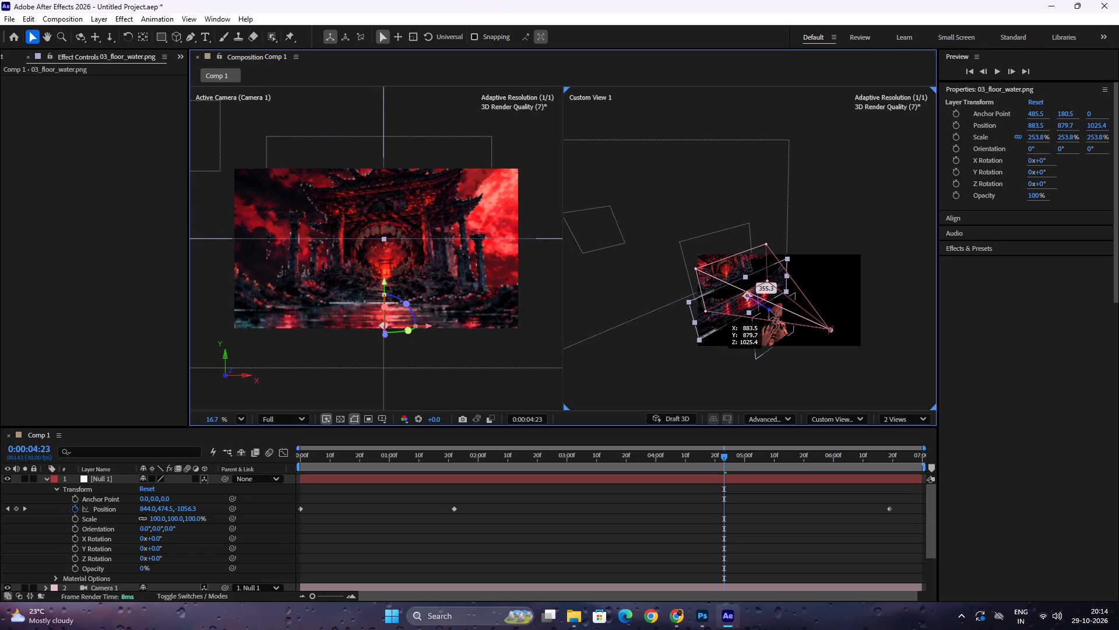
left_click_drag(769, 310, 767, 309)
left_click_drag(717, 456, 239, 468)
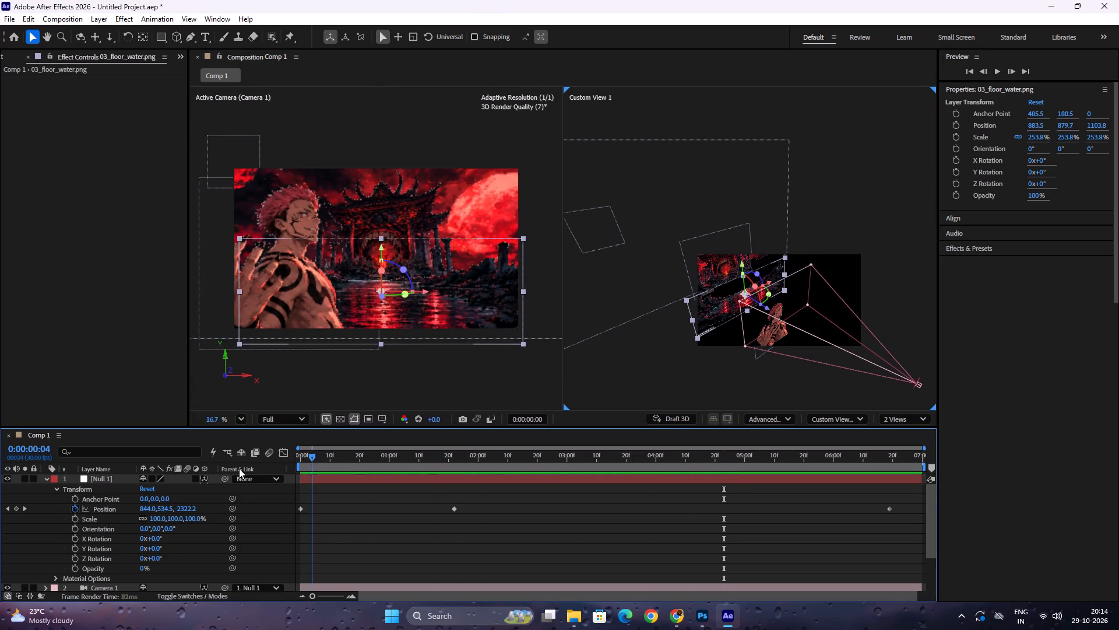
At 0:00:06:08, push the floor water layer back along Z in Custom View 1 to about 1261.3, and preview the camera push from the start.
left_click_drag(239, 468, 197, 467)
key("space")
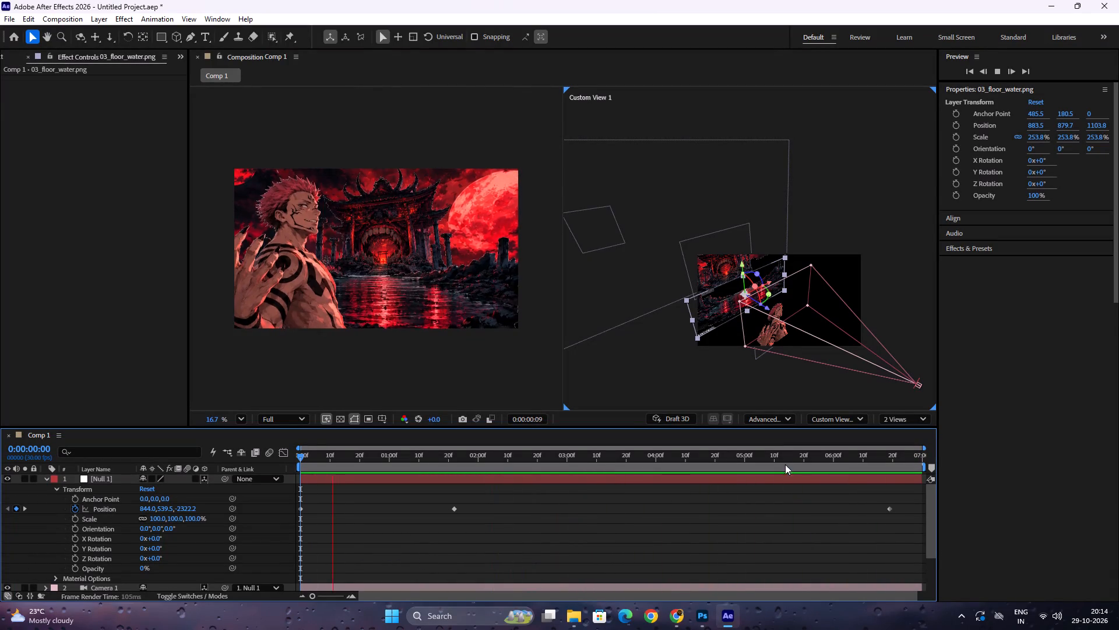
left_click_drag(786, 460, 855, 468)
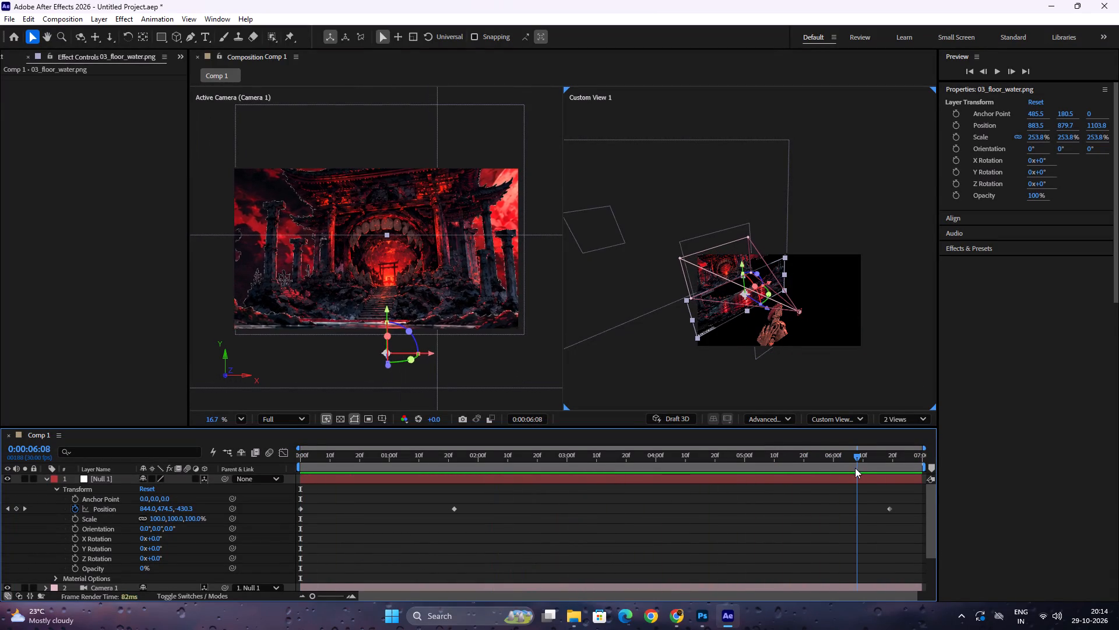
left_click_drag(855, 468, 856, 468)
left_click(762, 305)
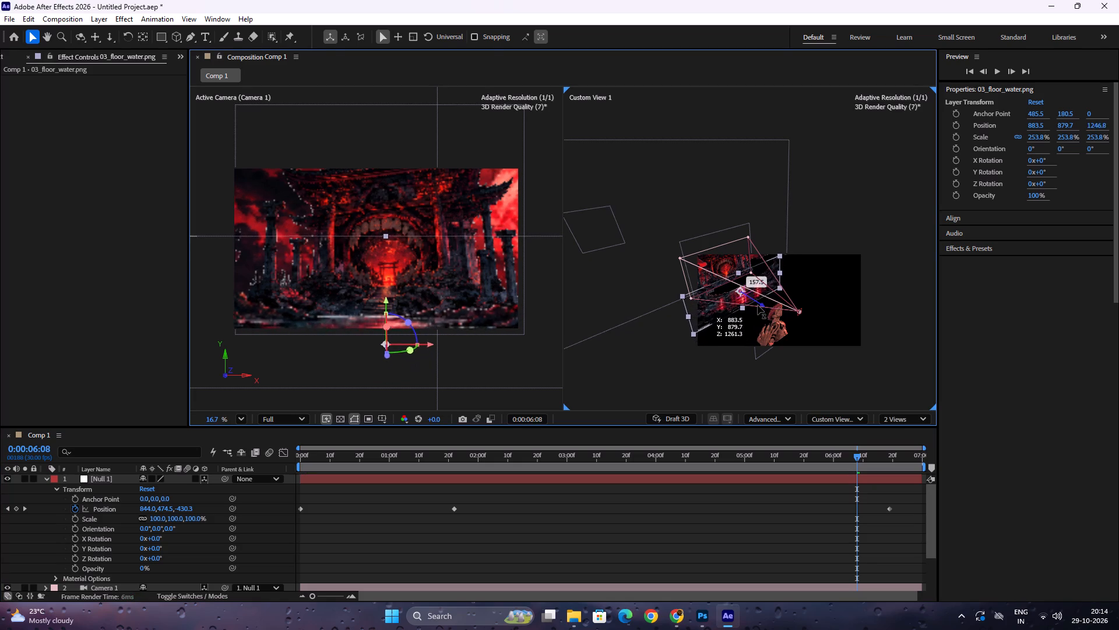
left_click_drag(814, 460, 359, 463)
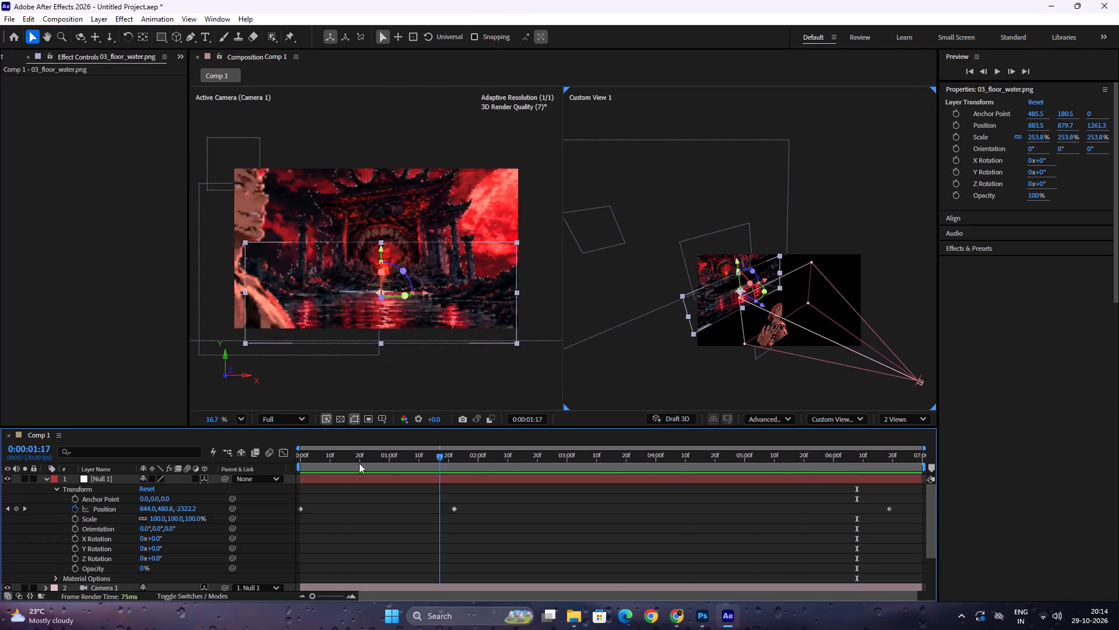
left_click_drag(359, 463, 221, 463)
key("space")
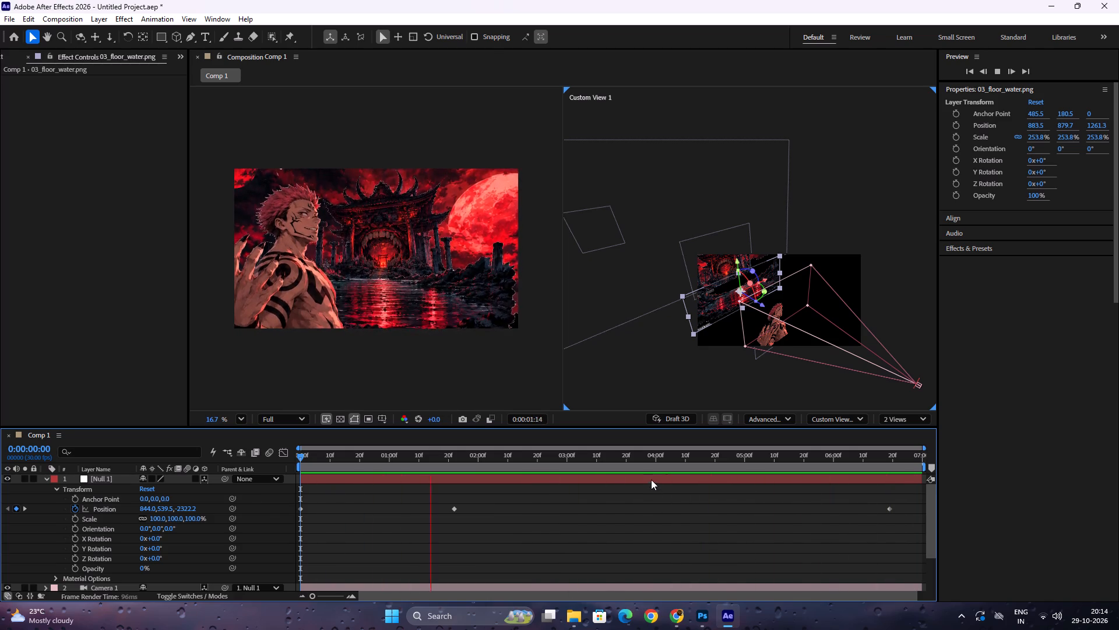
At the first frame, scale the floor water layer up to about 281.8%.
left_click_drag(618, 468, 284, 466)
left_click(454, 303)
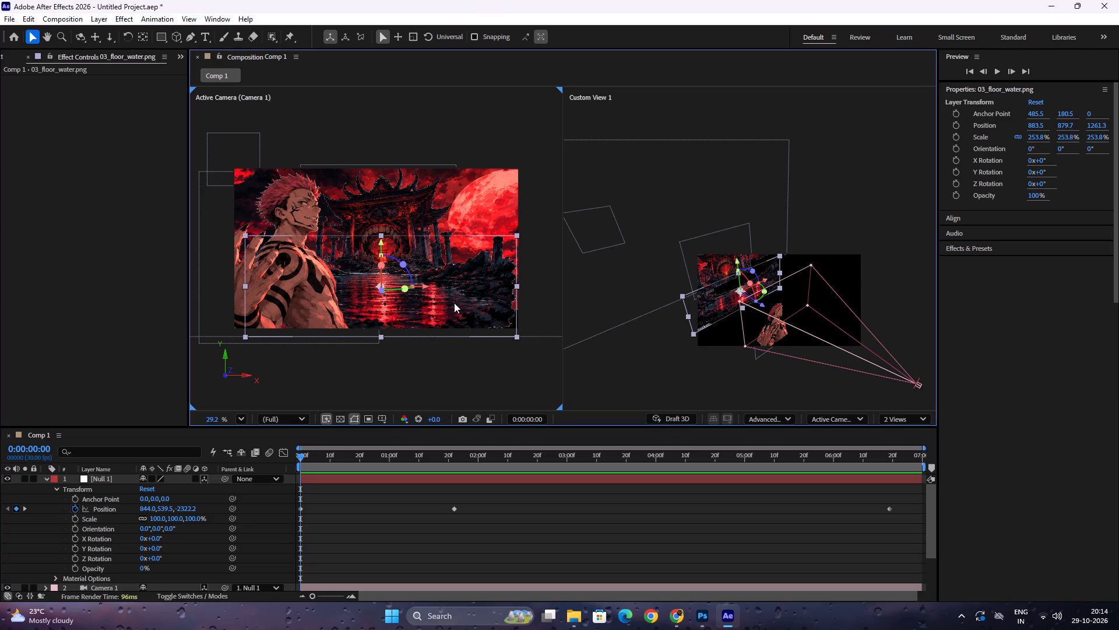
left_click(49, 480)
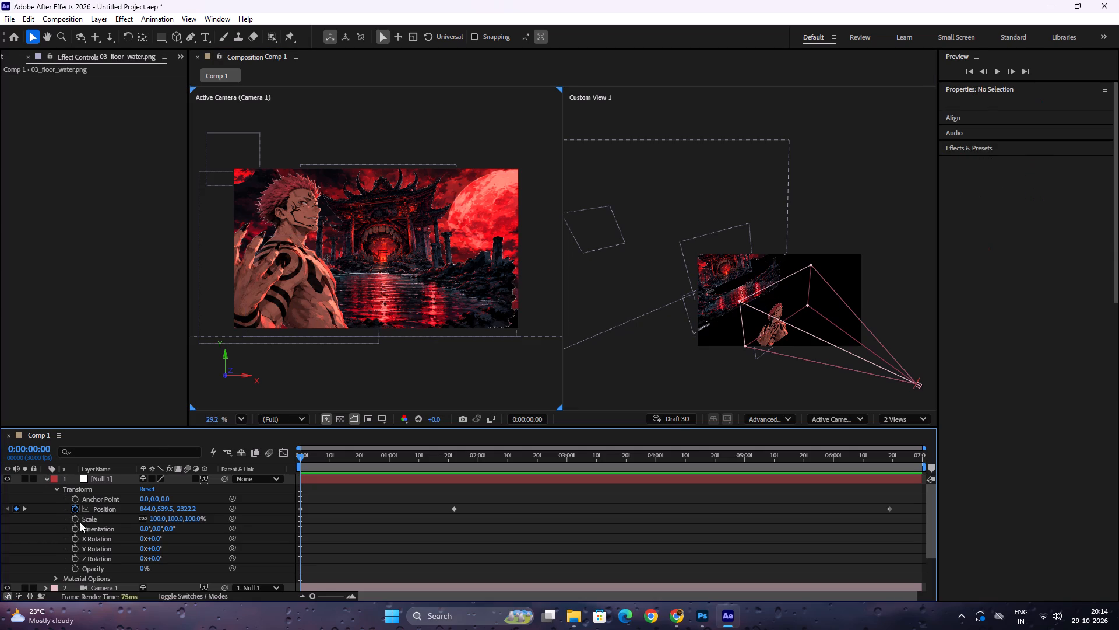
left_click(45, 477)
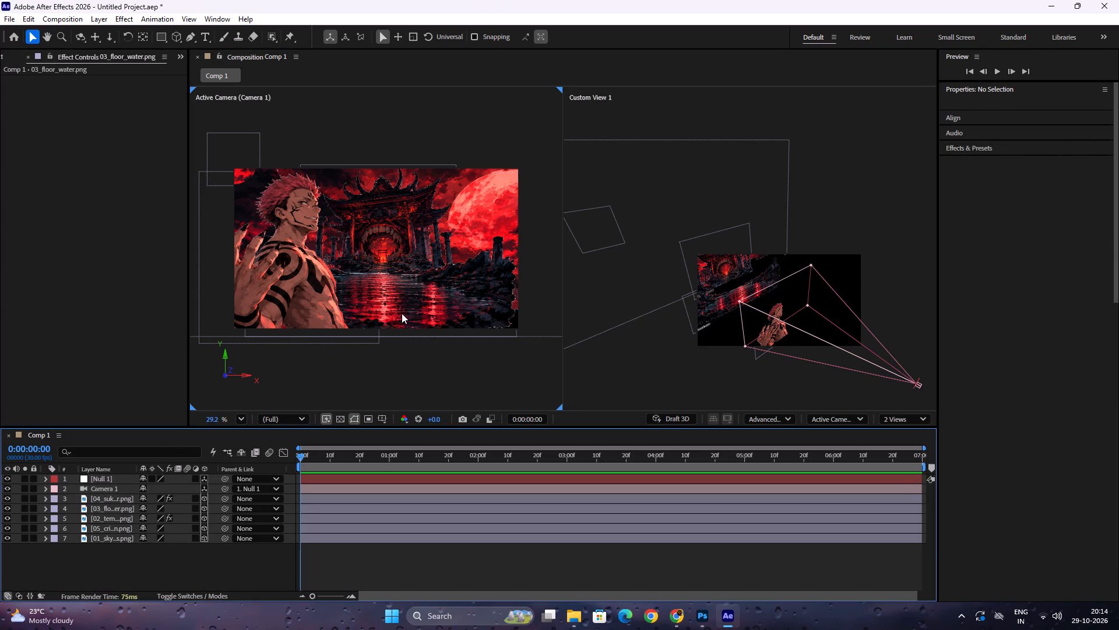
left_click(402, 313)
left_click(44, 510)
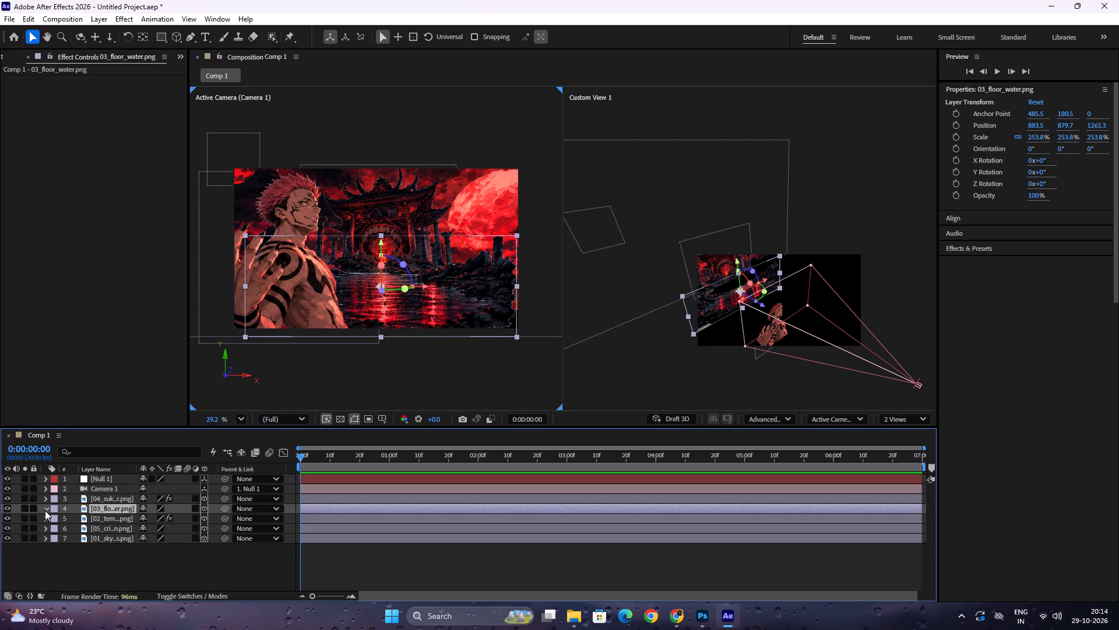
left_click_drag(157, 548, 174, 551)
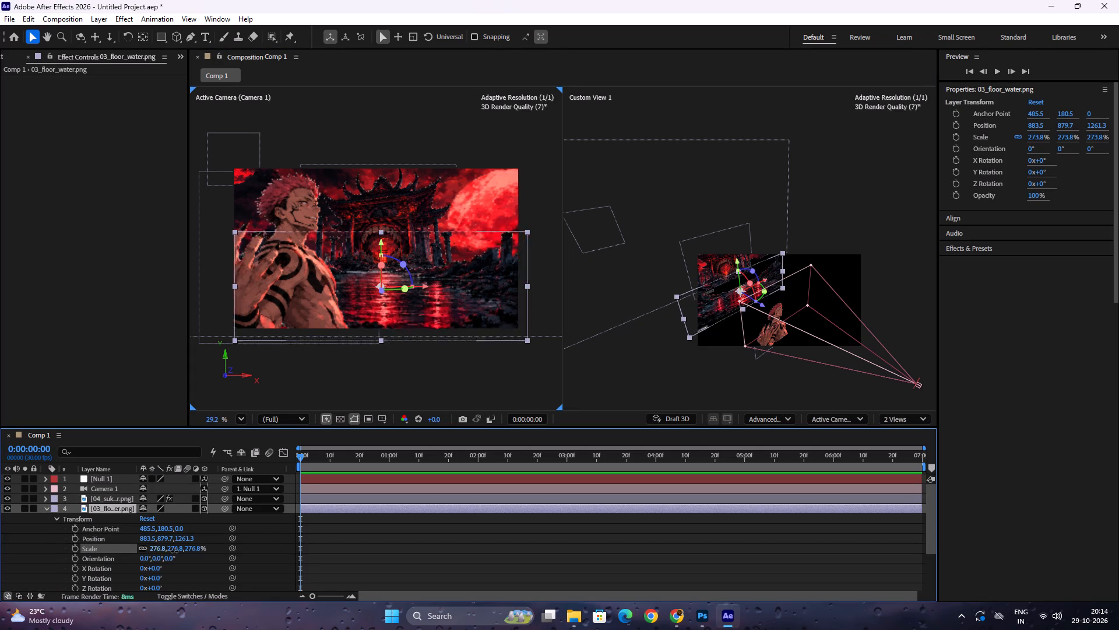
left_click_drag(174, 551, 177, 551)
left_click(446, 561)
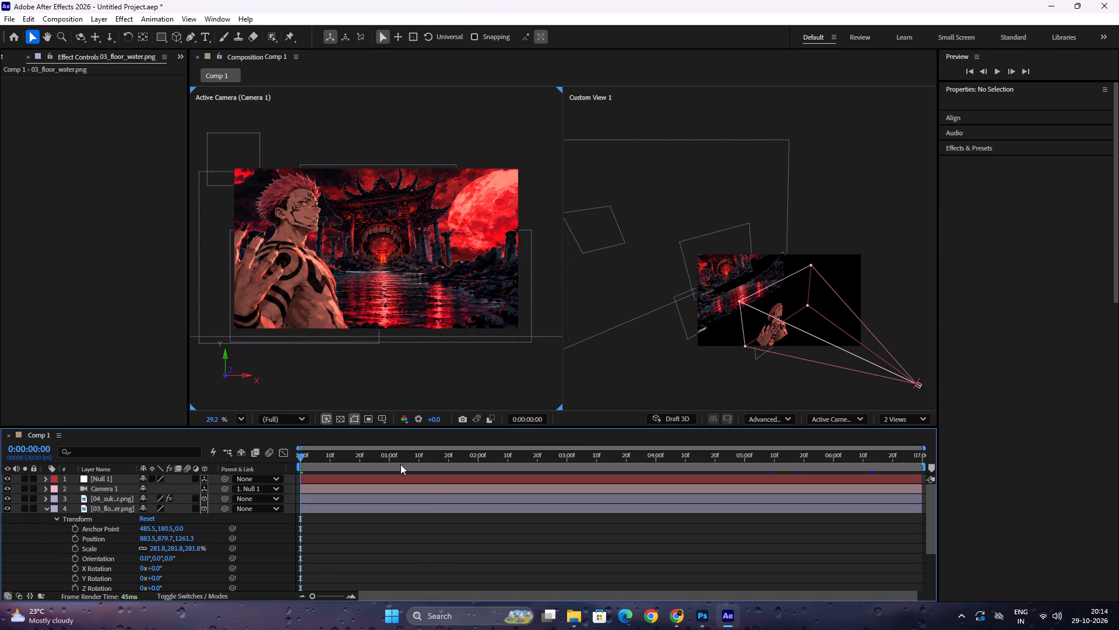
left_click(44, 505)
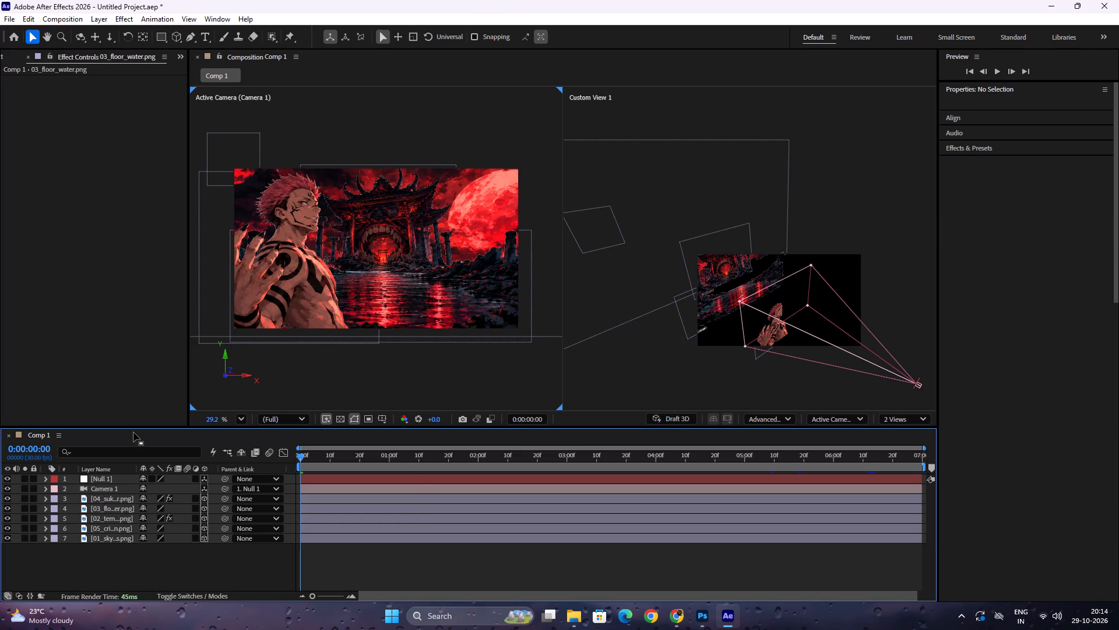
Scale the temple shrine layer up to about 273.7% and preview the camera push from the start.
left_click(380, 229)
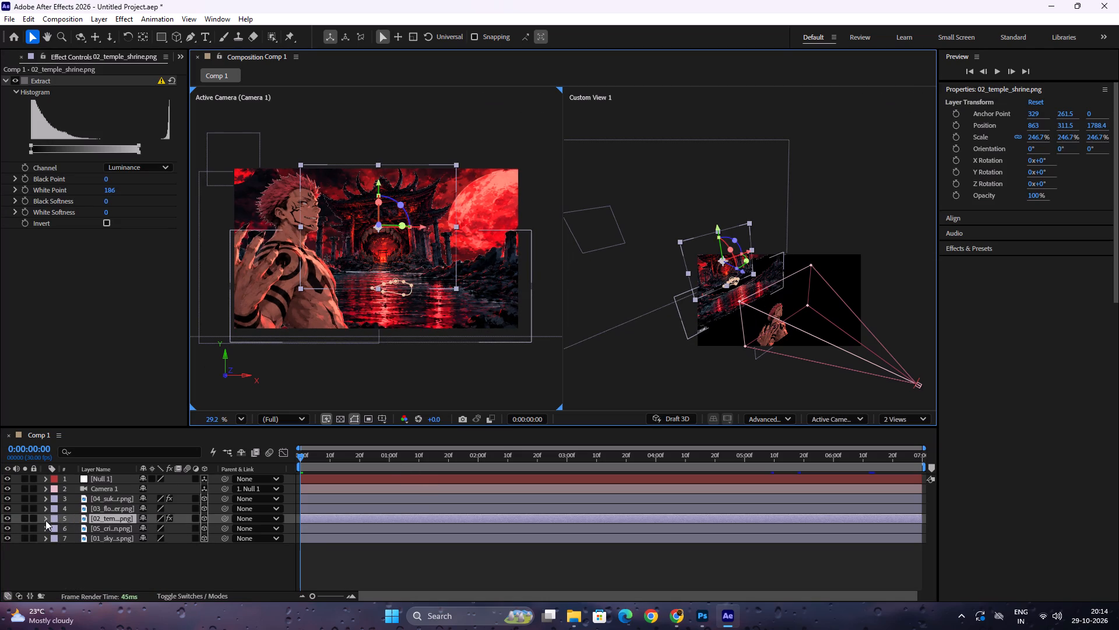
left_click(45, 520)
scroll(72, 552, "down", 2)
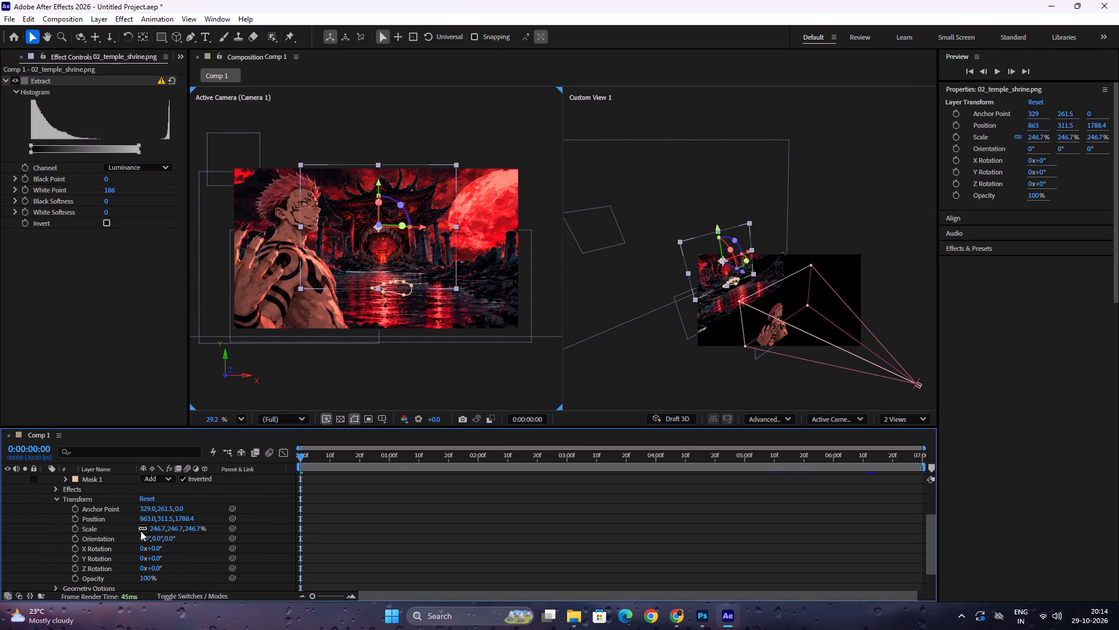
left_click_drag(156, 527, 171, 527)
left_click_drag(315, 461, 226, 466)
key("space")
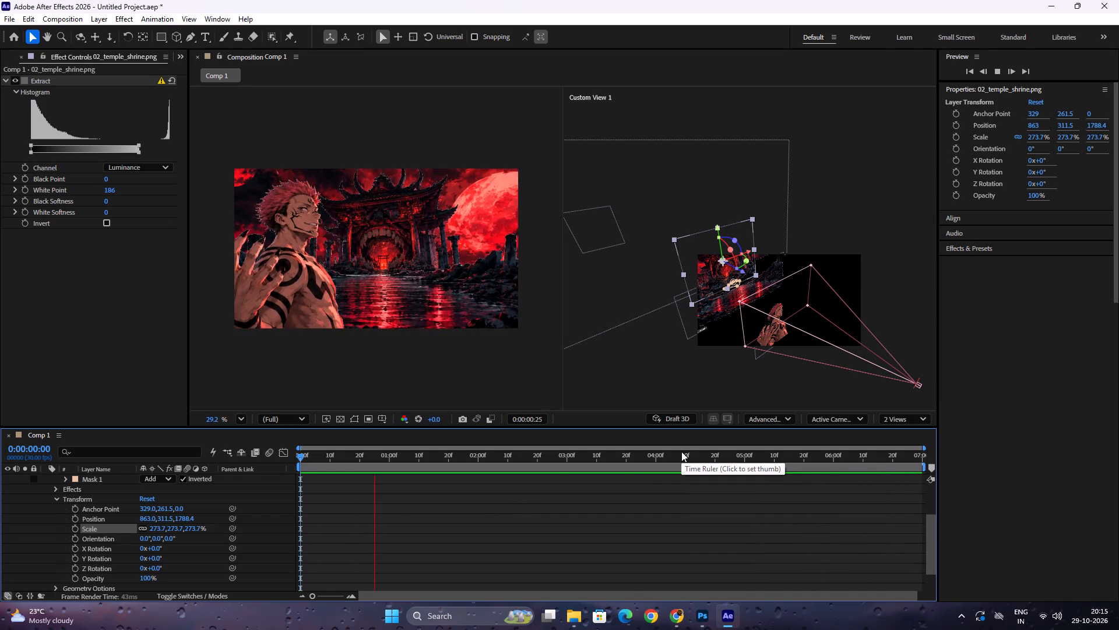
left_click_drag(675, 458, 200, 438)
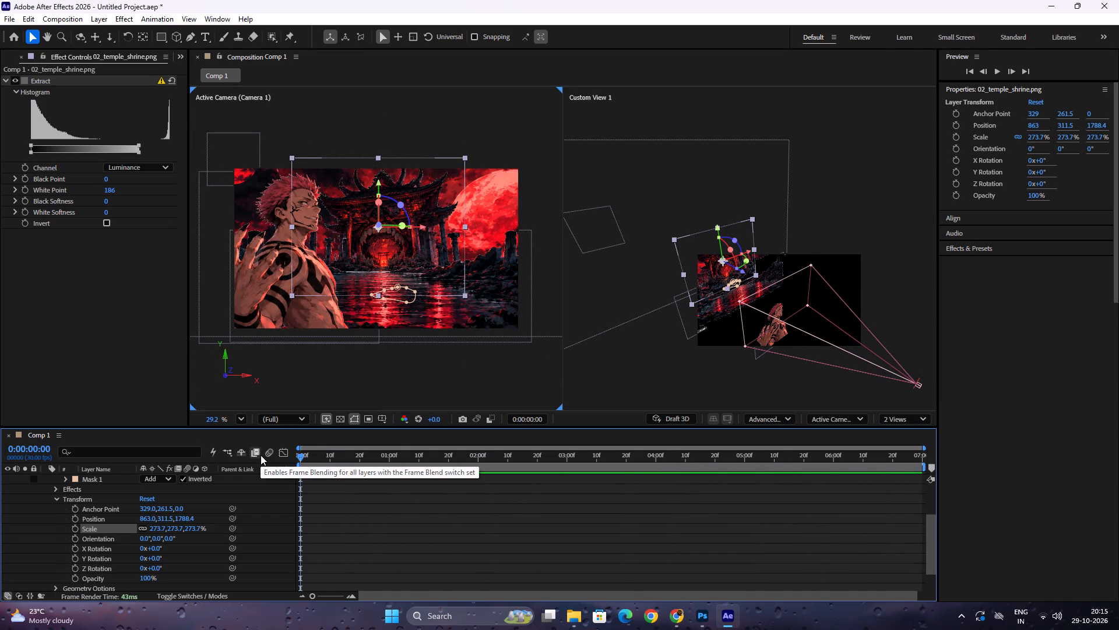
key("space")
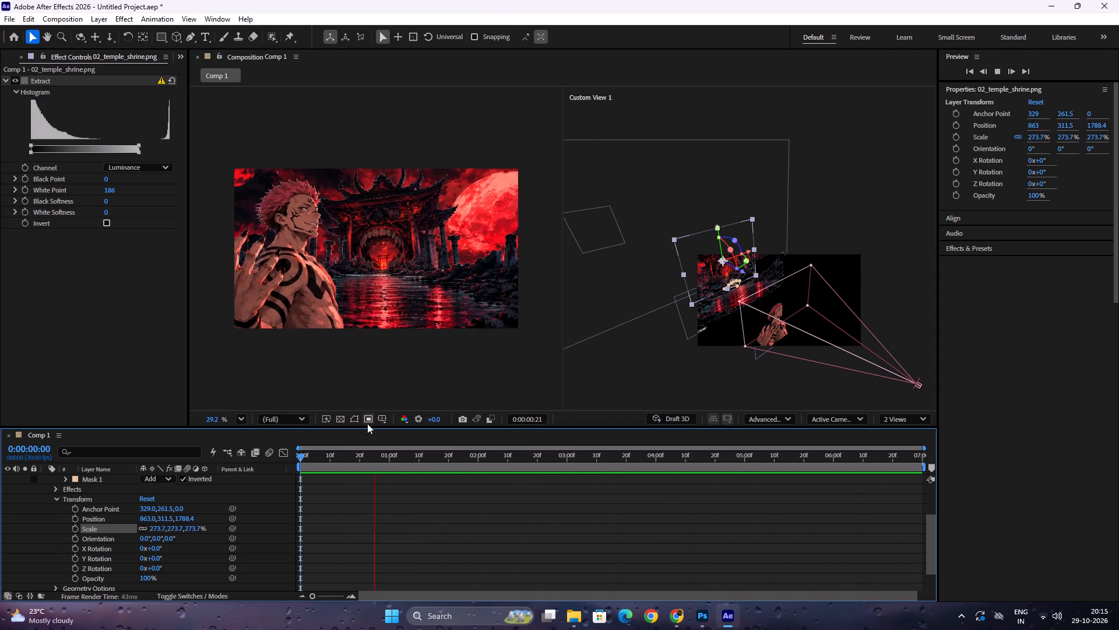
left_click_drag(395, 463, 291, 471)
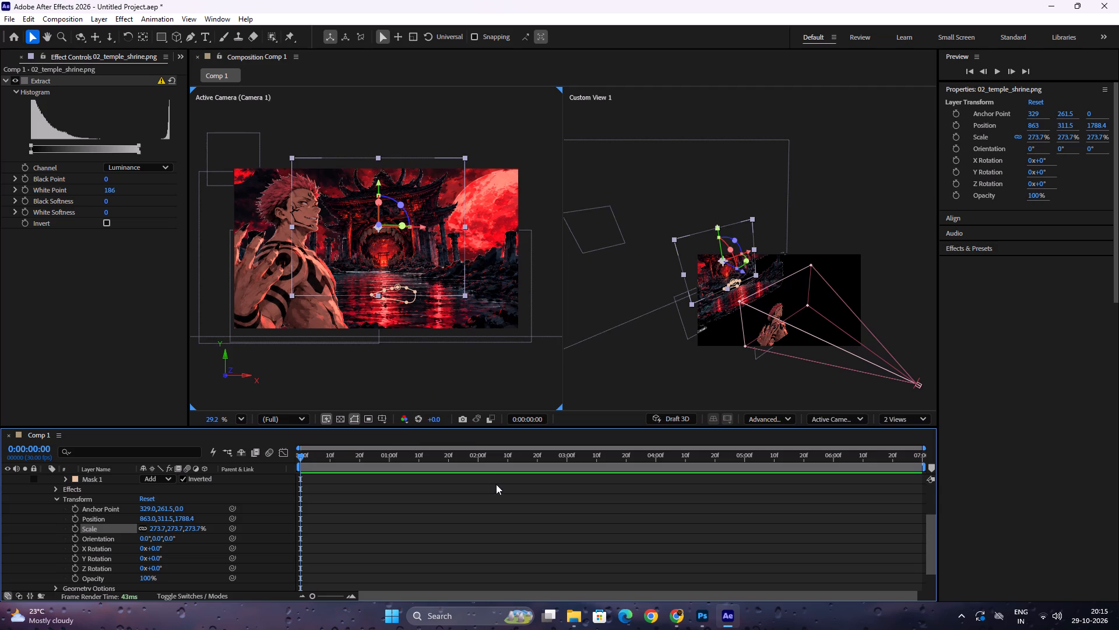
left_click(497, 485)
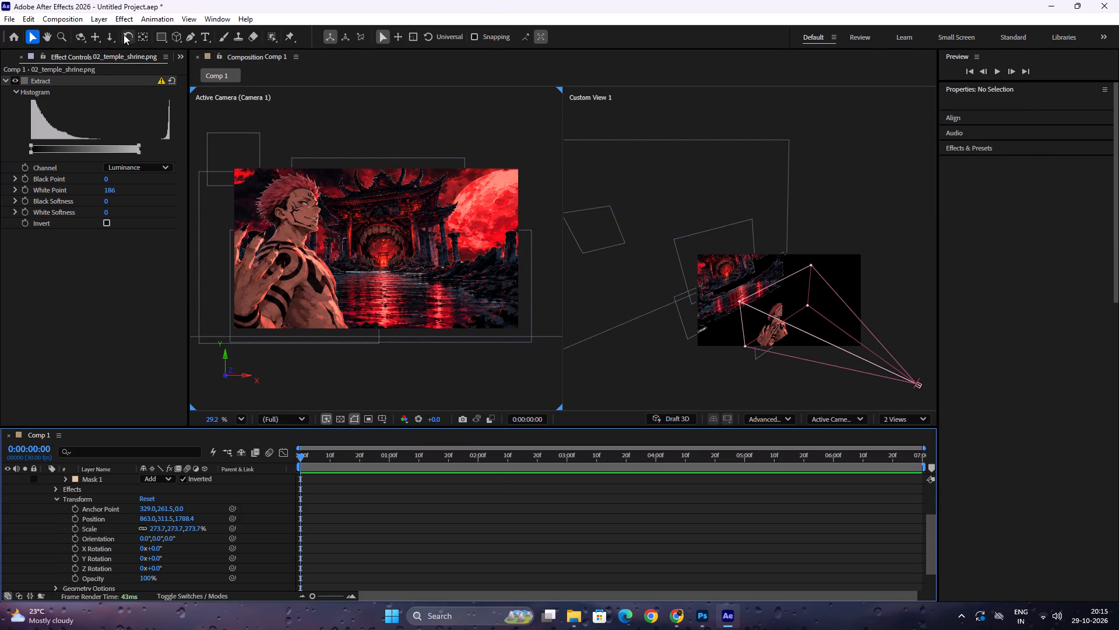
Switch the composition viewer to a single view showing Active Camera (Camera 1), with the Type tool ready.
left_click(207, 39)
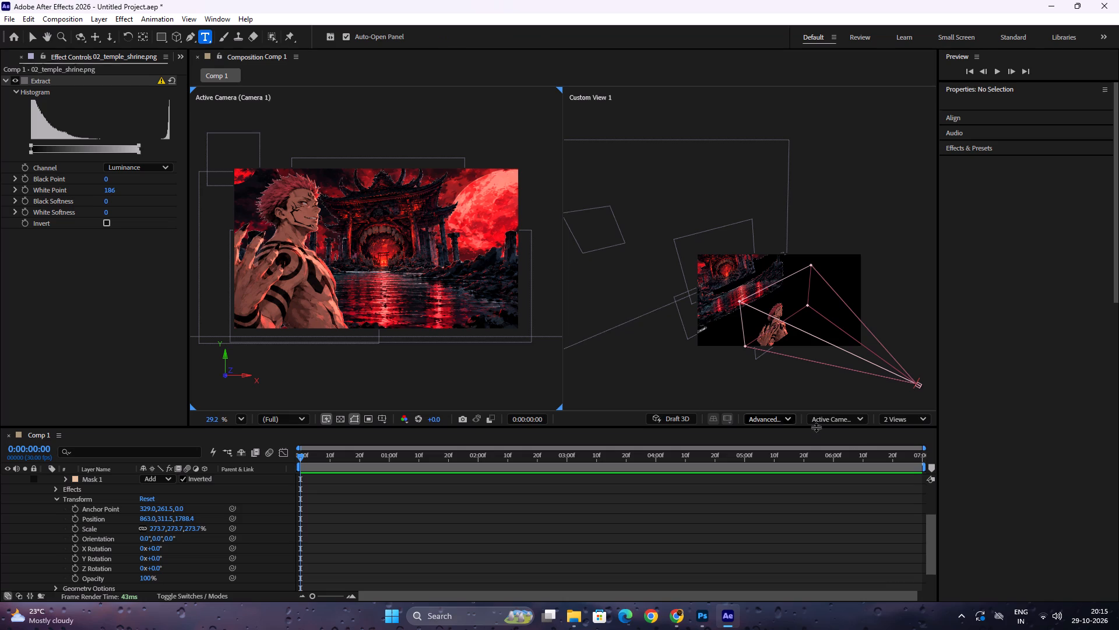
left_click(896, 421)
left_click(914, 442)
left_click(827, 421)
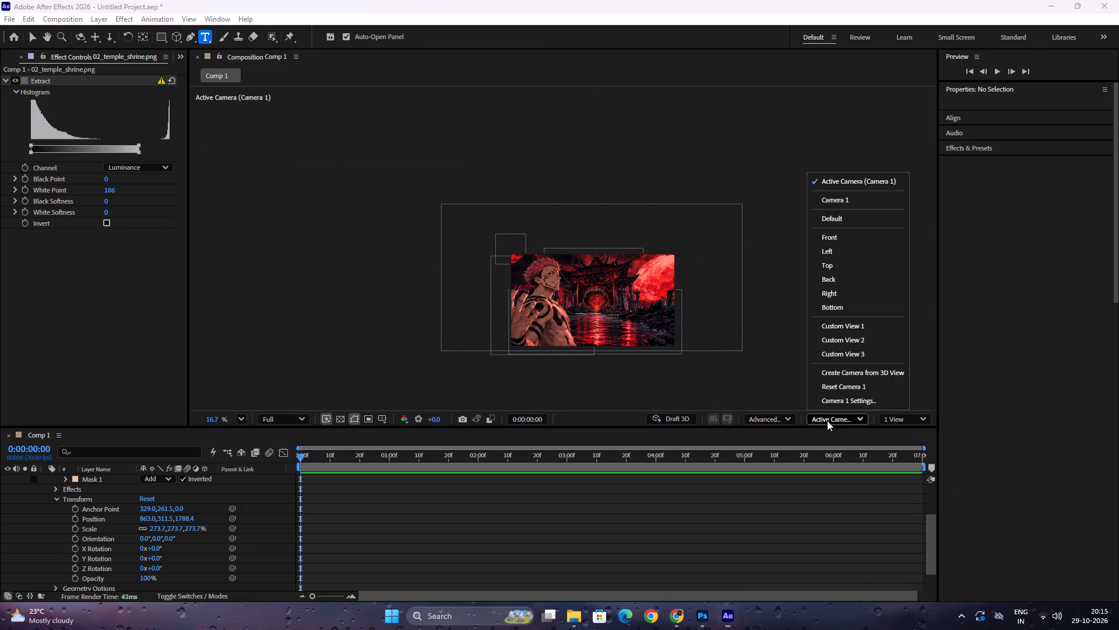
left_click(857, 180)
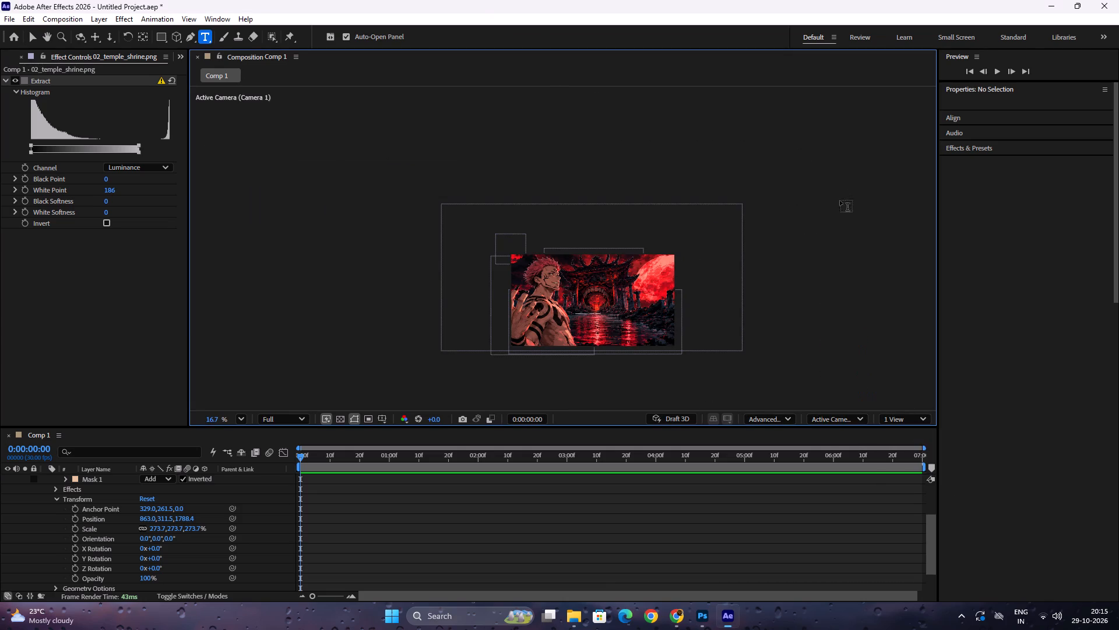
Add a text layer reading SUKUNA over the water in front of the temple.
scroll(642, 313, "up", 8)
left_click(446, 334)
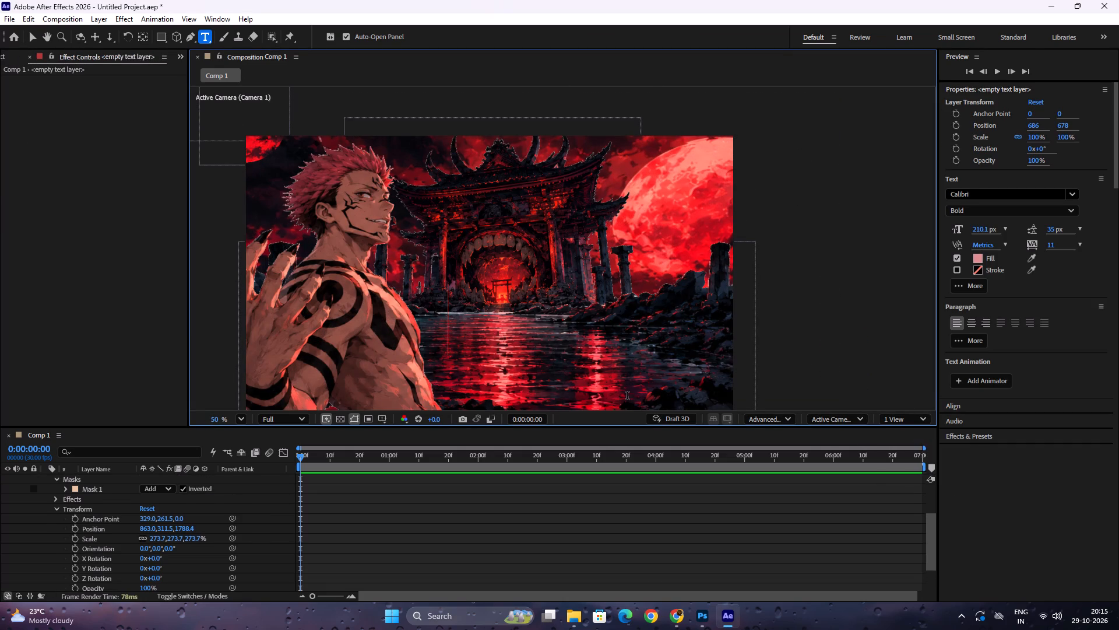
type("SUKUNA")
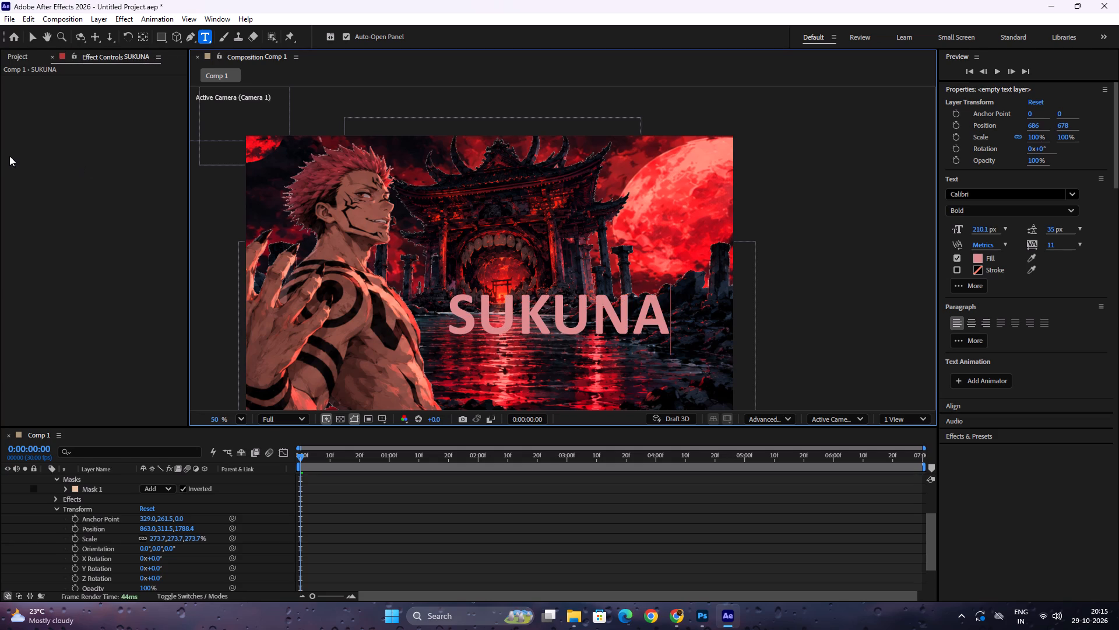
Change the fill of the whole SUKUNA text to a very dark red, about #240101.
left_click_drag(668, 319, 442, 288)
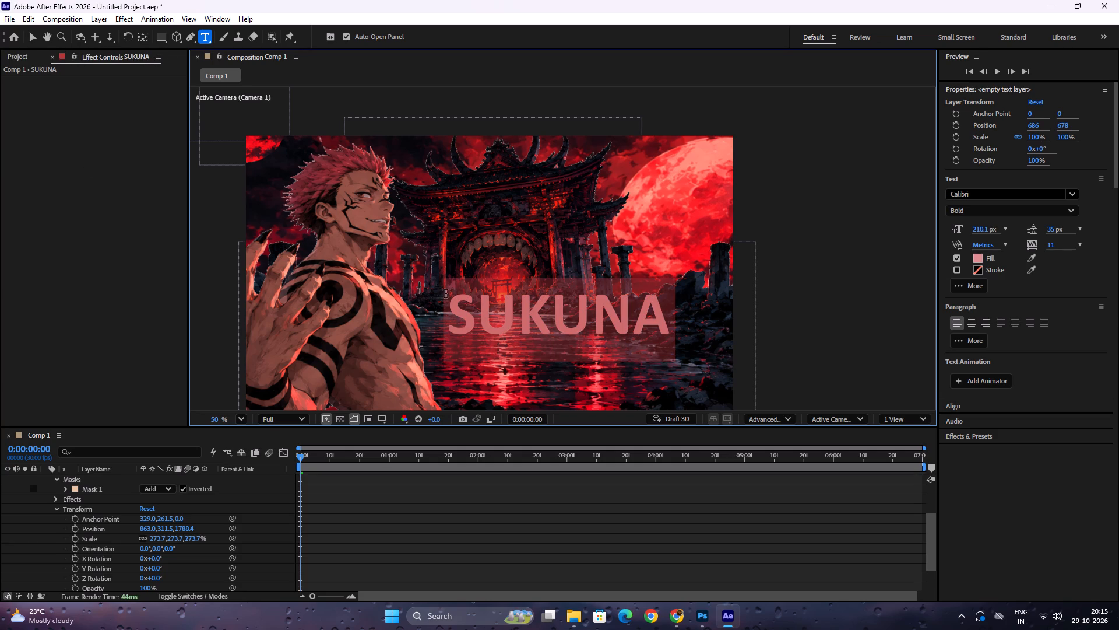
left_click(979, 257)
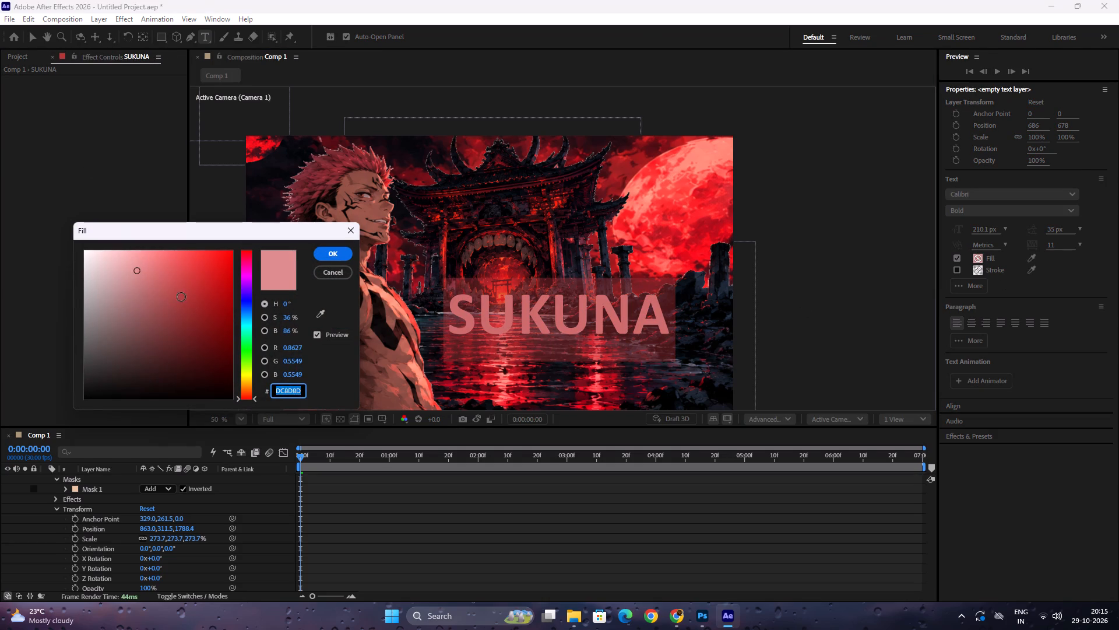
left_click_drag(208, 326, 230, 378)
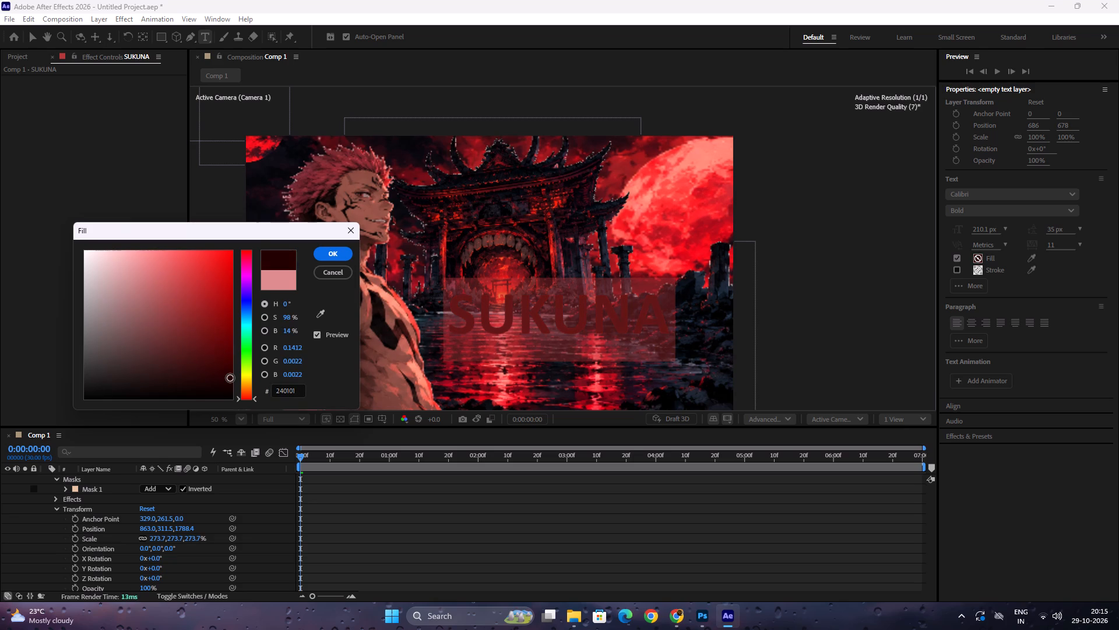
left_click(329, 251)
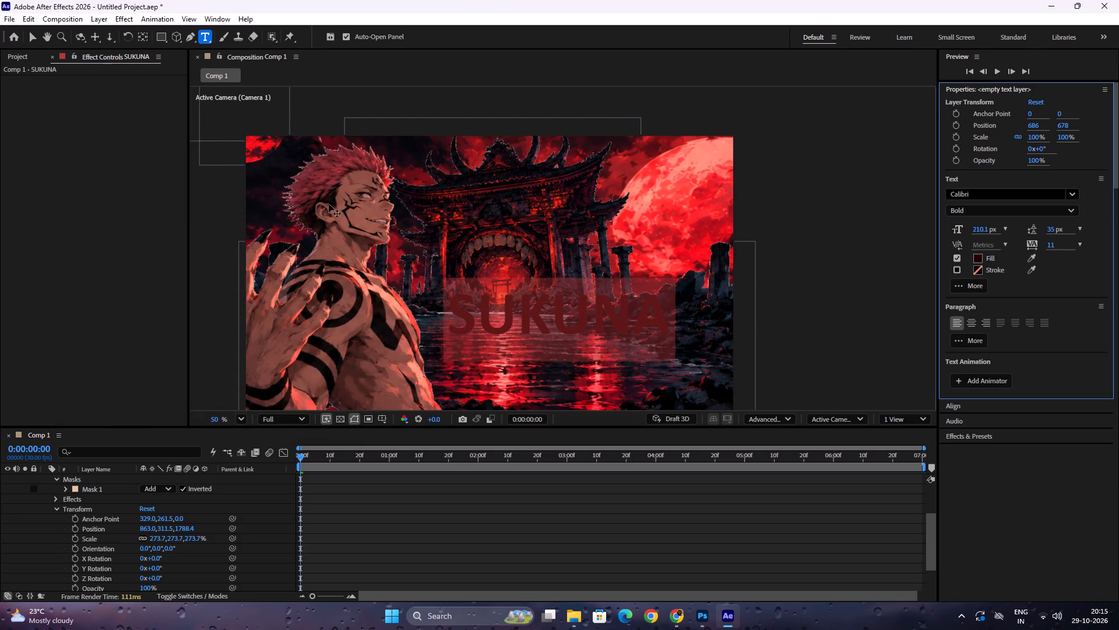
Make the SUKUNA text layer a 3D layer and collapse the temple shrine layer's properties.
scroll(145, 501, "up", 3)
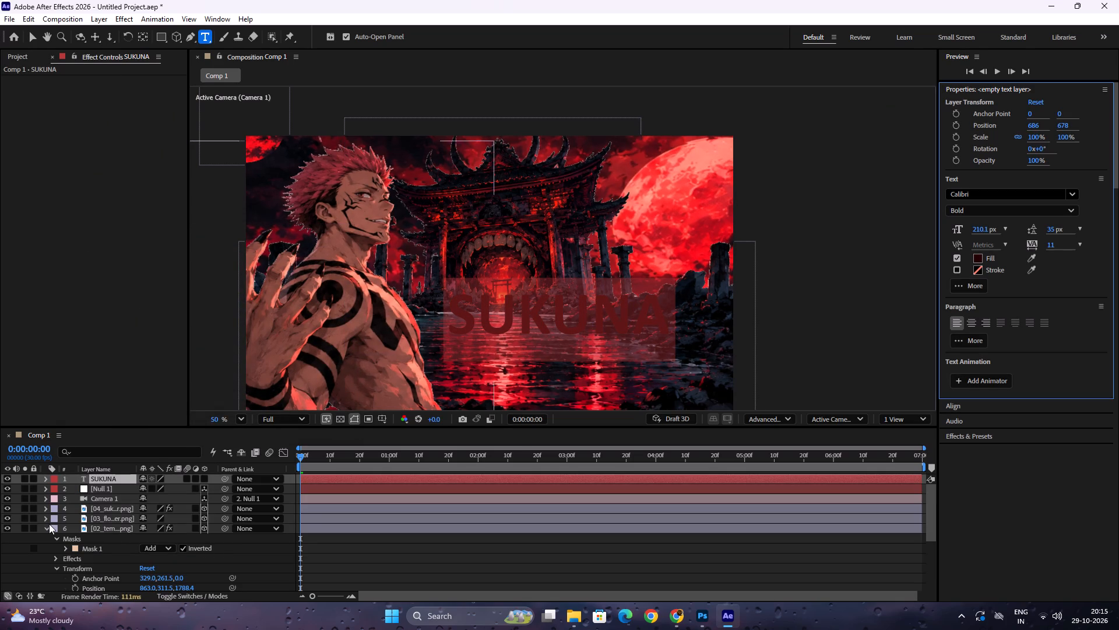
left_click(49, 526)
left_click(204, 480)
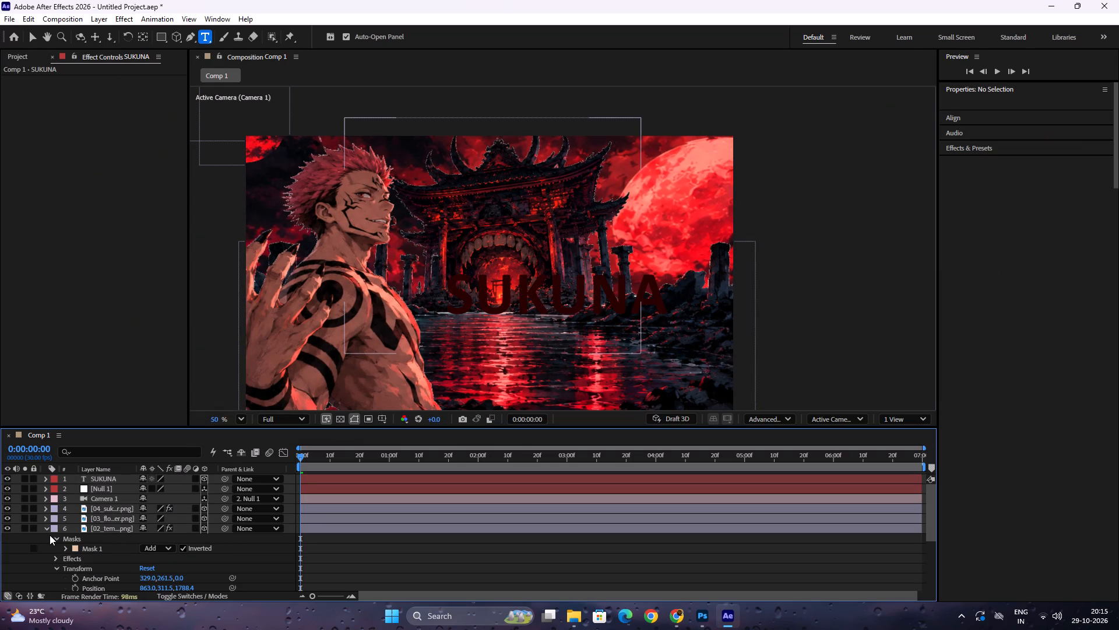
left_click(45, 527)
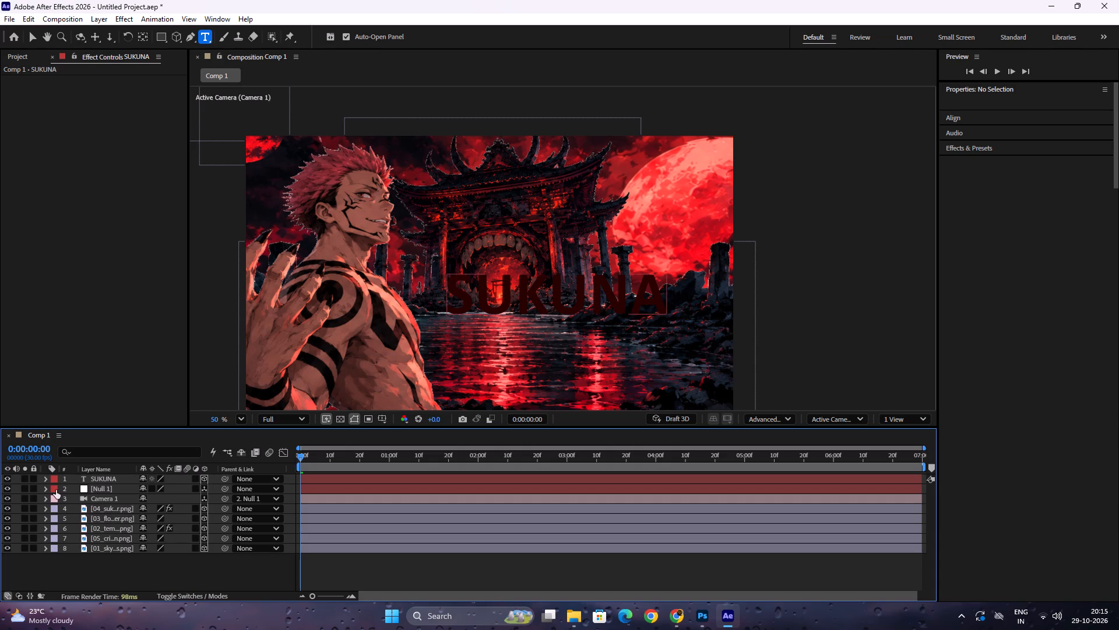
Expand the SUKUNA text layer's Transform properties and switch to the Selection tool with the text selected.
left_click(44, 475)
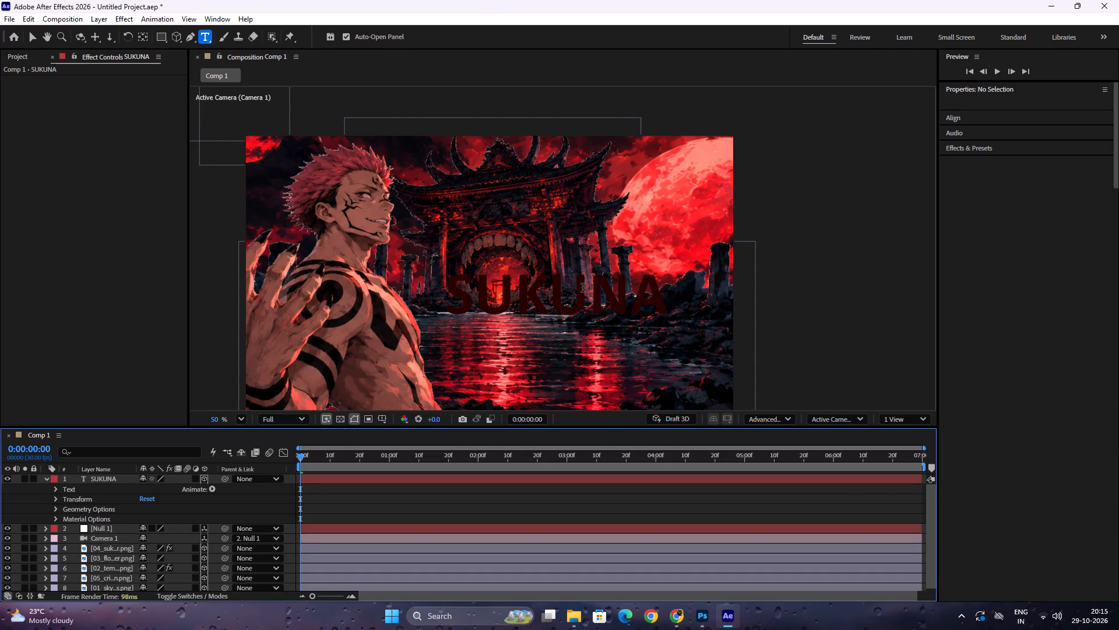
left_click(583, 288)
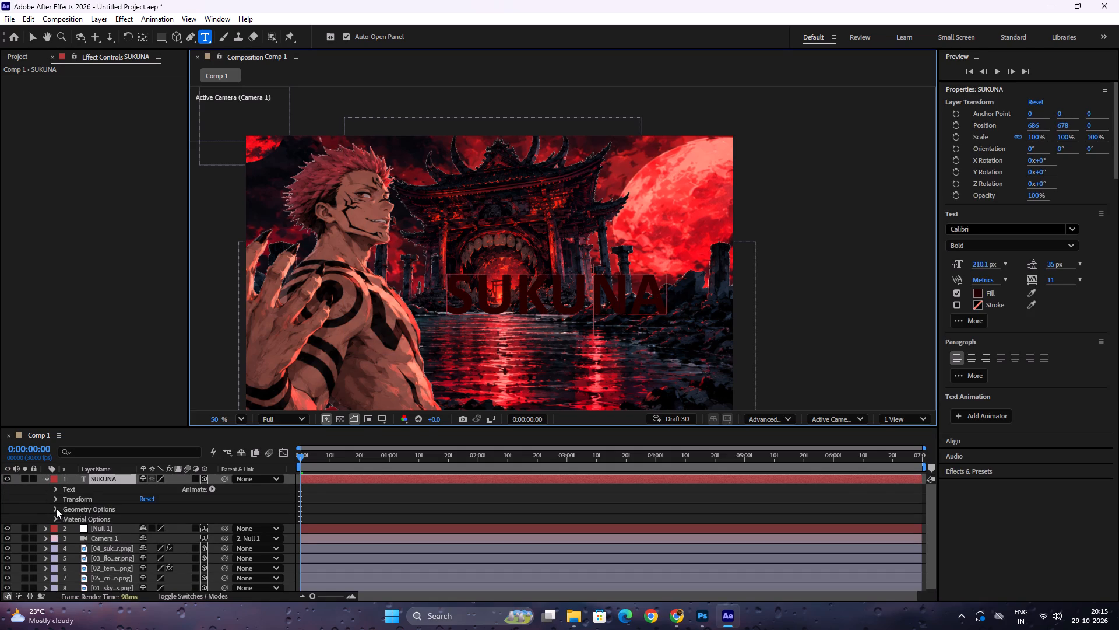
left_click(54, 488)
left_click(54, 488)
left_click(55, 498)
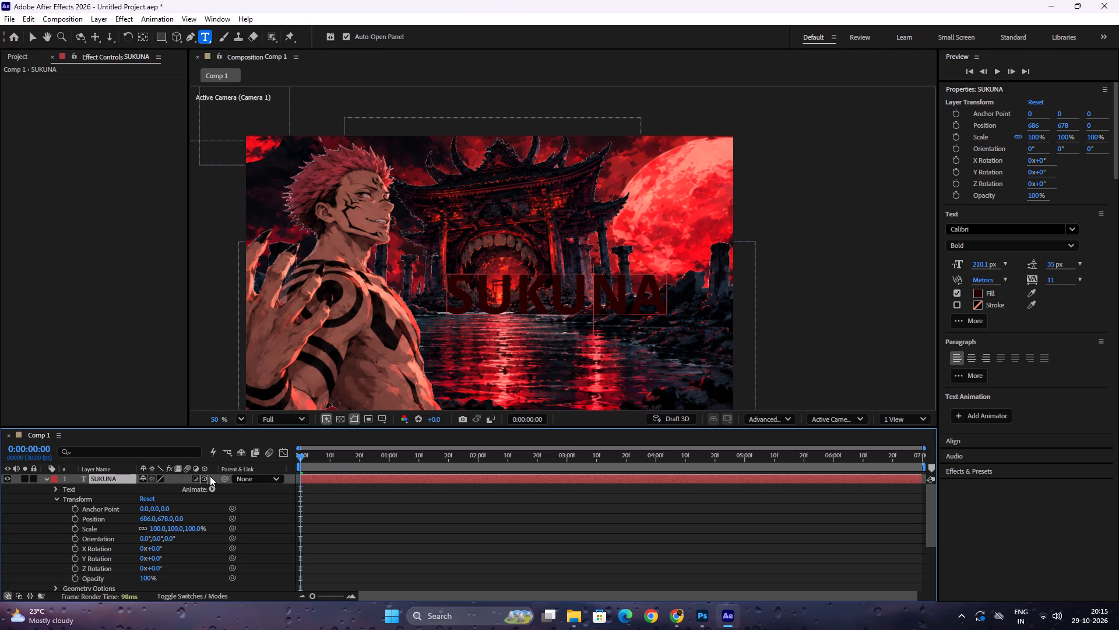
left_click(29, 38)
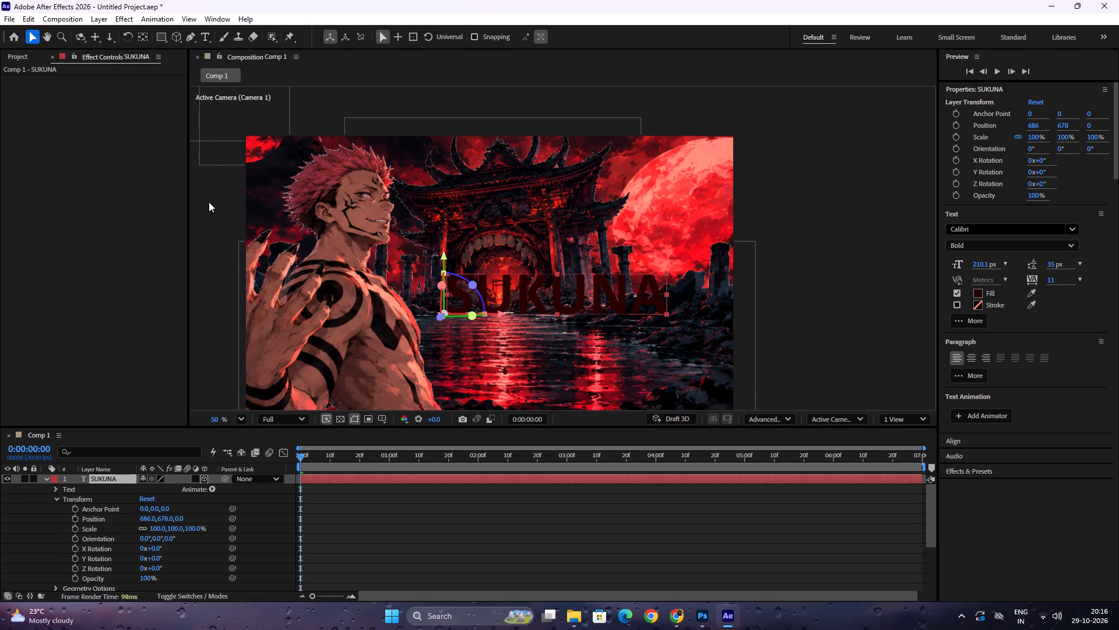
left_click(573, 299)
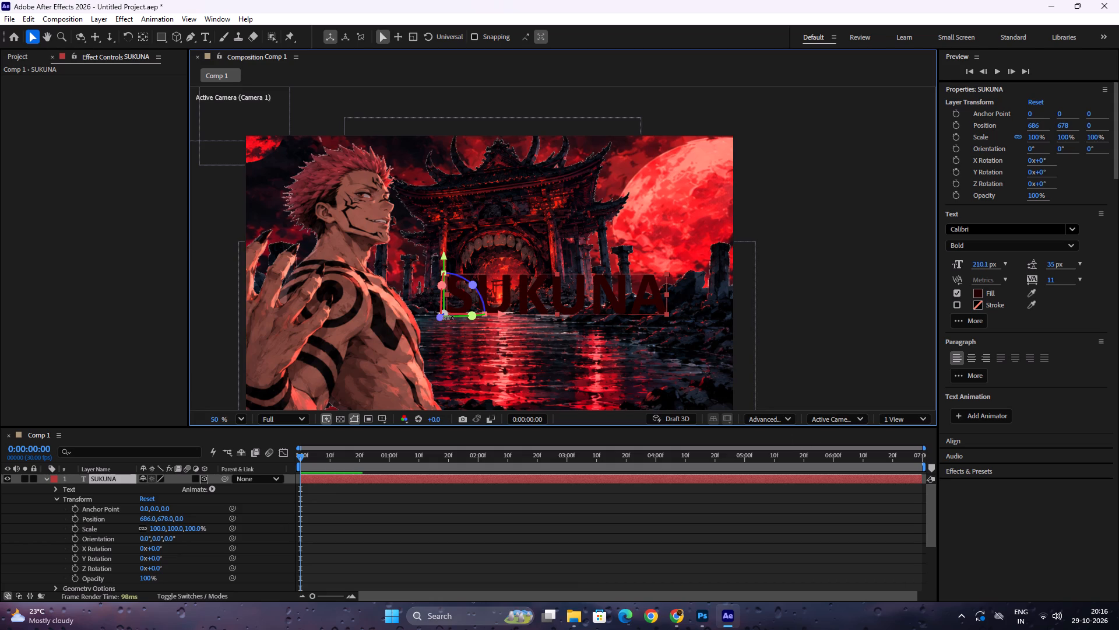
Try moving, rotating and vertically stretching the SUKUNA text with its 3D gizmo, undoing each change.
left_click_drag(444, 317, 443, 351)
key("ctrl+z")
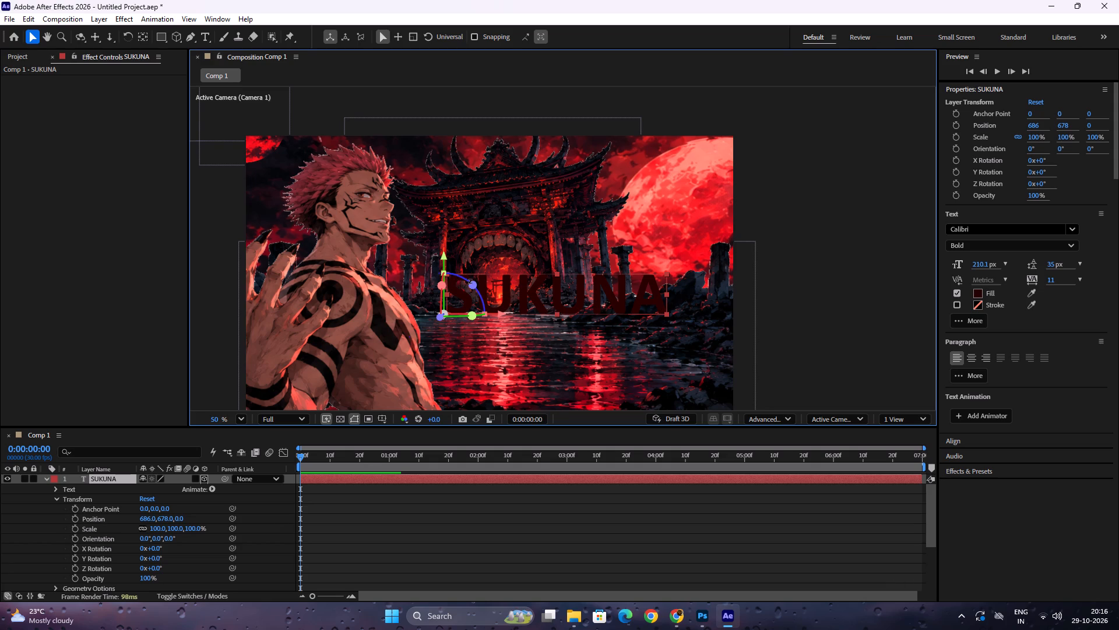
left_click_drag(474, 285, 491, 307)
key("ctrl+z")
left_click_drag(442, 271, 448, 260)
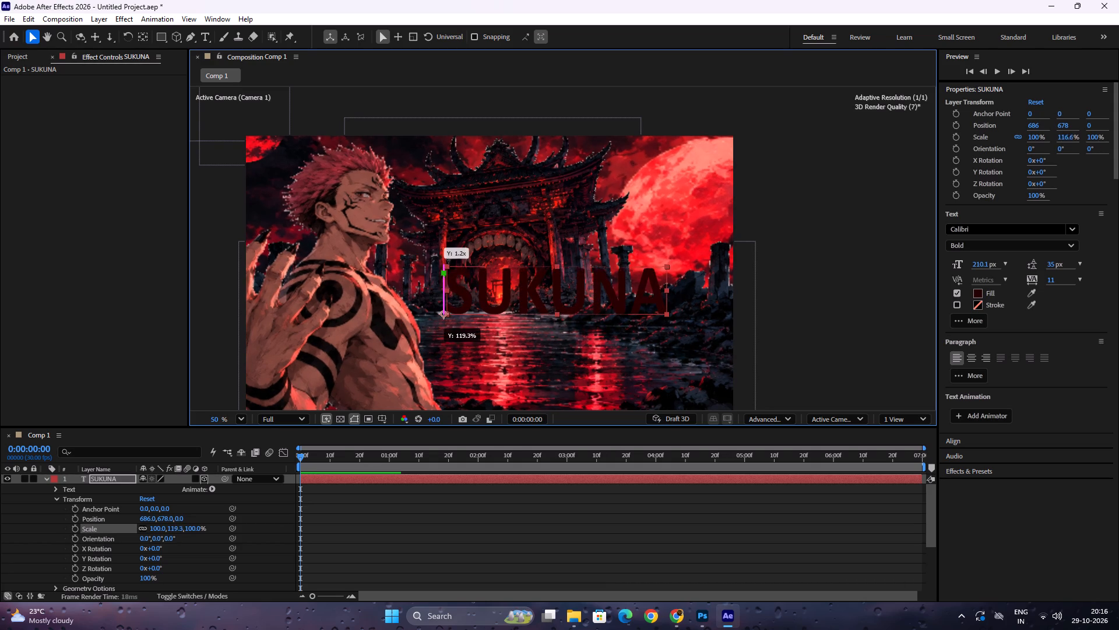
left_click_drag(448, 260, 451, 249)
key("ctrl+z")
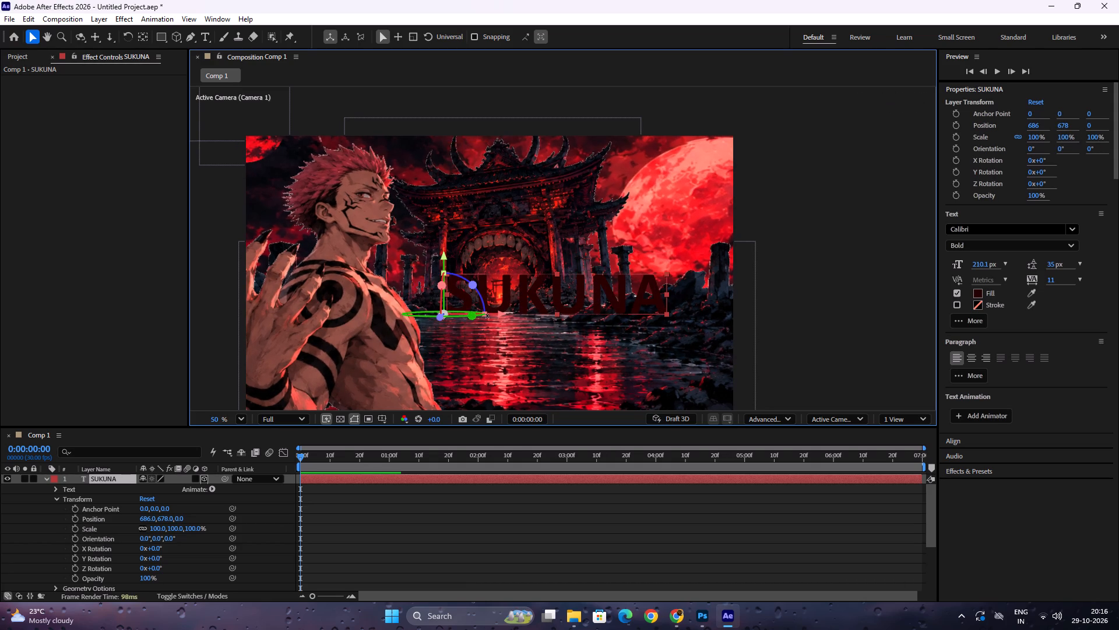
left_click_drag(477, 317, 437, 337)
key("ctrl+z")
Tilt the SUKUNA text back around its X axis to an orientation of about 297°.
left_click_drag(441, 286, 441, 299)
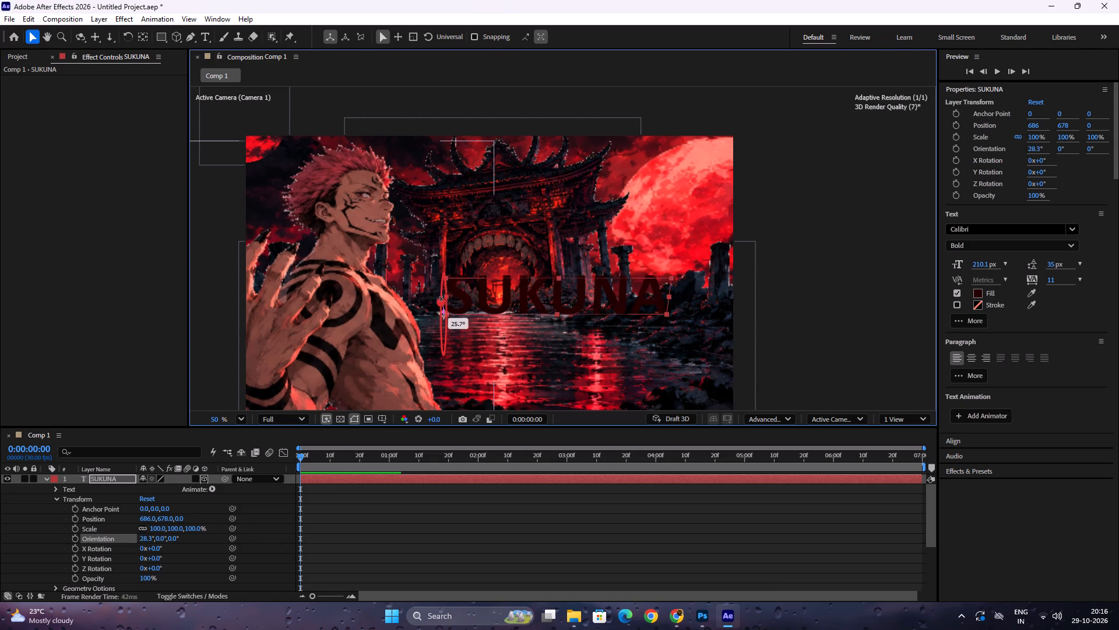
left_click_drag(441, 299, 445, 254)
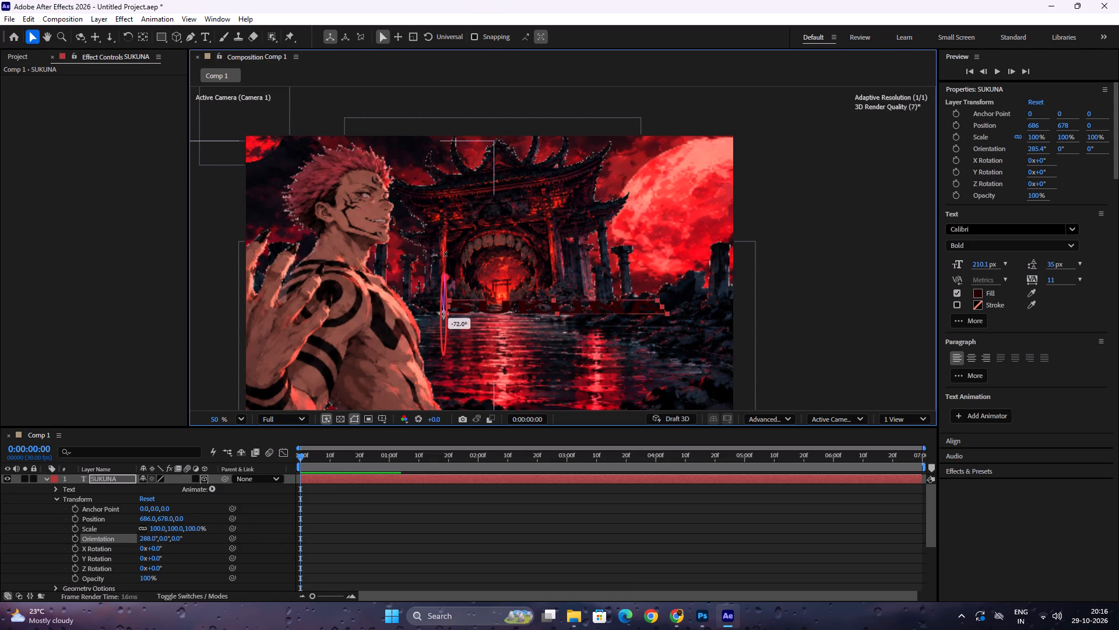
left_click_drag(445, 254, 444, 257)
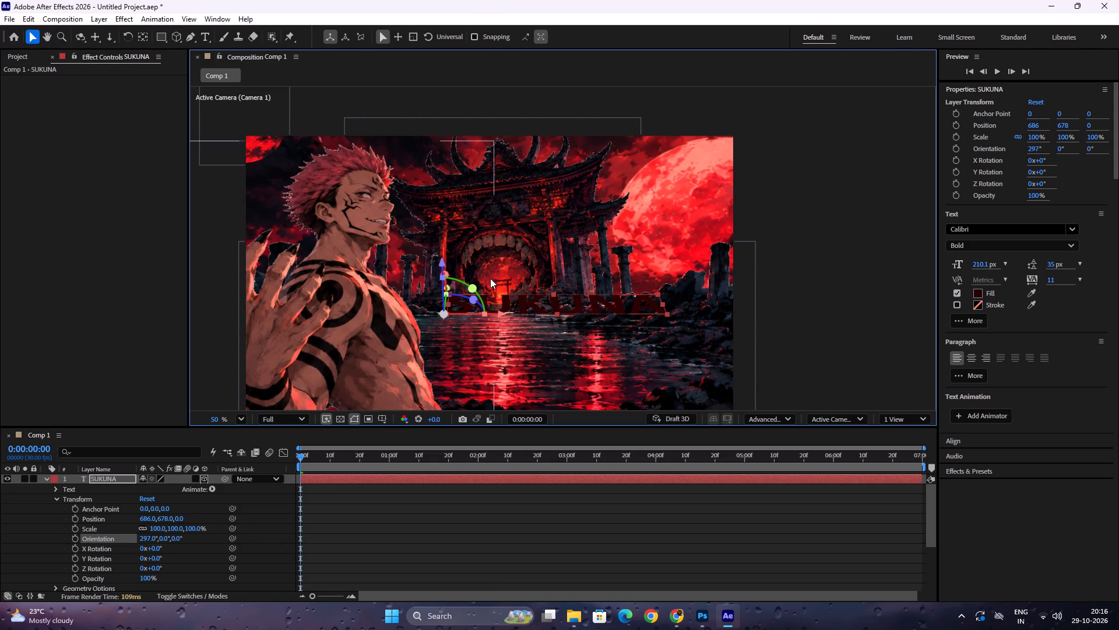
Move the tilted SUKUNA text down onto the water, to a position of about 651, 873.5.
left_click_drag(522, 303, 484, 342)
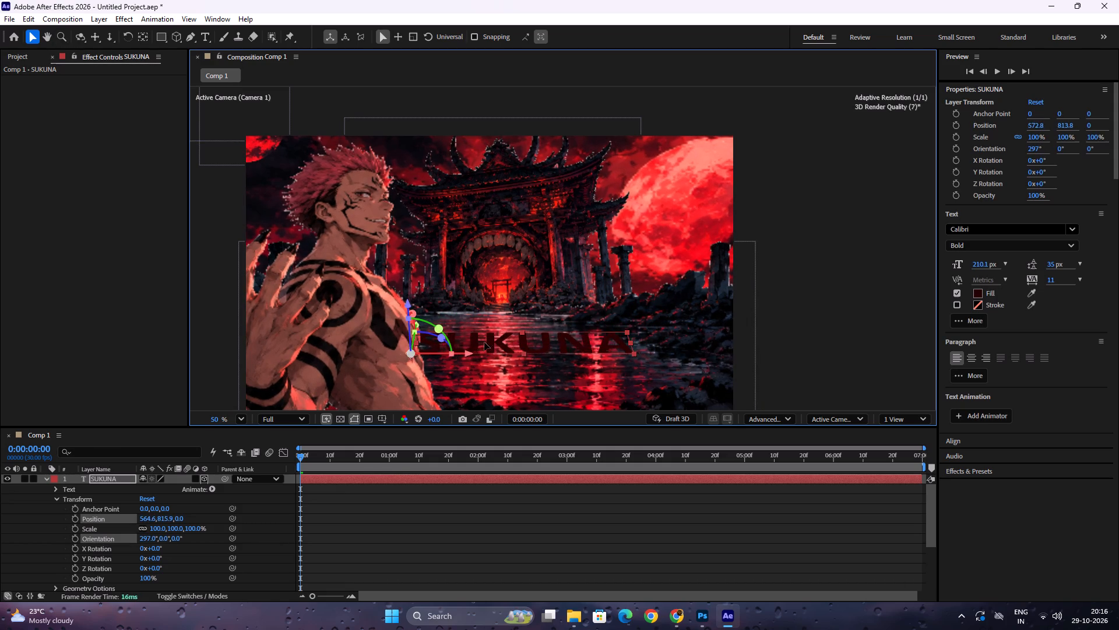
left_click_drag(484, 342, 512, 358)
left_click(797, 292)
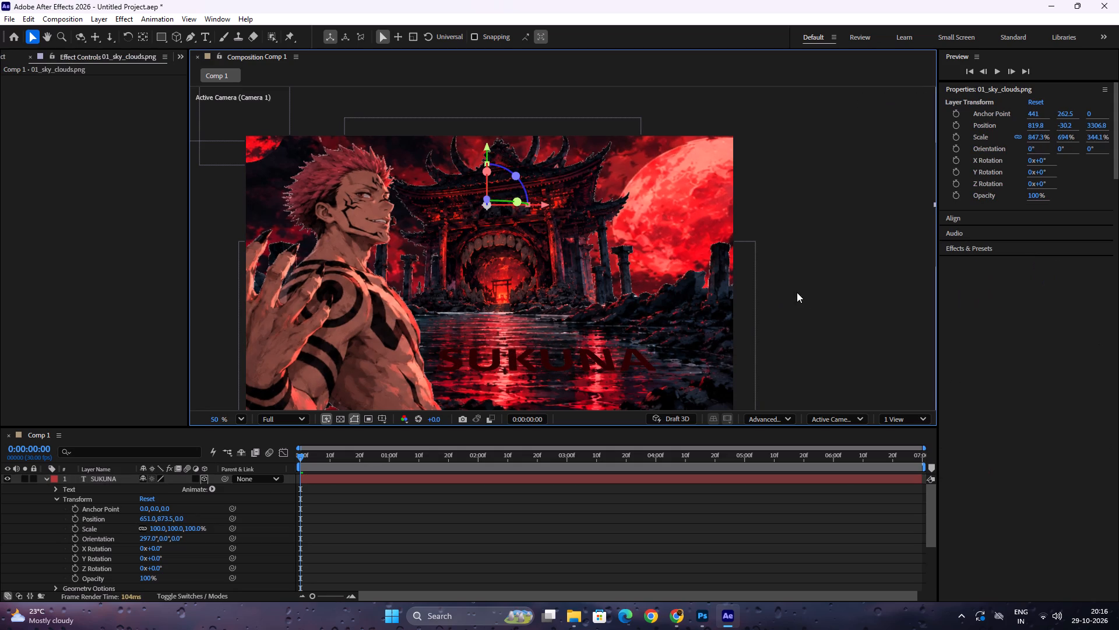
Change the SUKUNA text's fill to near-black, about #030000.
left_click(537, 360)
left_click(390, 477)
left_click(978, 292)
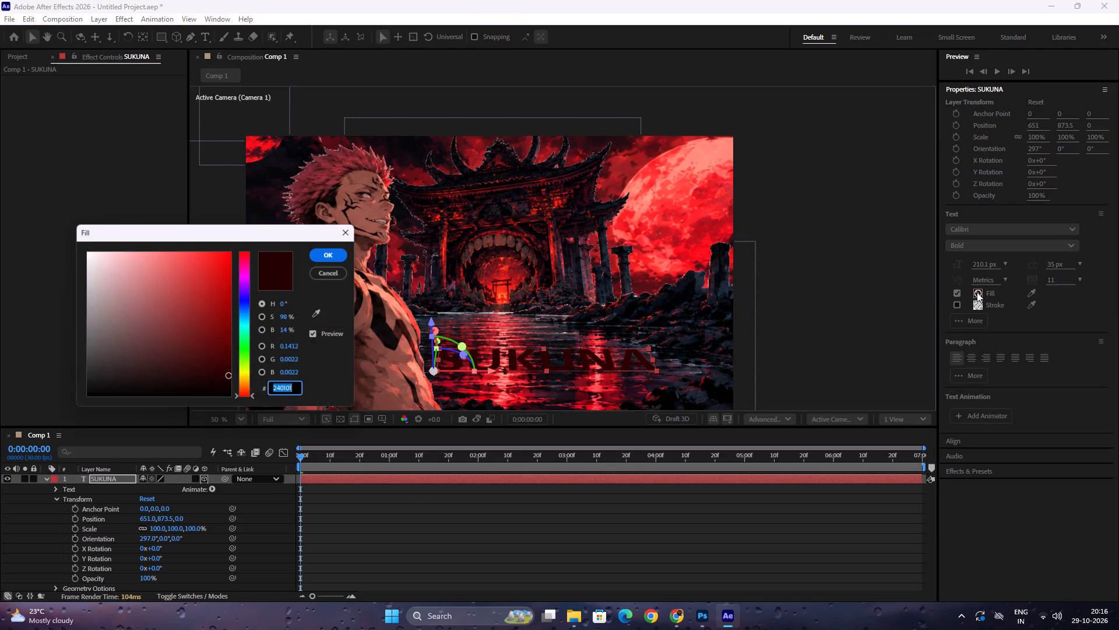
left_click(222, 325)
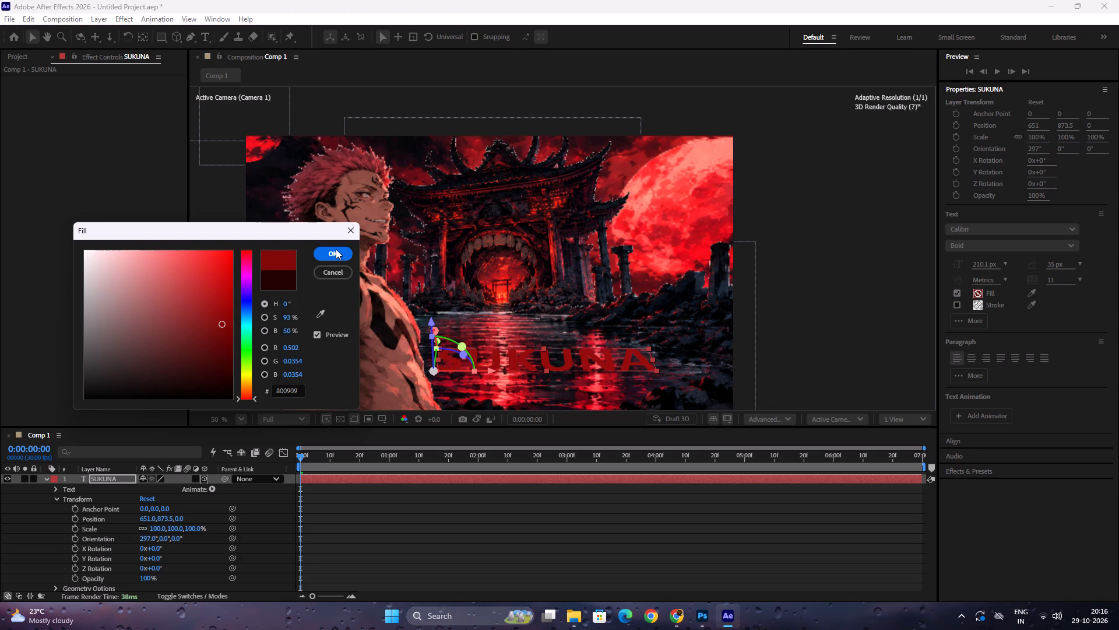
left_click_drag(223, 363, 216, 397)
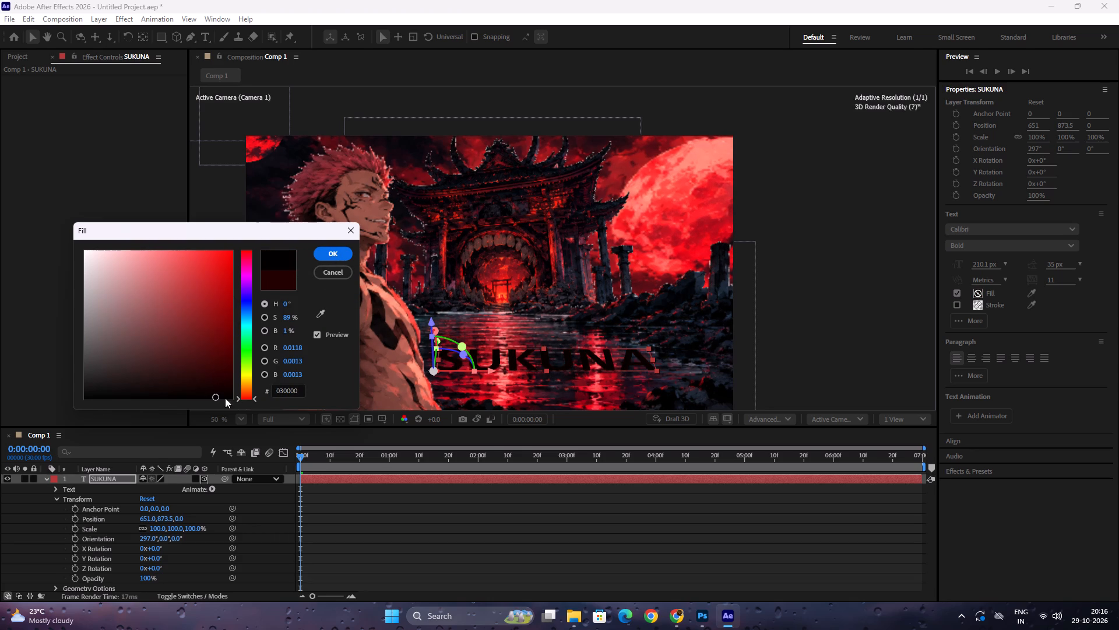
left_click(347, 245)
left_click(342, 251)
left_click(879, 235)
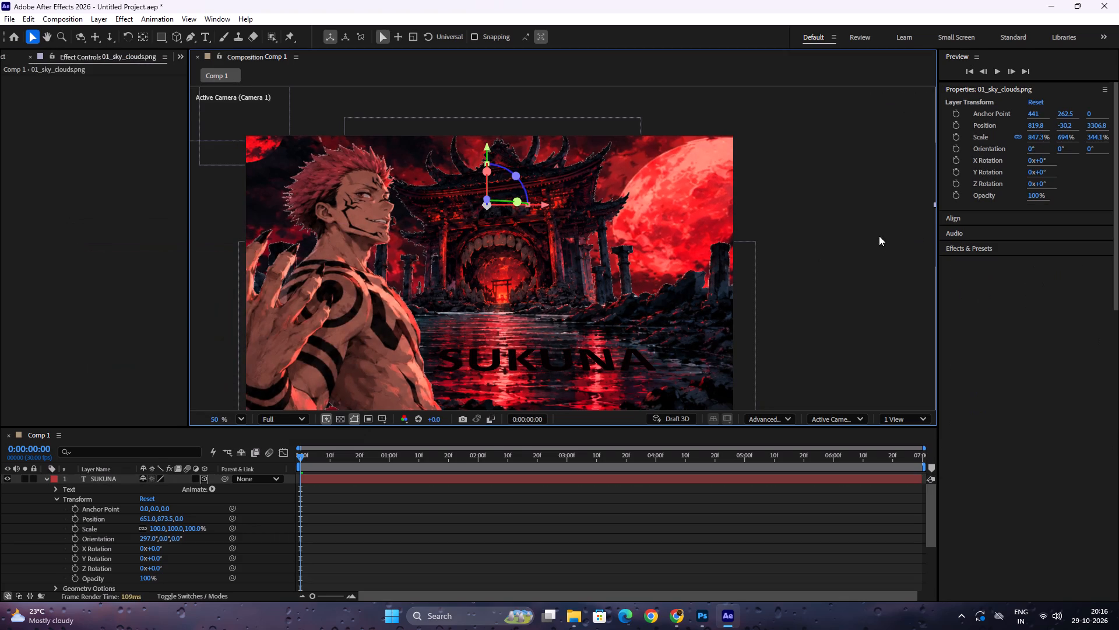
Preview the camera push from the start several times to check how the SUKUNA title sits on the water.
key("space")
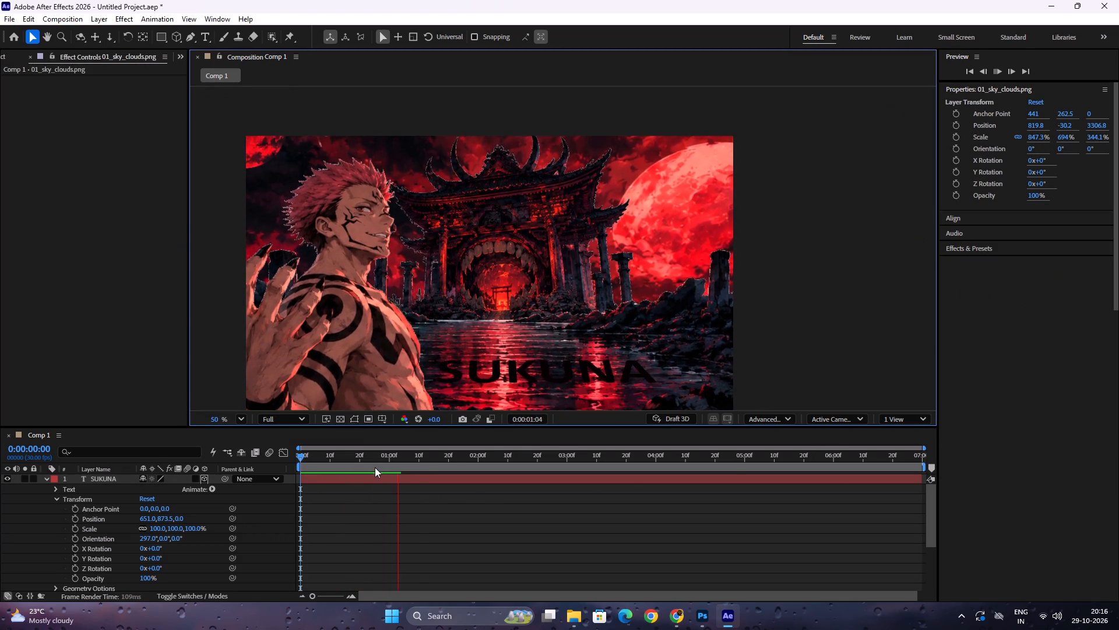
left_click_drag(381, 456, 254, 463)
left_click(813, 290)
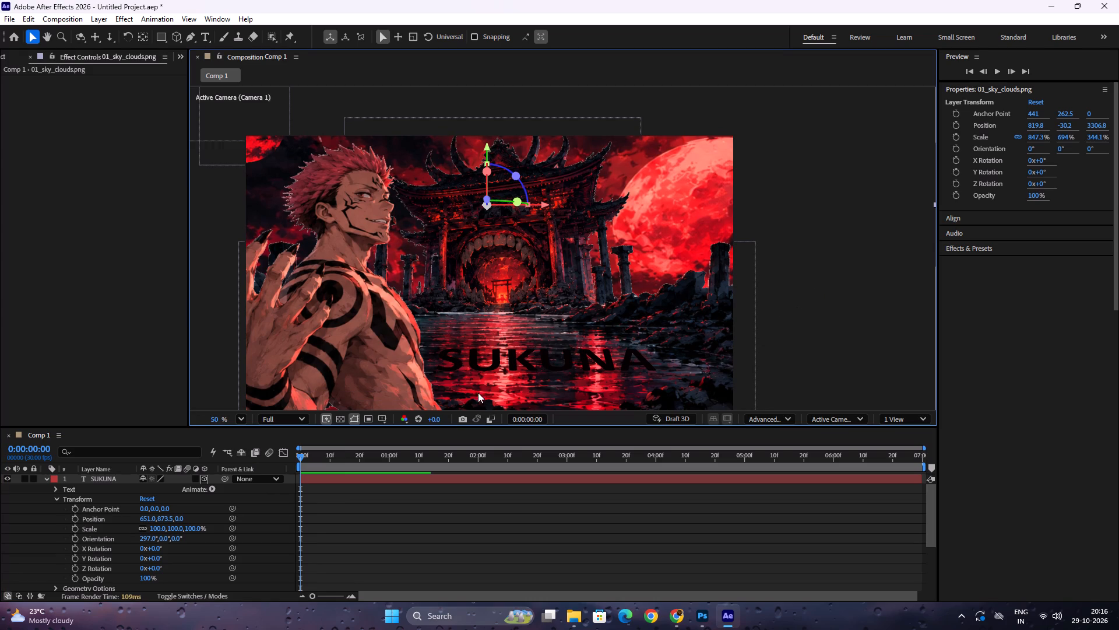
key("space")
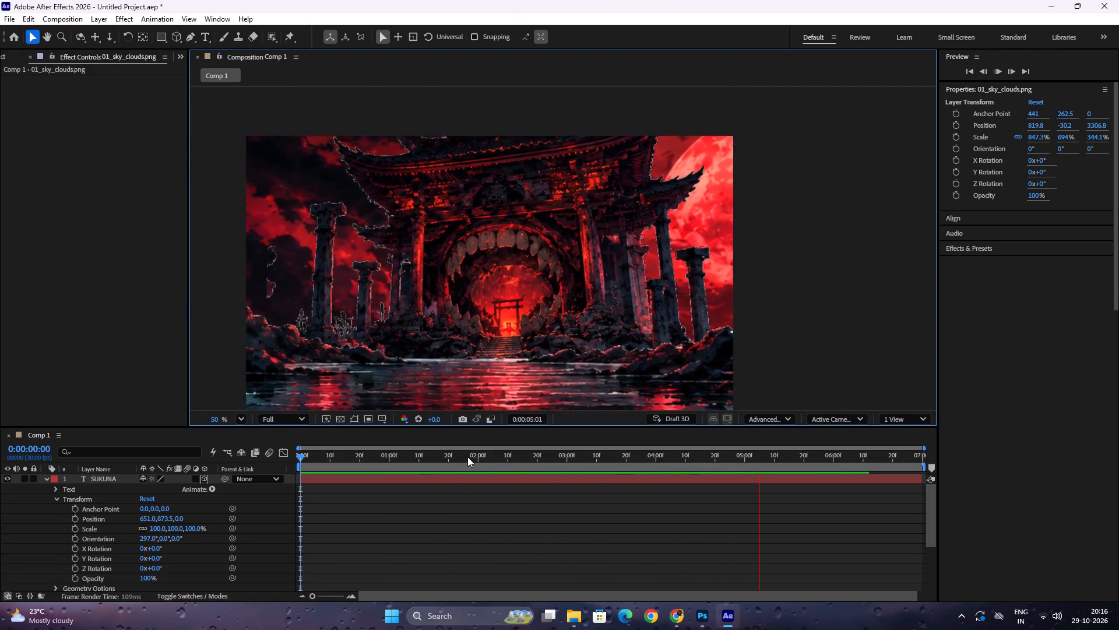
left_click_drag(465, 456, 74, 469)
key("space")
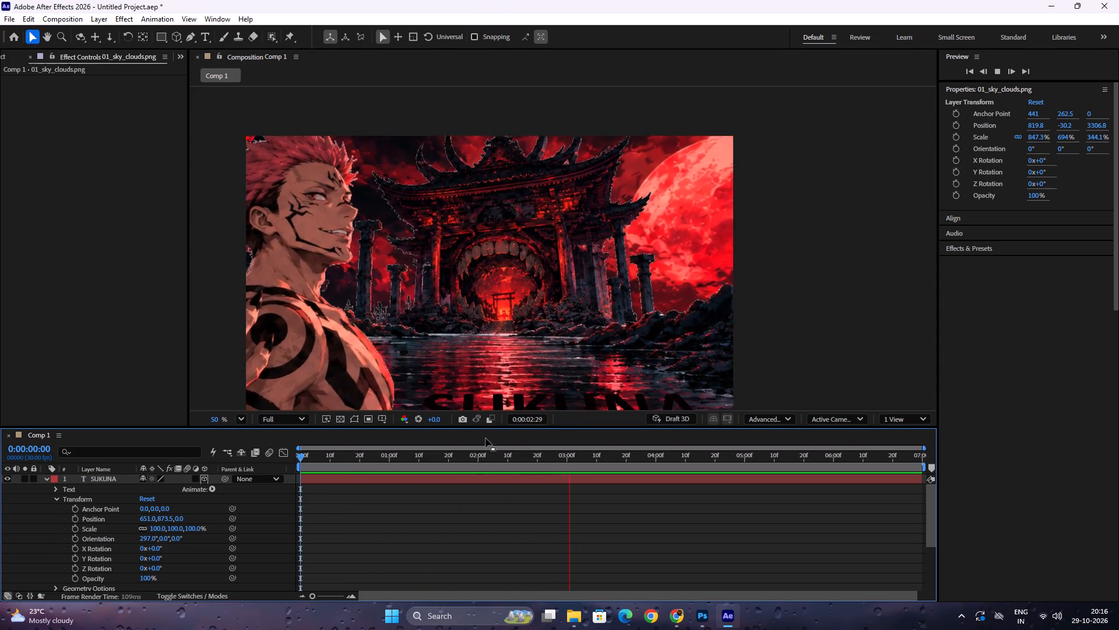
left_click_drag(469, 465, 150, 489)
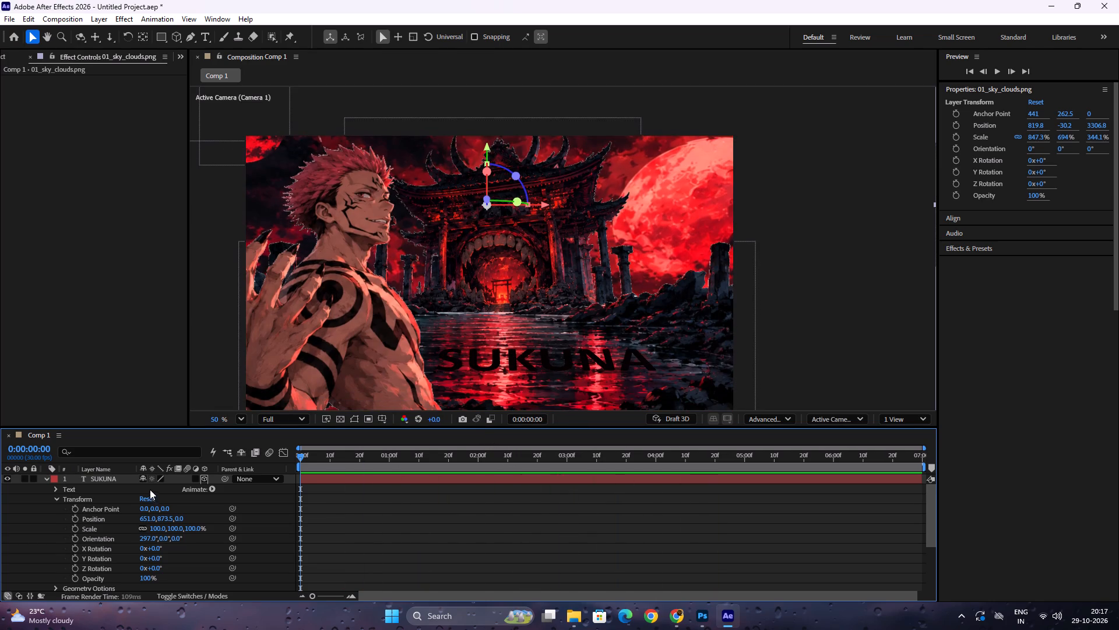
left_click_drag(150, 489, 150, 490)
left_click(487, 361)
key("space")
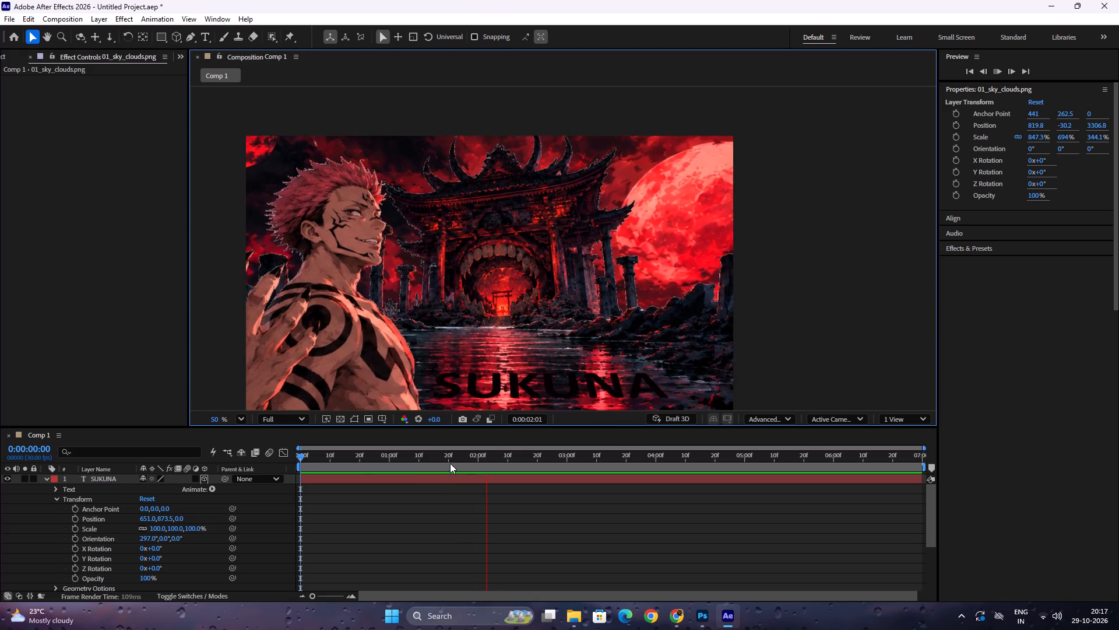
left_click_drag(450, 463, 274, 479)
left_click(808, 254)
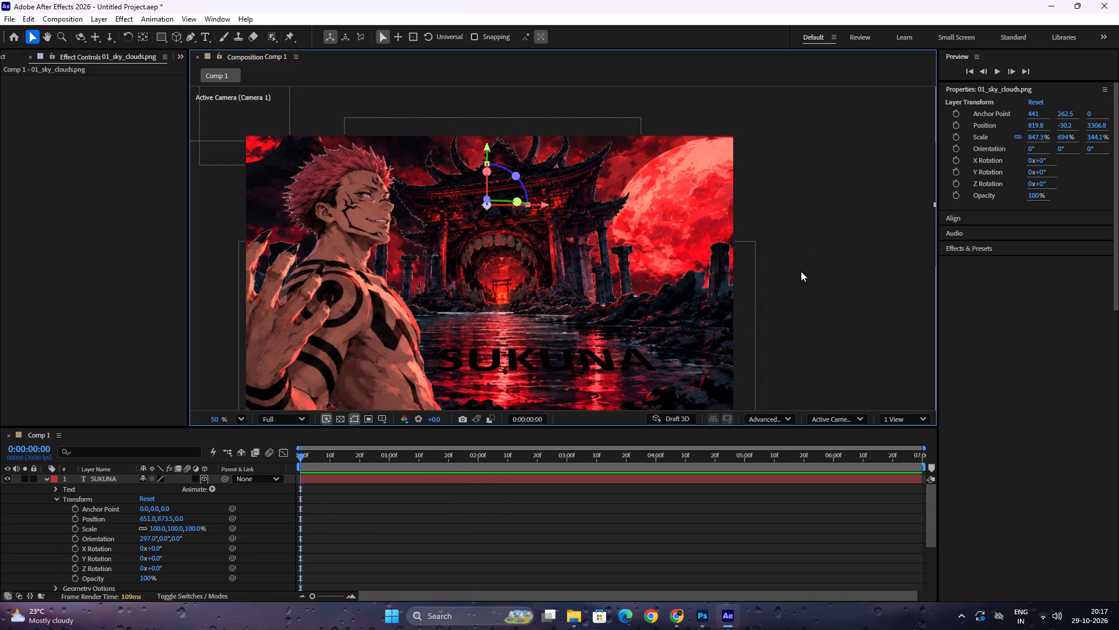
Select the SUKUNA text layer and collapse its Transform group and layer properties in the timeline.
left_click(578, 364)
left_click(45, 479)
left_click(113, 476)
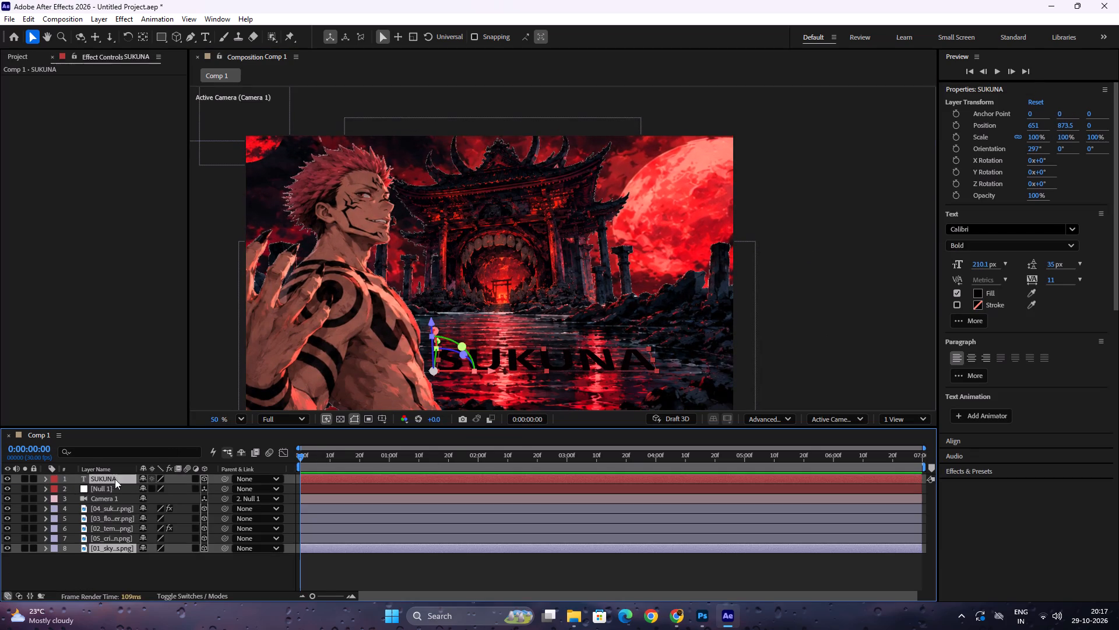
left_click(45, 477)
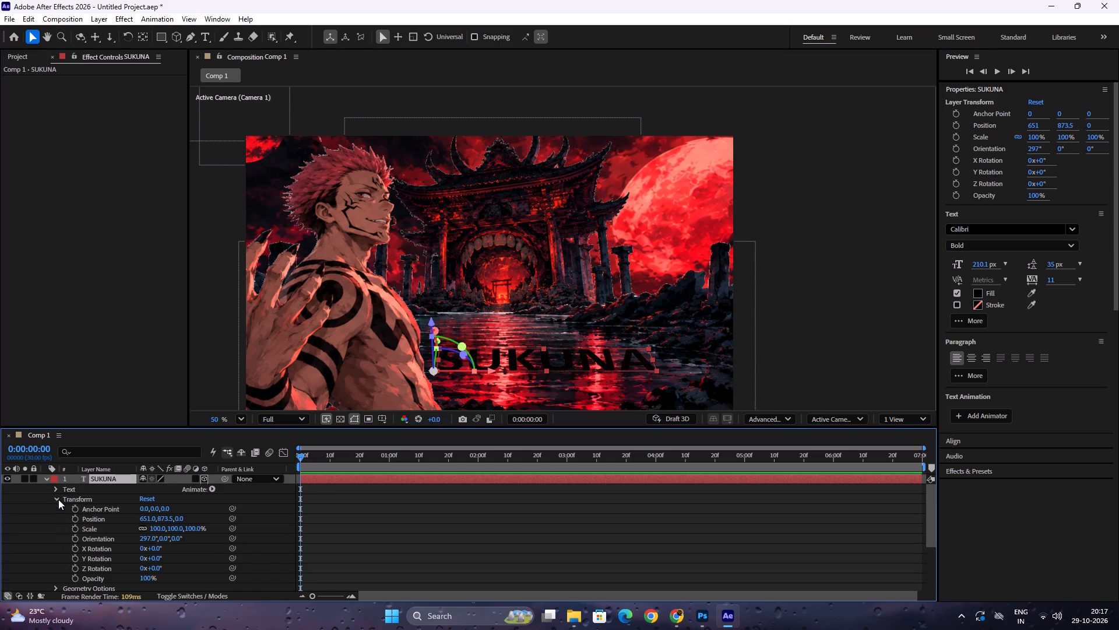
left_click(58, 499)
right_click(120, 478)
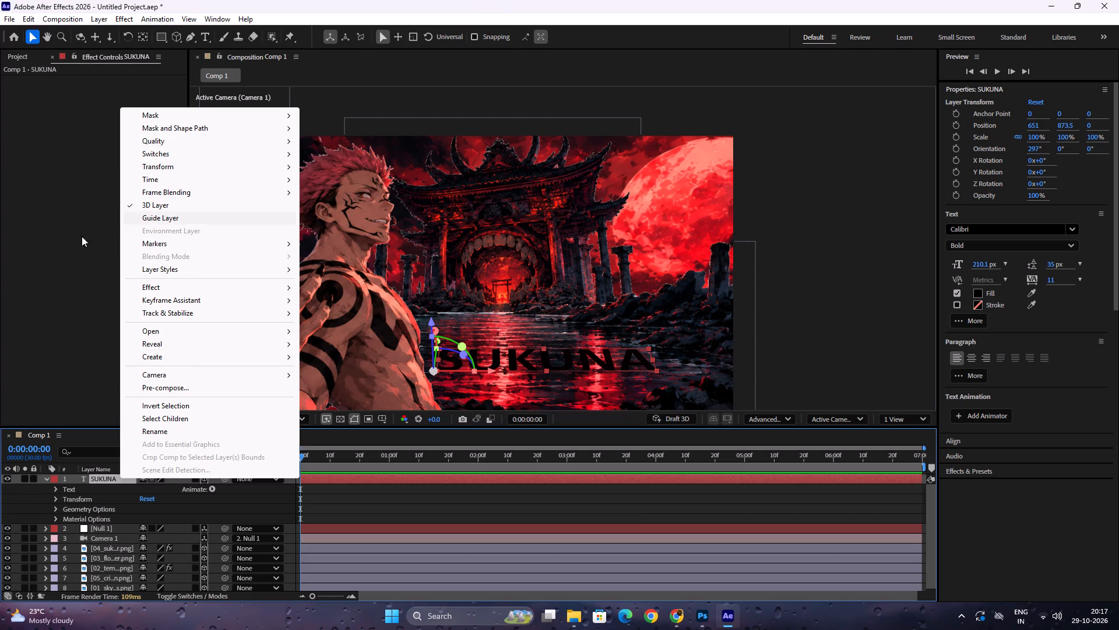
left_click(50, 254)
left_click(48, 477)
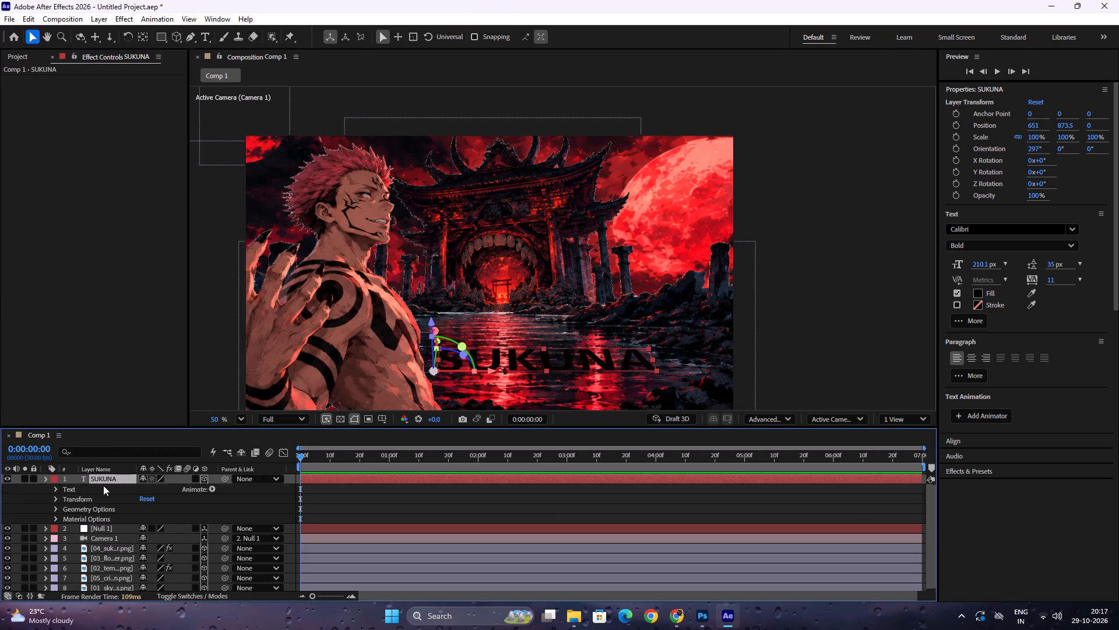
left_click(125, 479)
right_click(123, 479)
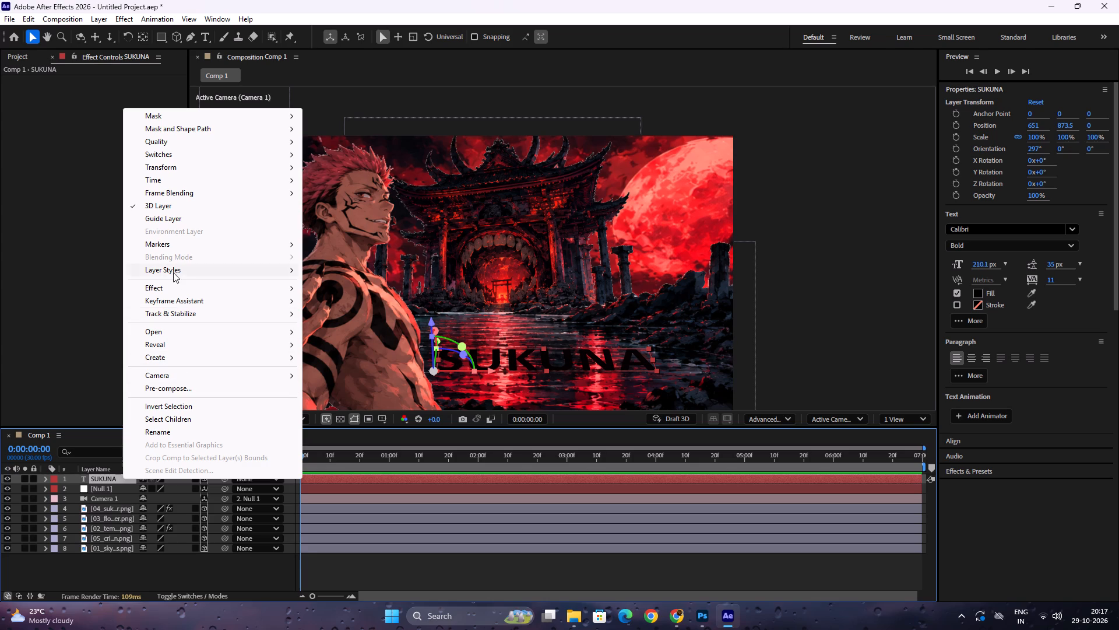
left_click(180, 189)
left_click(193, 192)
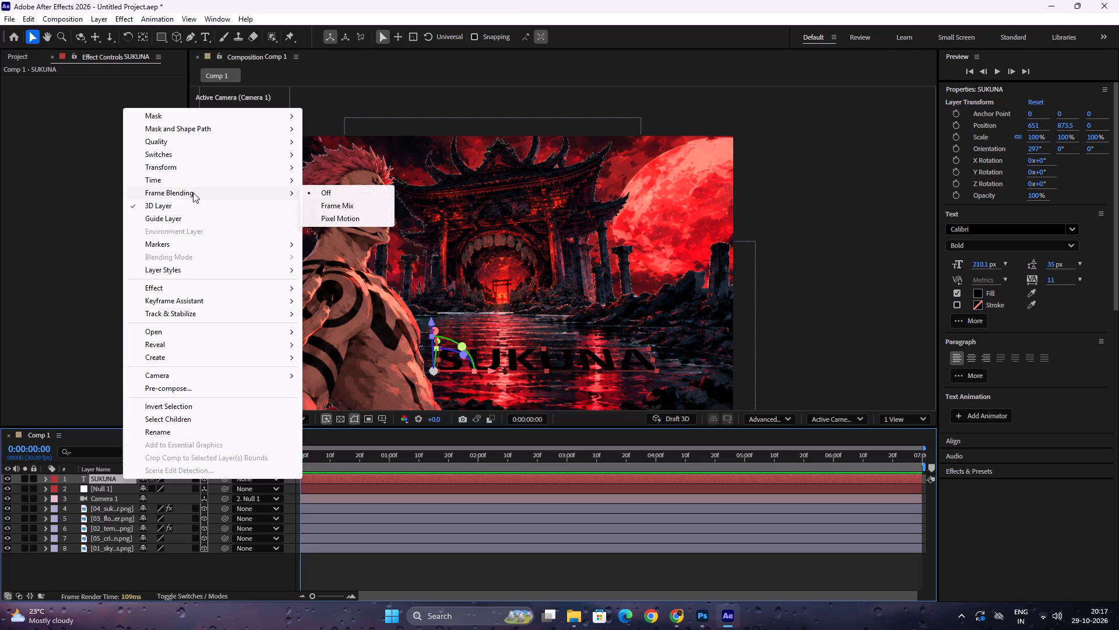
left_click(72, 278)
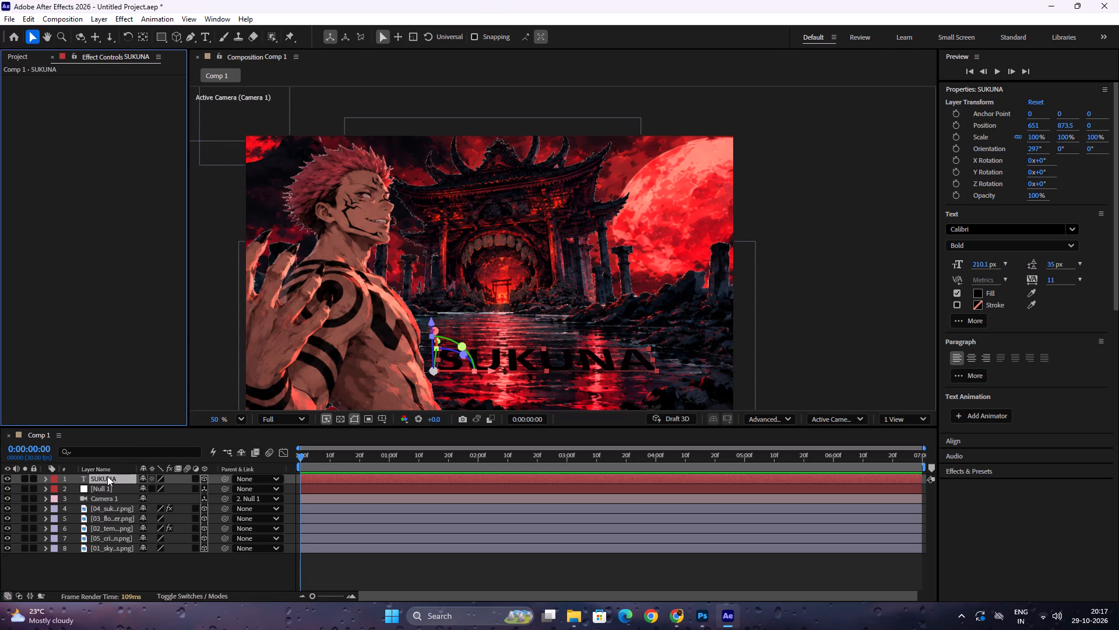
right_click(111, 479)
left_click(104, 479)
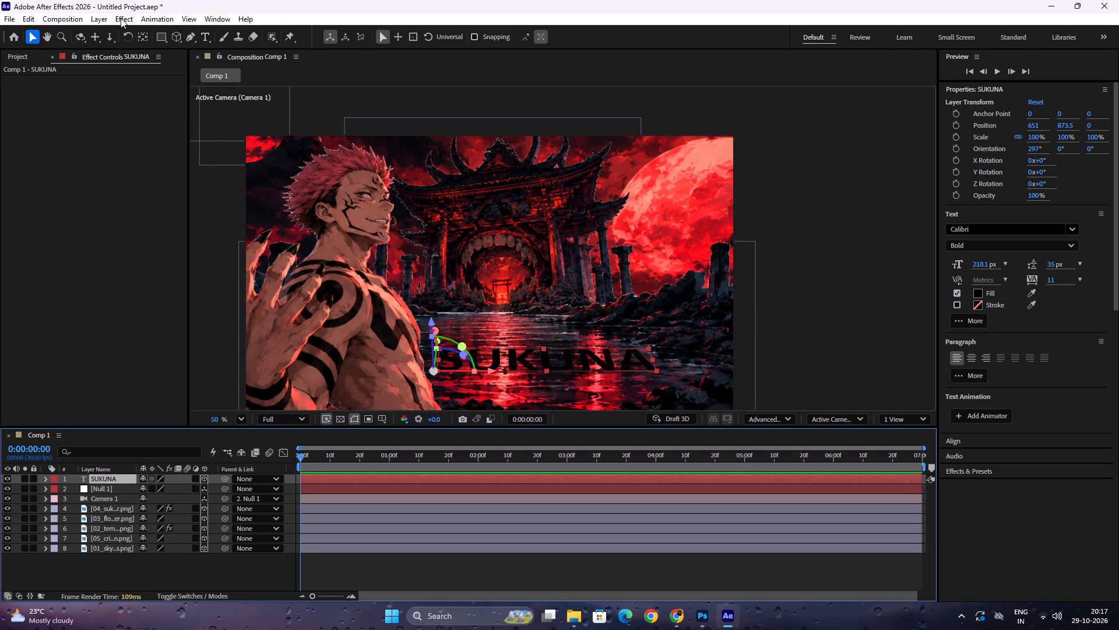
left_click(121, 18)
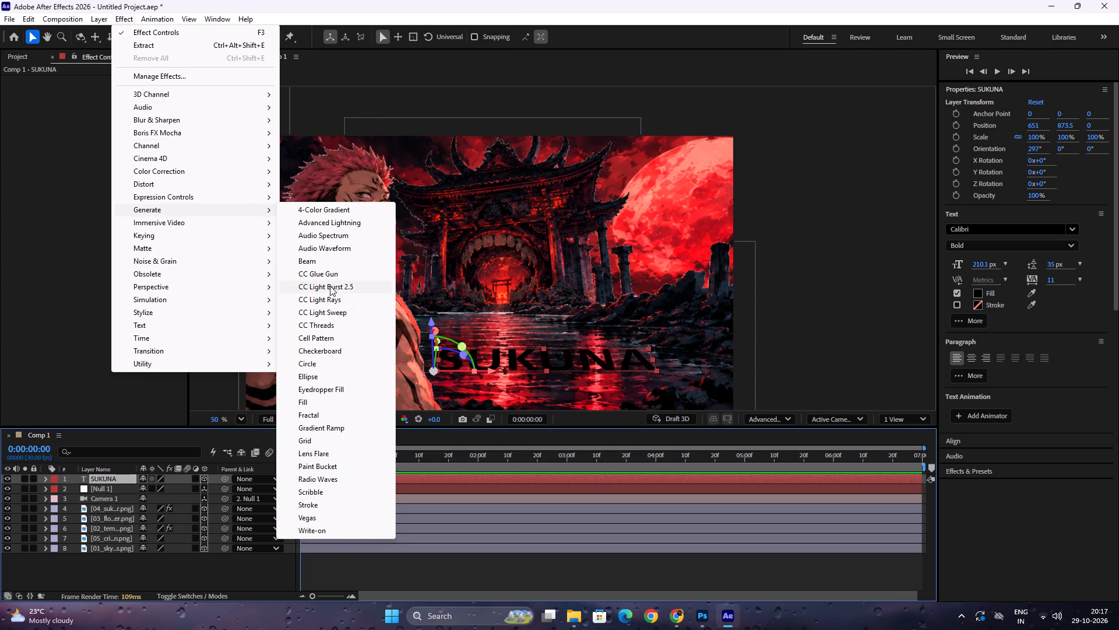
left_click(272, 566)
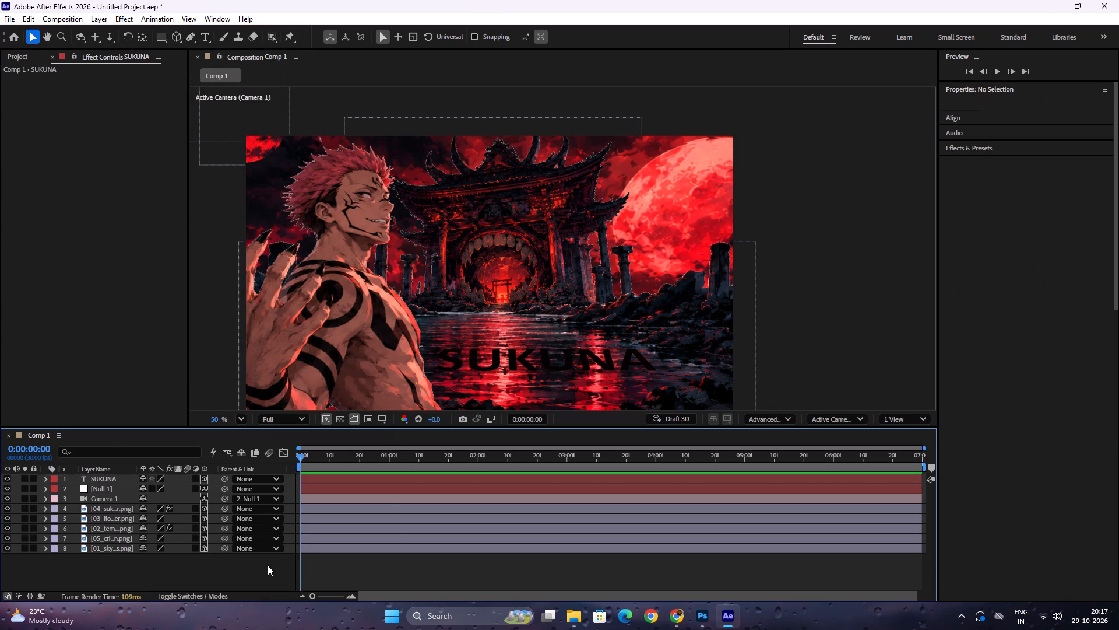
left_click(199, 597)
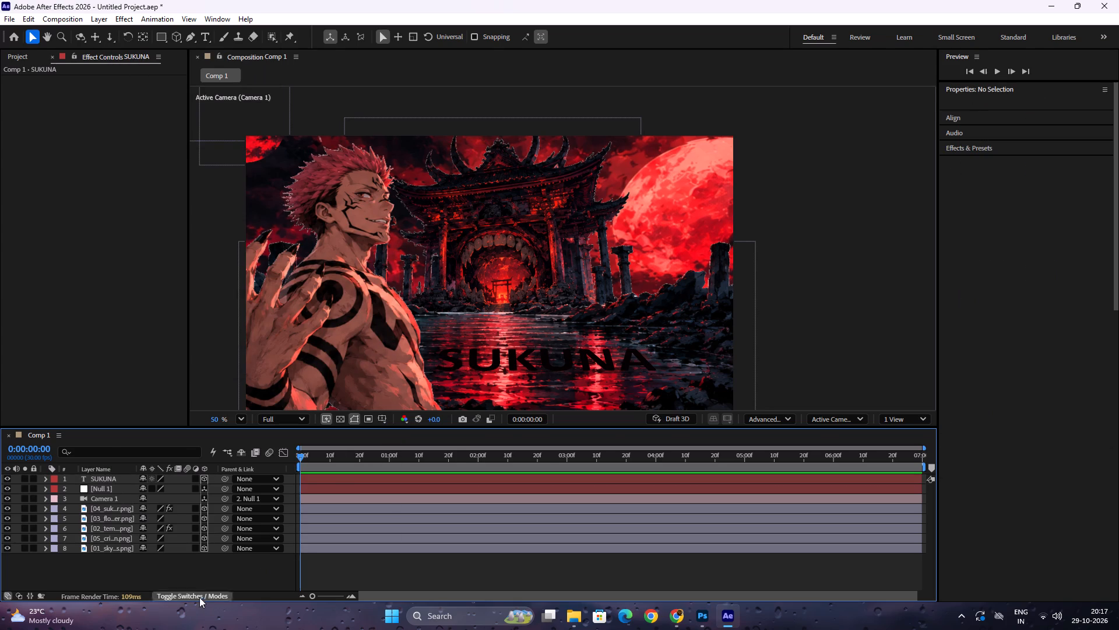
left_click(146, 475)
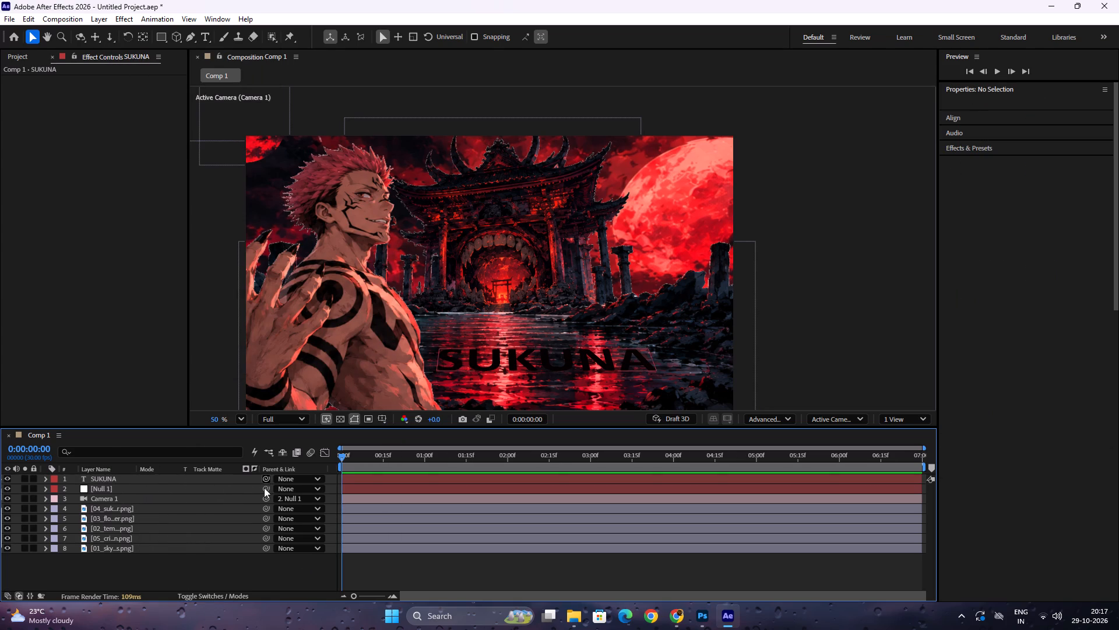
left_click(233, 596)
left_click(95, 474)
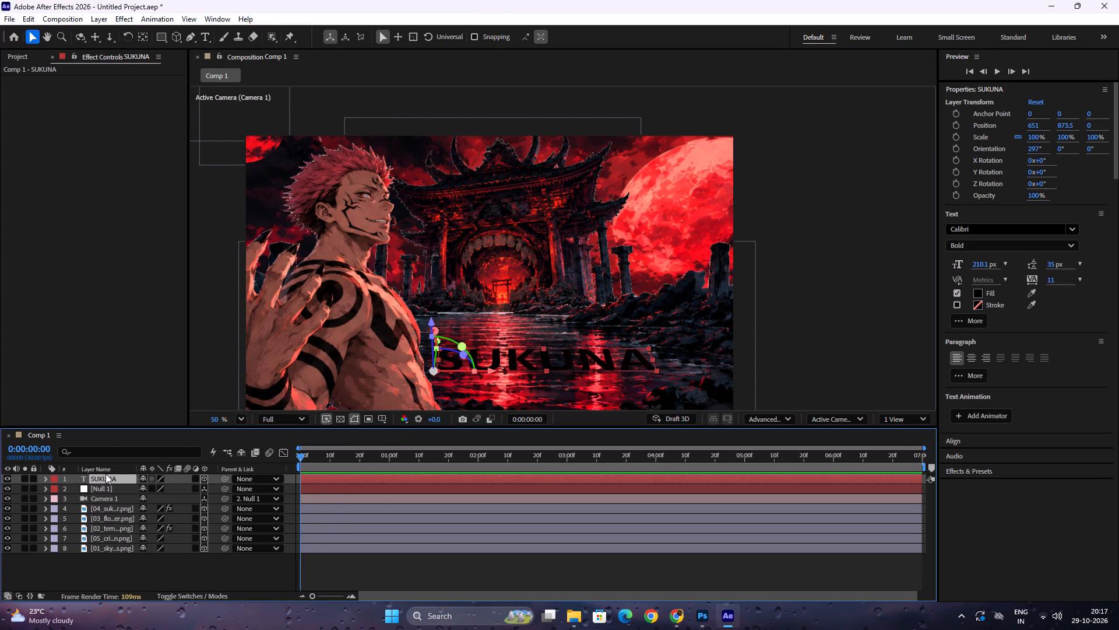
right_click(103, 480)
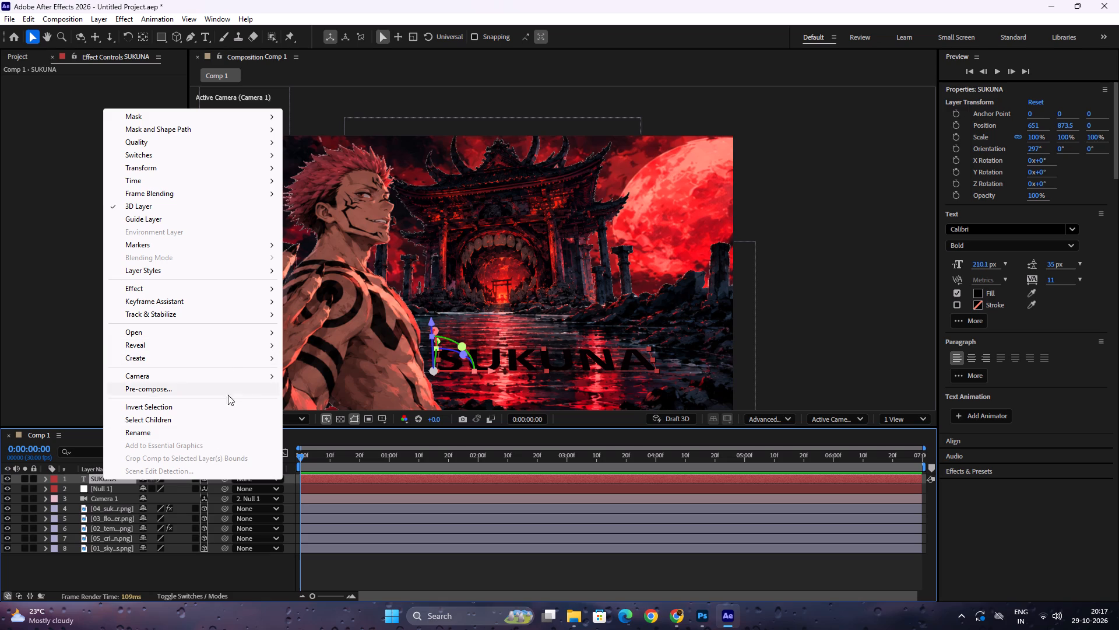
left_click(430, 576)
Switch to Photoshop and add a text layer reading "sukuna" over the character's chest.
left_click(705, 626)
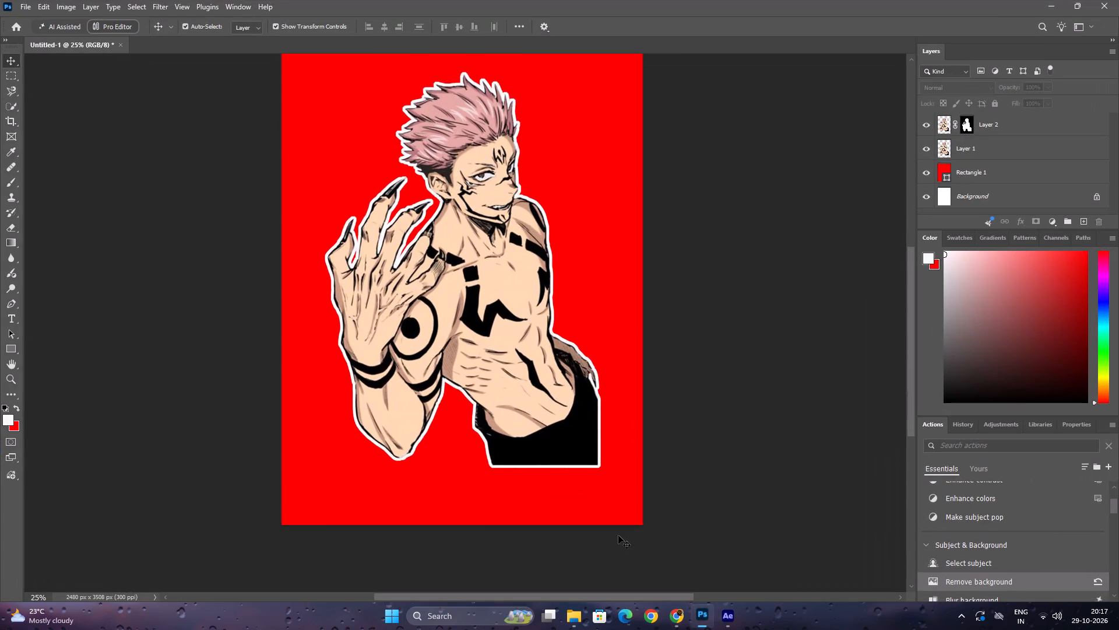
scroll(8, 156, "up", 4)
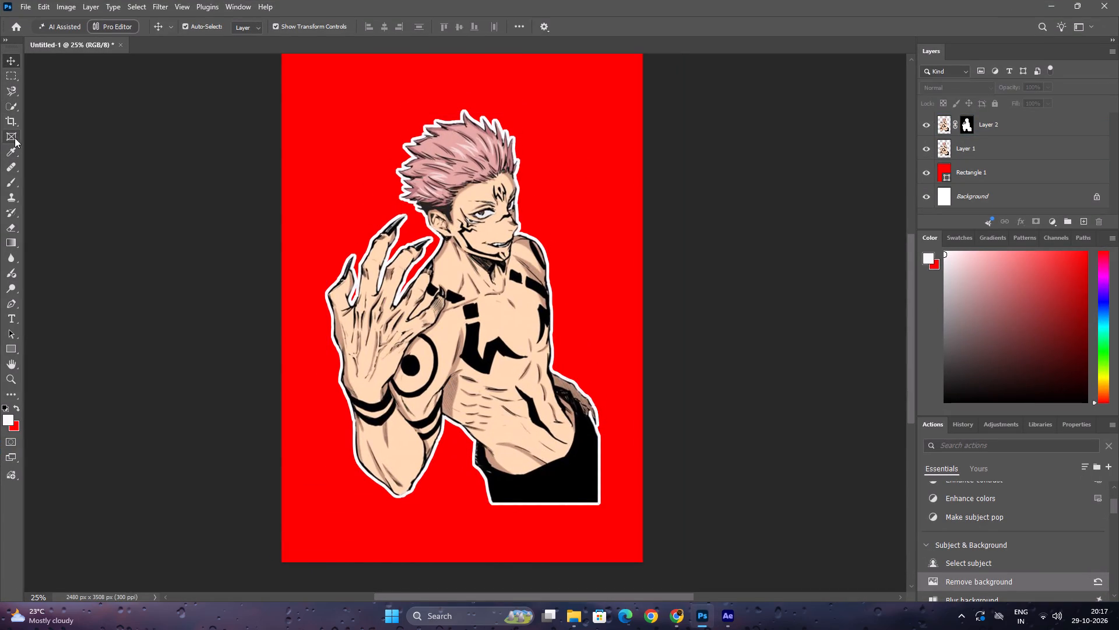
left_click(9, 321)
left_click(484, 306)
type("suku")
type("na")
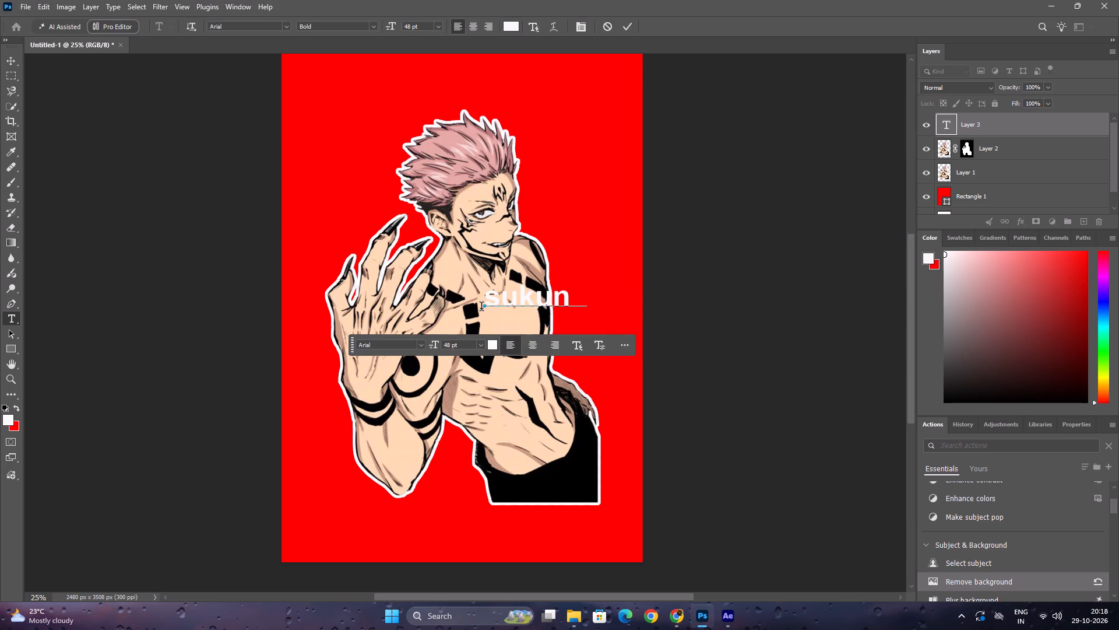
Select the whole sukuna text and set the foreground colour to a very dark red.
left_click_drag(586, 300, 474, 311)
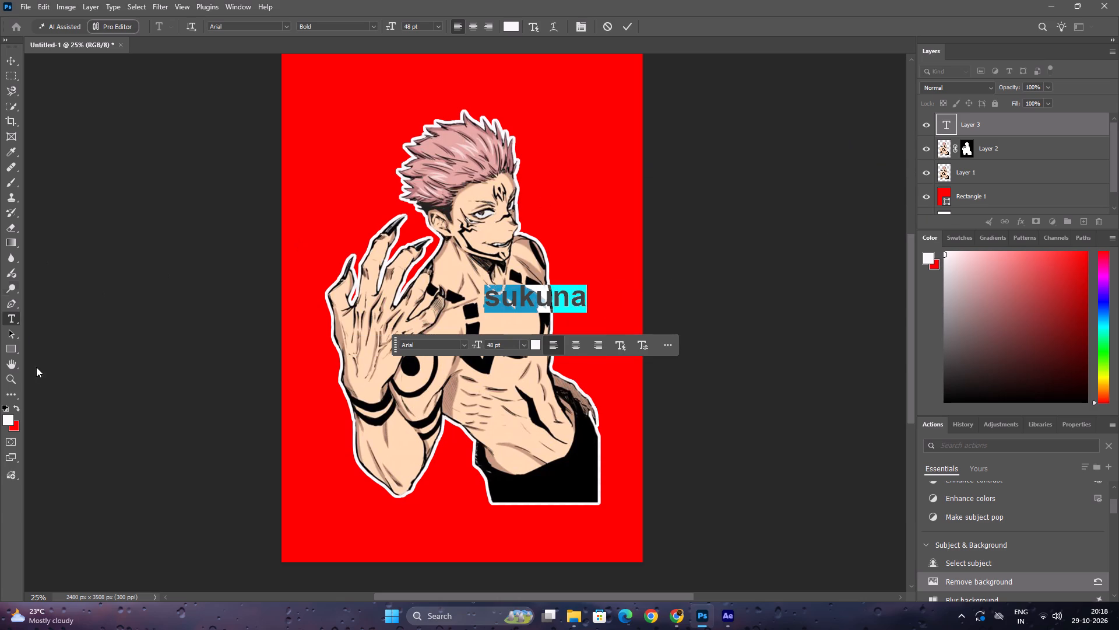
left_click(8, 419)
left_click(546, 262)
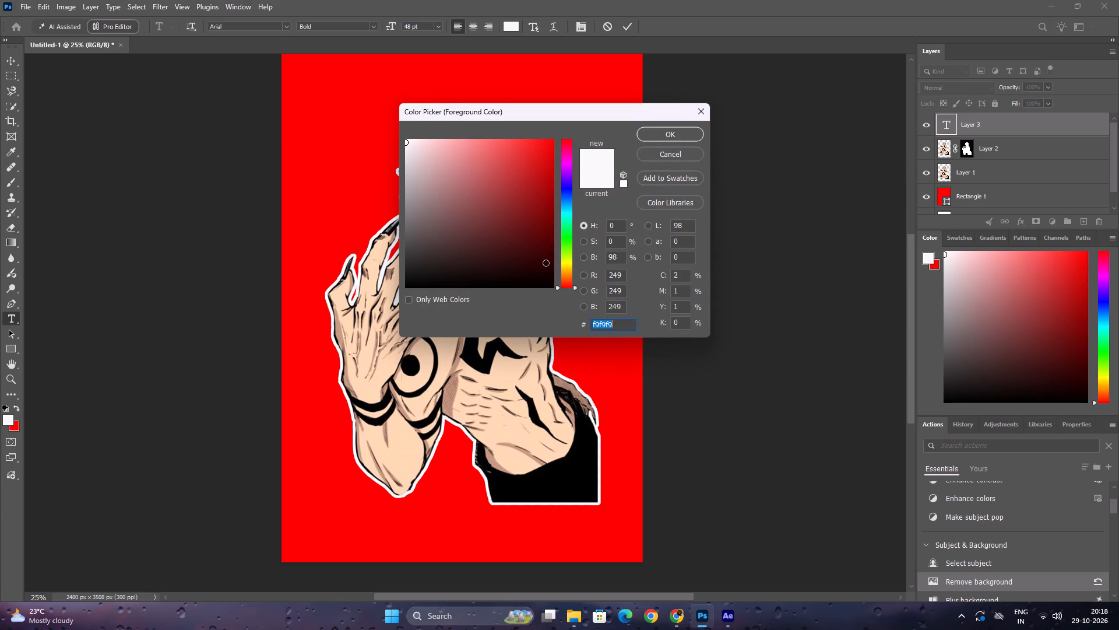
left_click(660, 133)
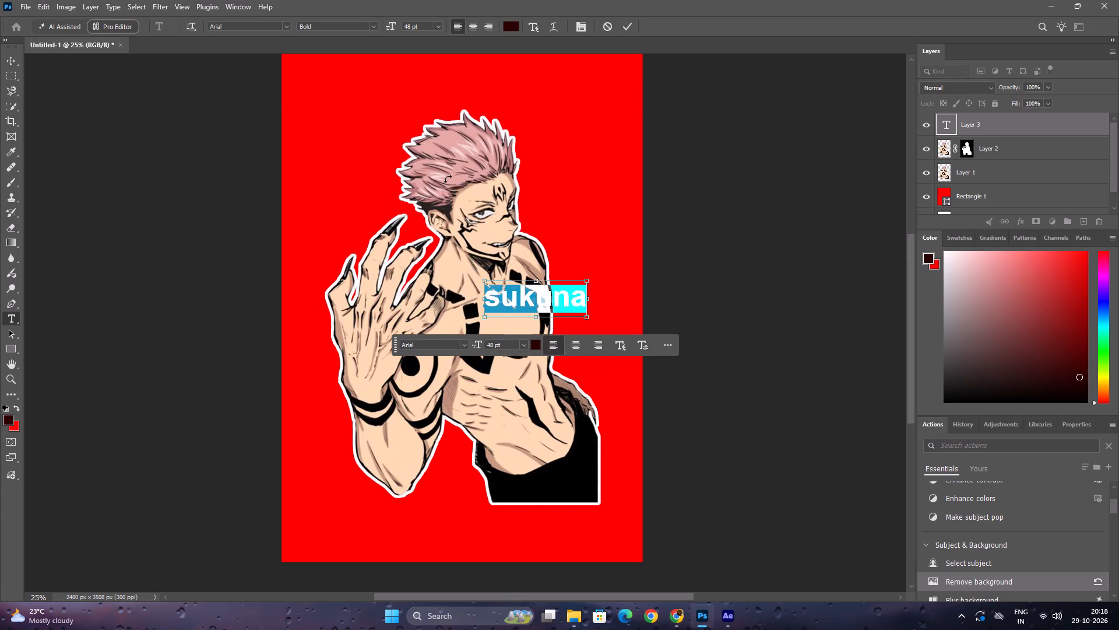
Fill the selected sukuna text with the red background colour and finish editing it.
key("ctrl+BackSpace")
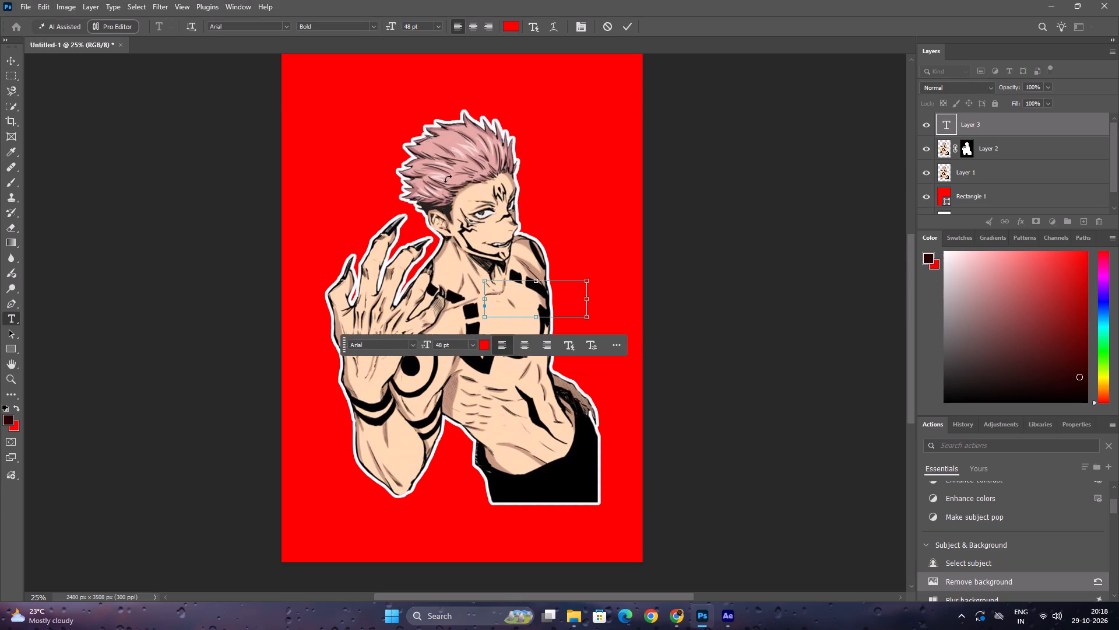
key("ctrl+z")
key("ctrl+BackSpace")
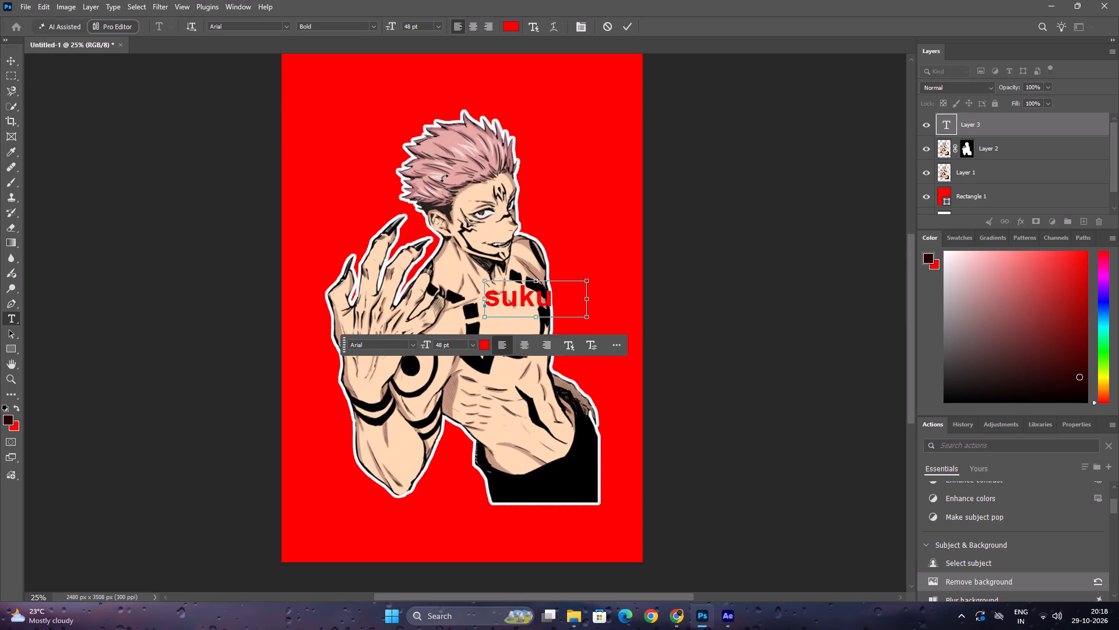
key("ctrl+z")
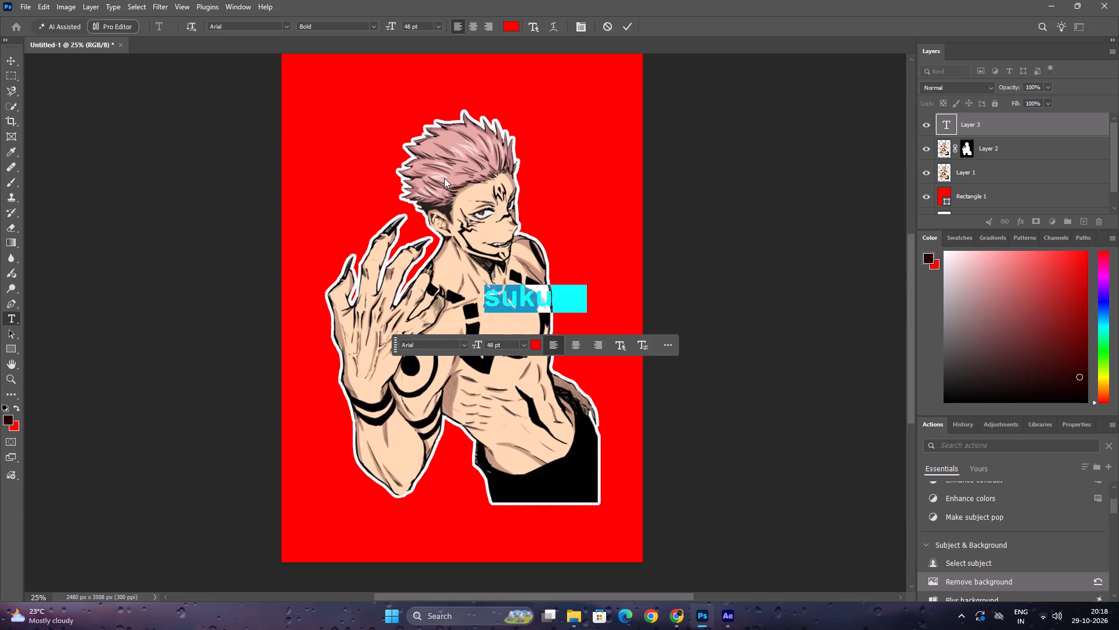
key("ctrl+BackSpace")
key("ctrl+z")
left_click(5, 54)
left_click(191, 142)
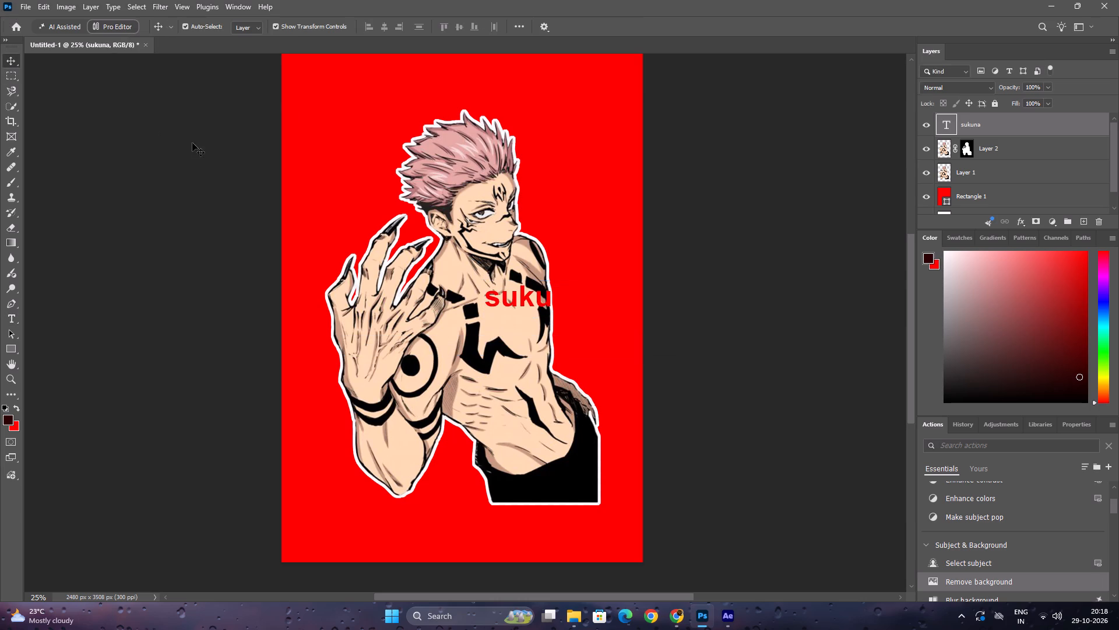
Rotate the sukuna text about 65° and place it along the side of the character's lower torso.
left_click_drag(523, 301, 477, 320)
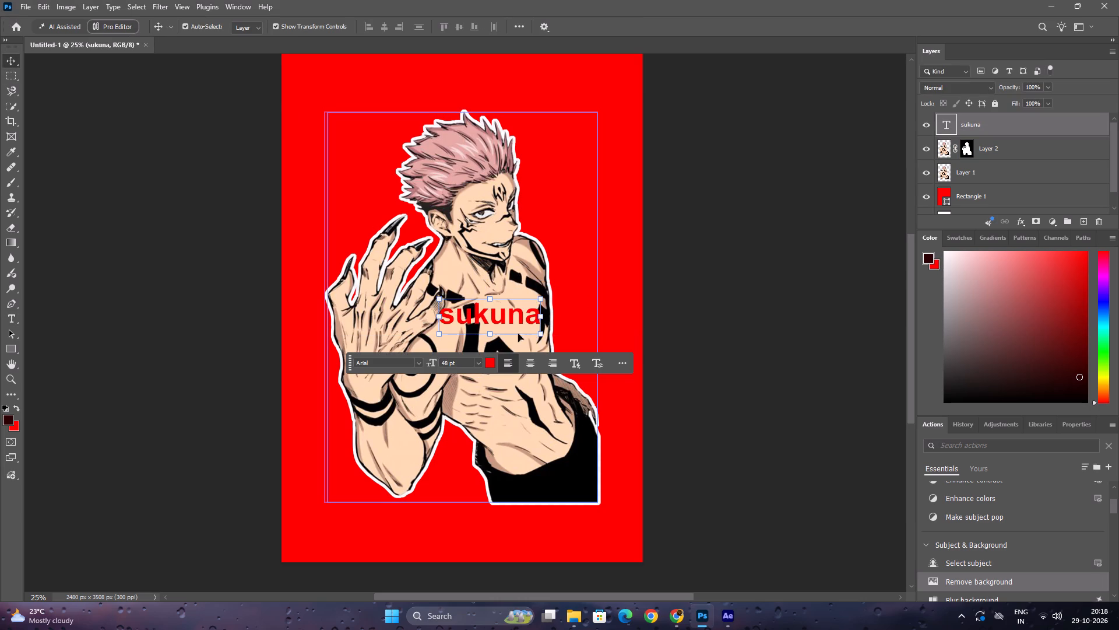
left_click(544, 340)
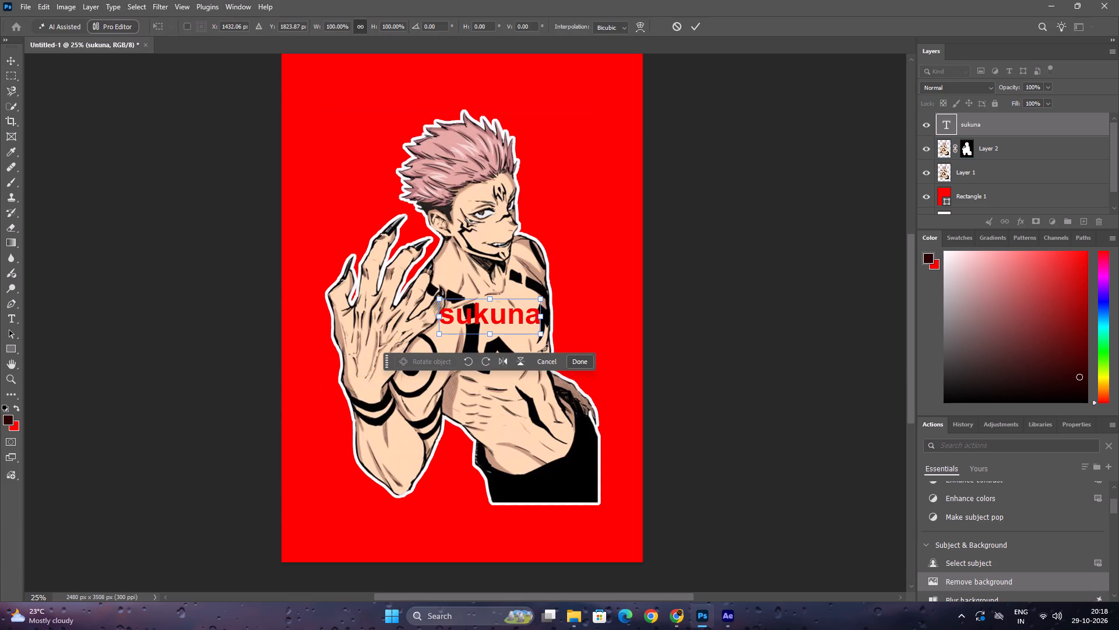
left_click_drag(544, 348, 514, 431)
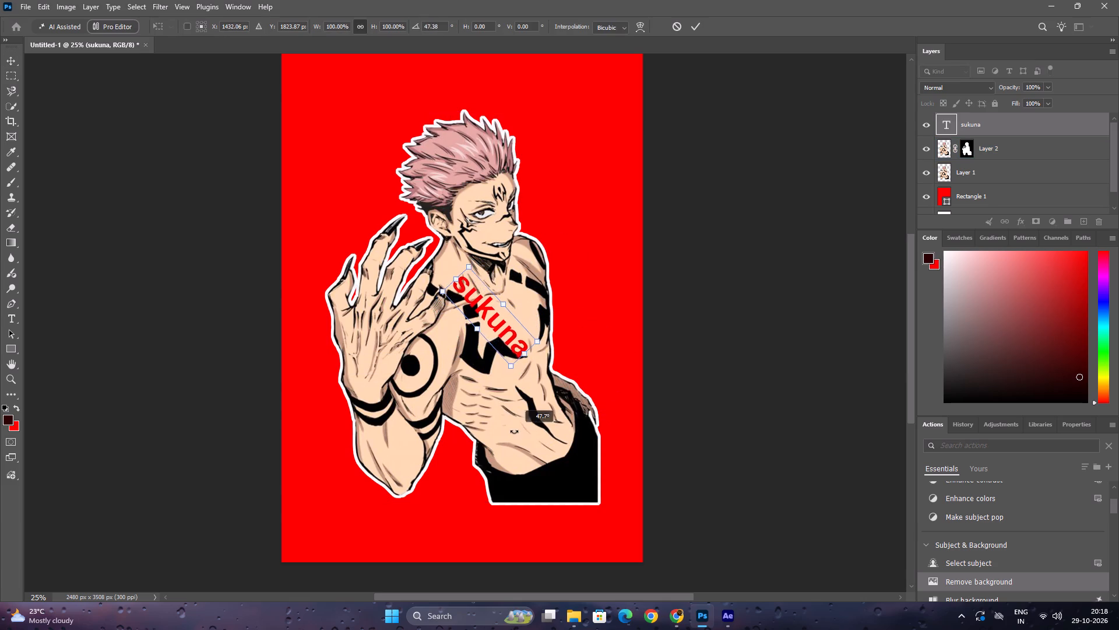
left_click_drag(514, 431, 481, 422)
left_click_drag(500, 329, 528, 398)
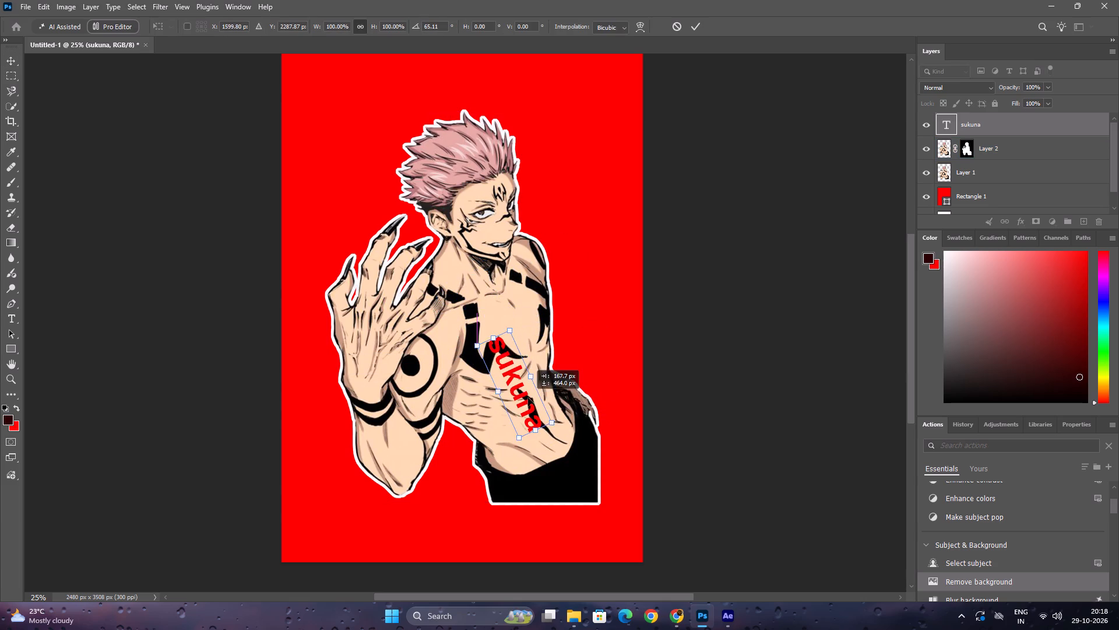
left_click_drag(528, 398, 547, 398)
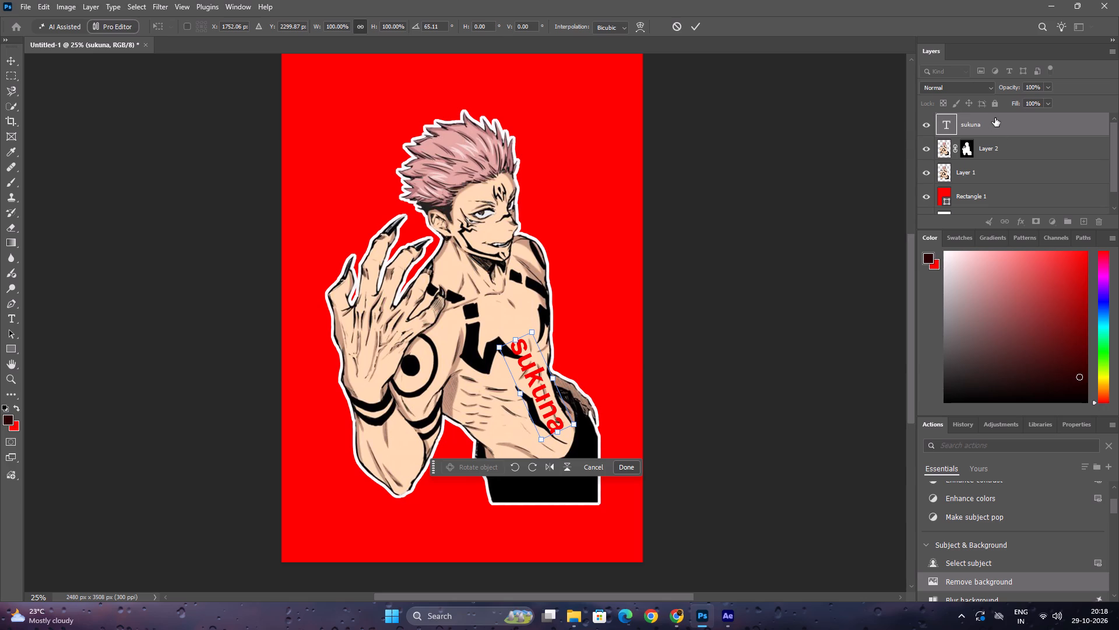
left_click(981, 118)
Preview other blend modes on the sukuna text layer.
left_click(966, 92)
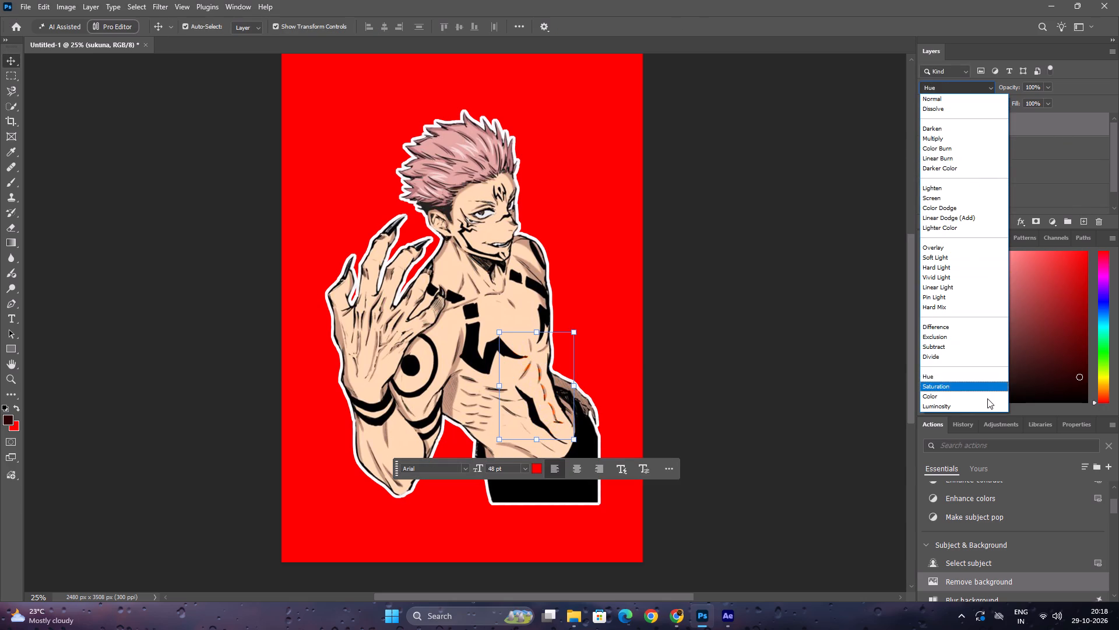
left_click(952, 93)
Open the sukuna text layer's Blending Options and move the dialog clear of the artwork.
right_click(973, 120)
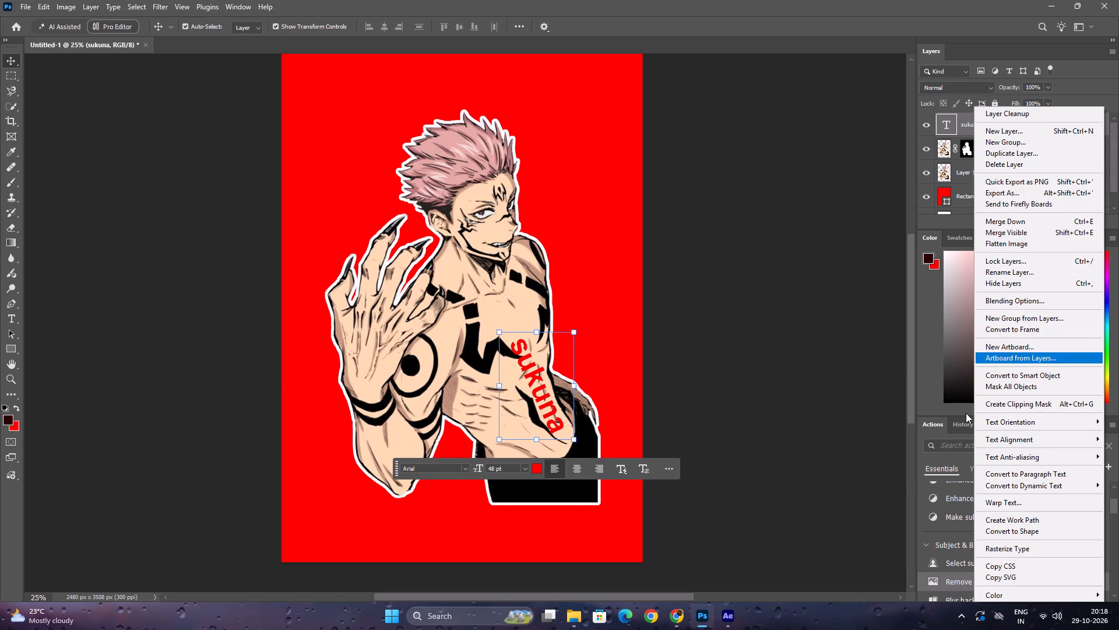
left_click(1007, 298)
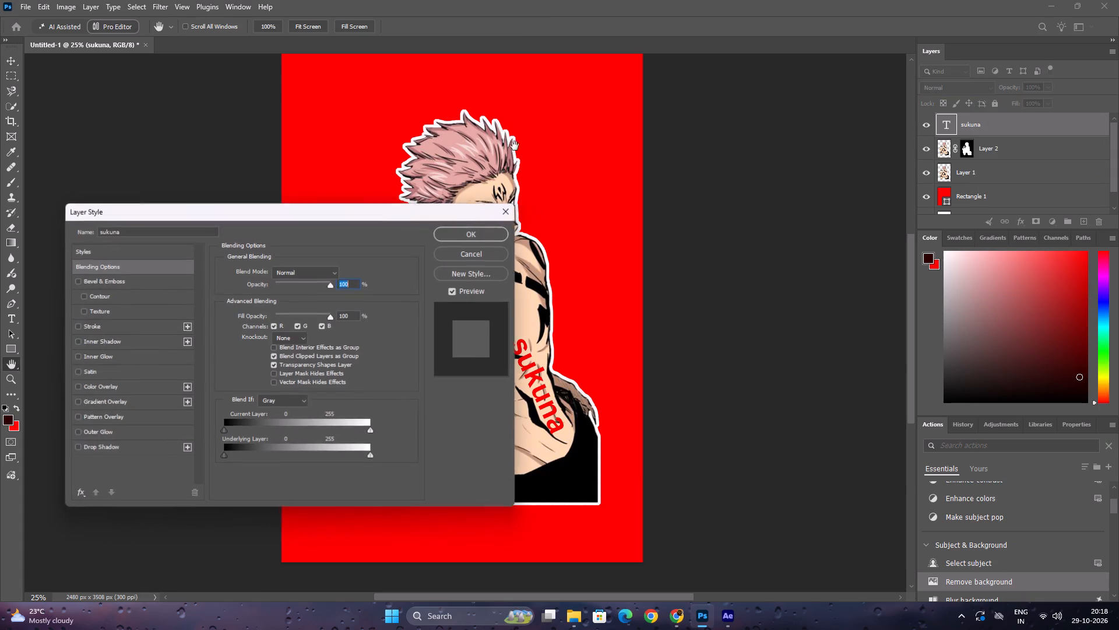
left_click_drag(355, 212, 895, 36)
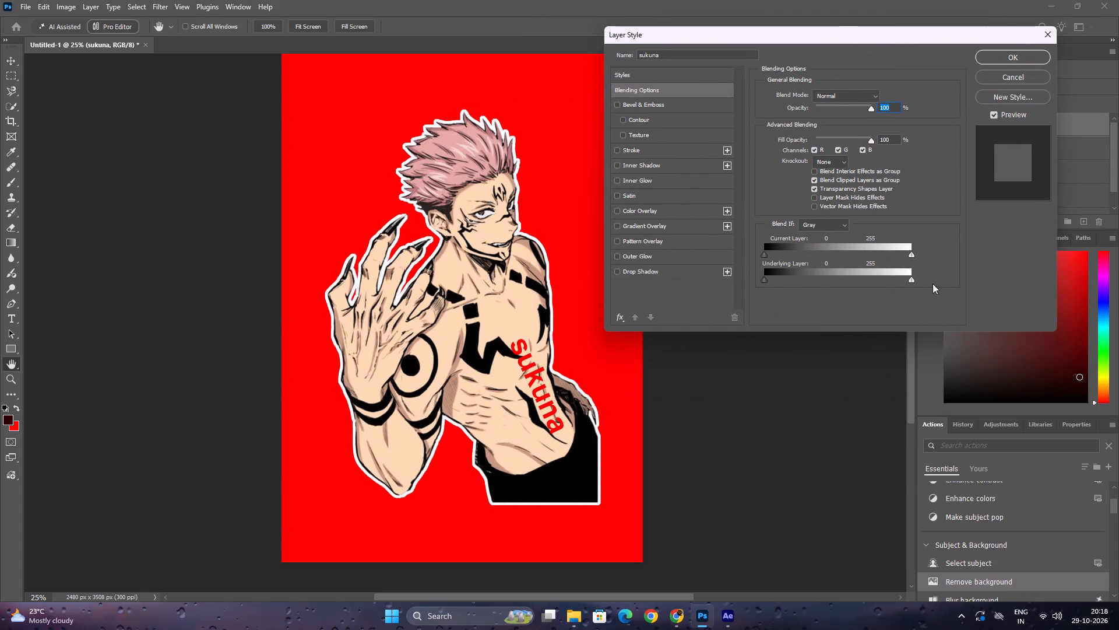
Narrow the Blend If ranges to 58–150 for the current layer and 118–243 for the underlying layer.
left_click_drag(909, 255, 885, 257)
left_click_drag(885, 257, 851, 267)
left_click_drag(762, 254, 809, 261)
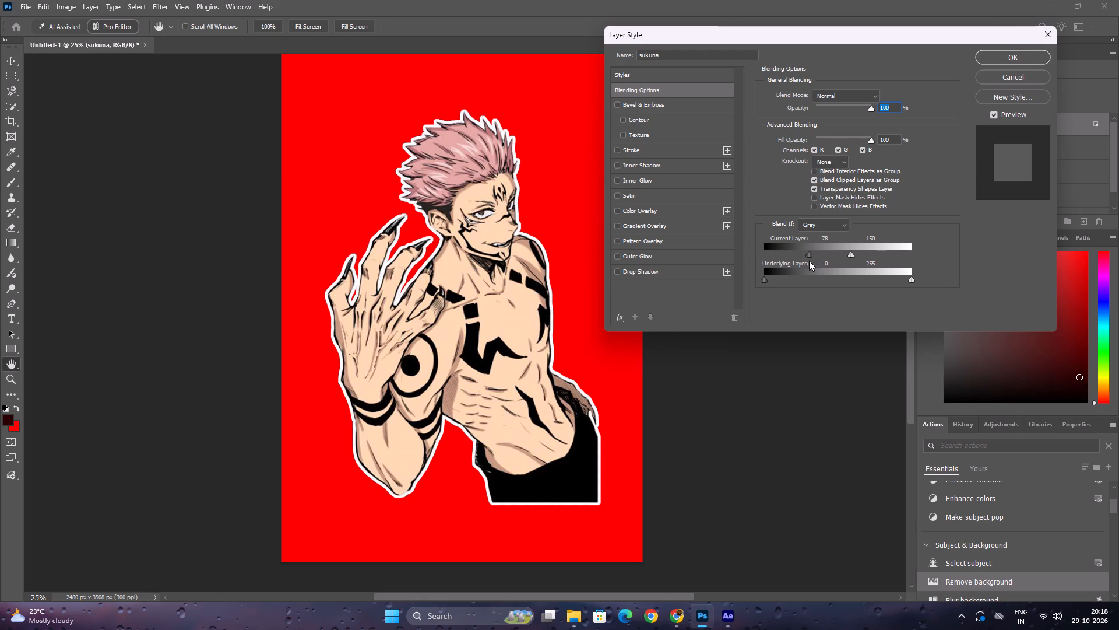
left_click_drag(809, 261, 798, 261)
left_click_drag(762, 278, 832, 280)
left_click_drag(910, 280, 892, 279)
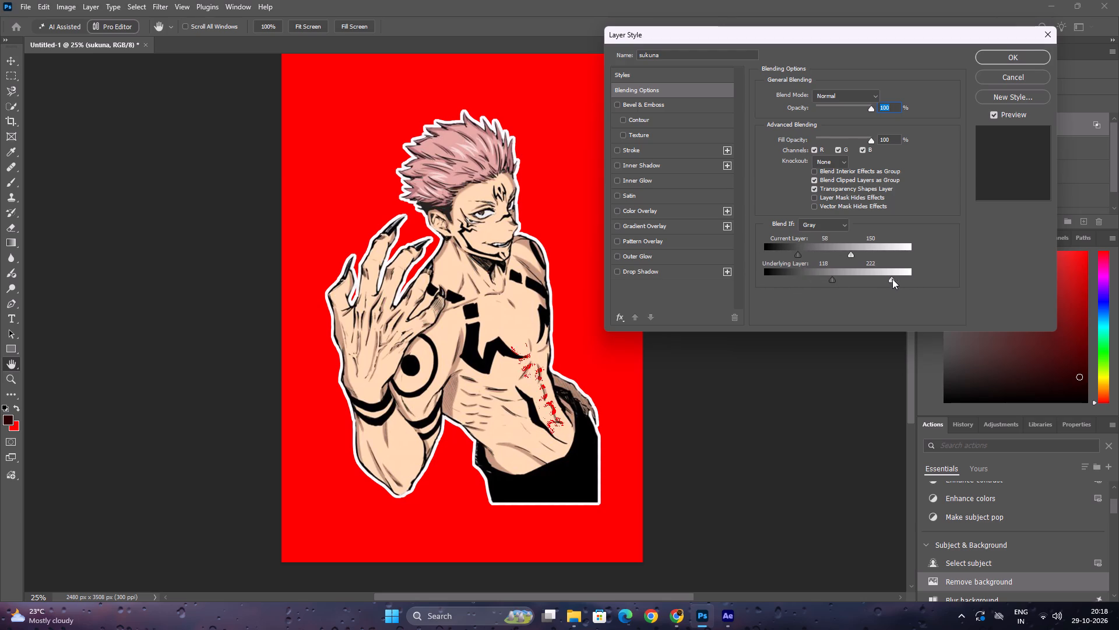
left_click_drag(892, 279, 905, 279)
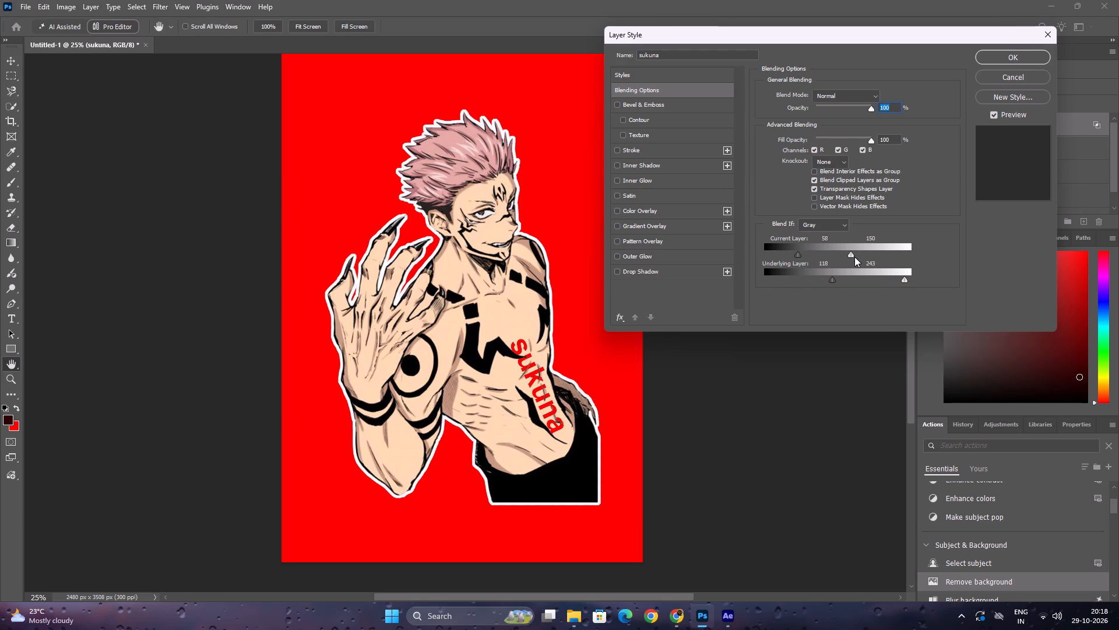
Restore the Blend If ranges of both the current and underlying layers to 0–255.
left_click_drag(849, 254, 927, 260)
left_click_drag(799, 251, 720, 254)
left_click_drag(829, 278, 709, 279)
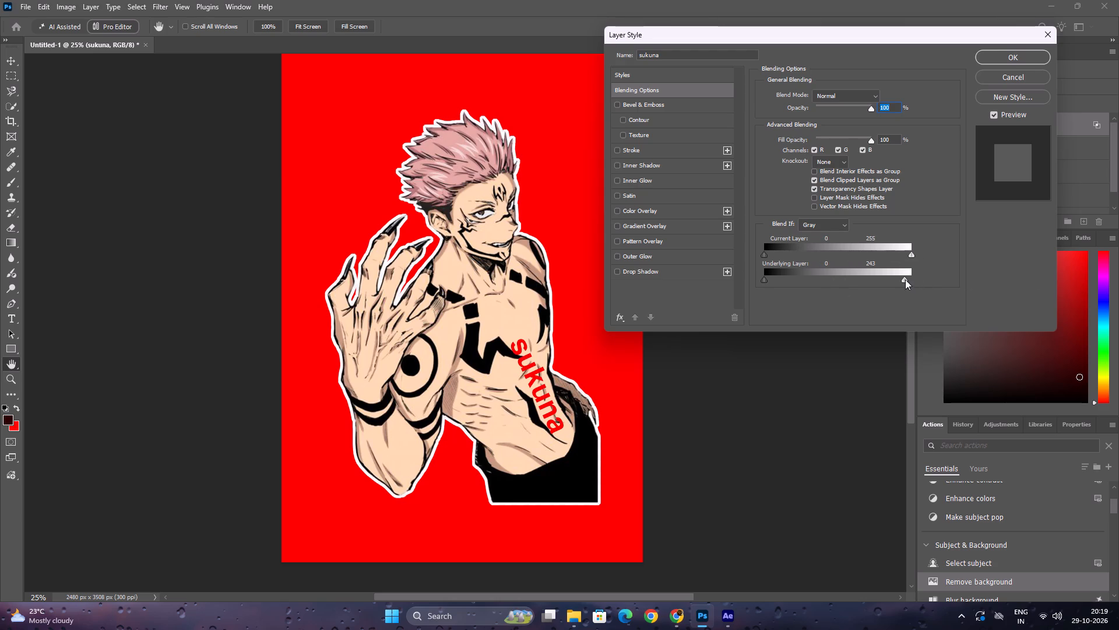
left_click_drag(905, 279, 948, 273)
Split the current layer's Blend If sliders to 0/81 for the shadows and 207/255 for the highlights.
left_click_drag(910, 255, 851, 259, "alt")
left_click_drag(851, 259, 884, 262, "alt")
left_click_drag(766, 253, 776, 254, "alt")
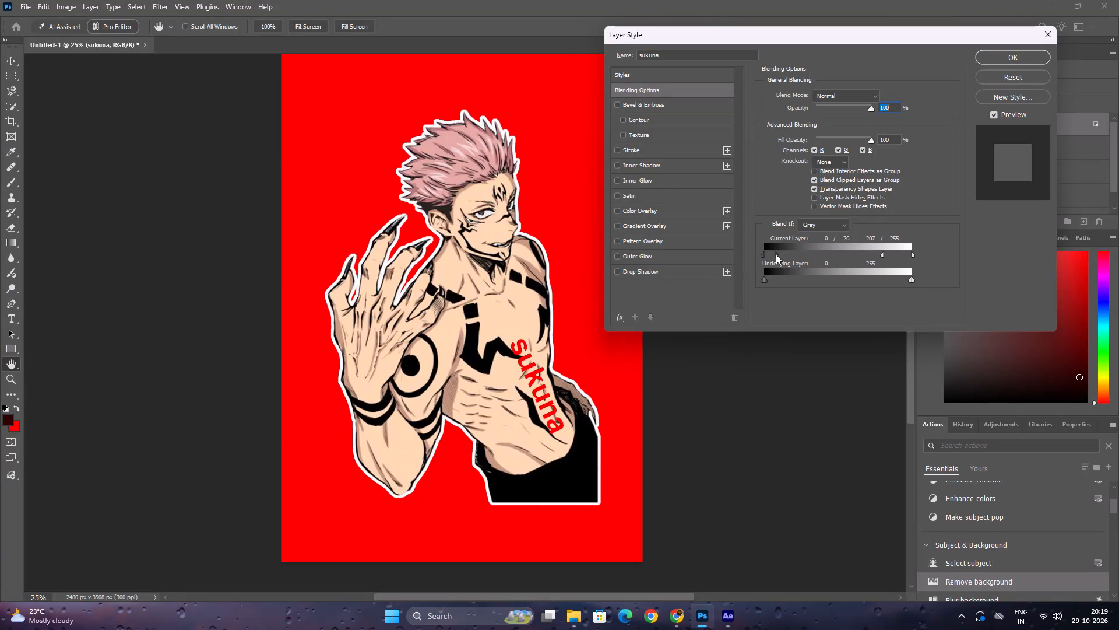
left_click_drag(776, 254, 811, 255, "alt")
Split the underlying layer's Blend If sliders to 0/131 and about 208/255, apply the style, and deselect the layer.
left_click_drag(764, 279, 773, 279, "alt")
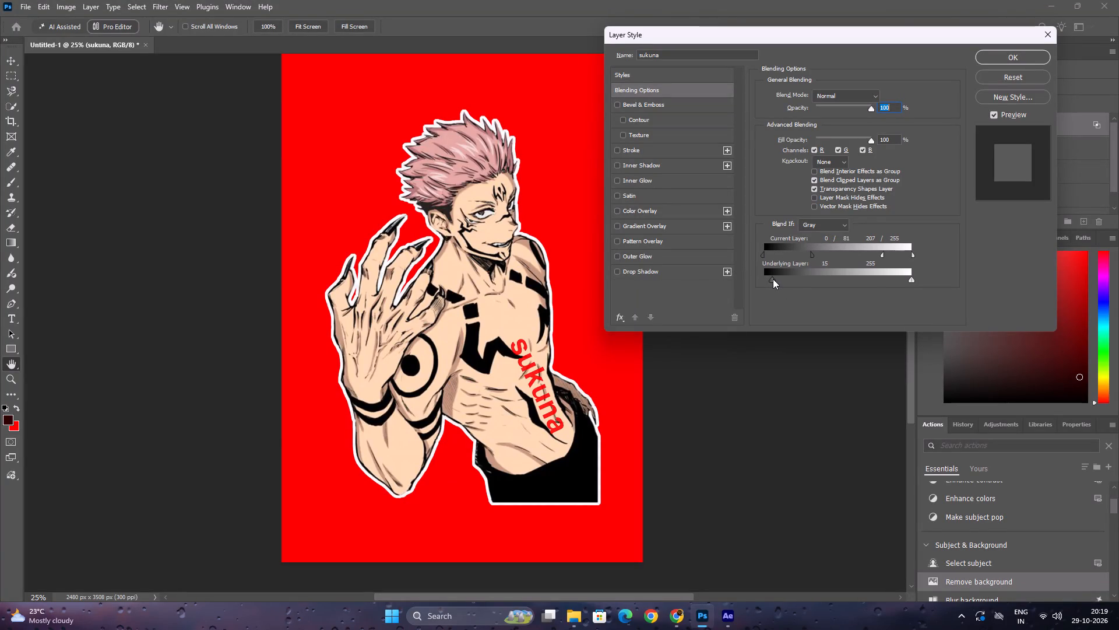
left_click_drag(773, 279, 747, 282, "alt")
left_click(764, 279, "alt")
left_click_drag(766, 280, 808, 285, "alt")
left_click_drag(808, 285, 811, 285, "alt")
left_click_drag(909, 281, 893, 282, "alt")
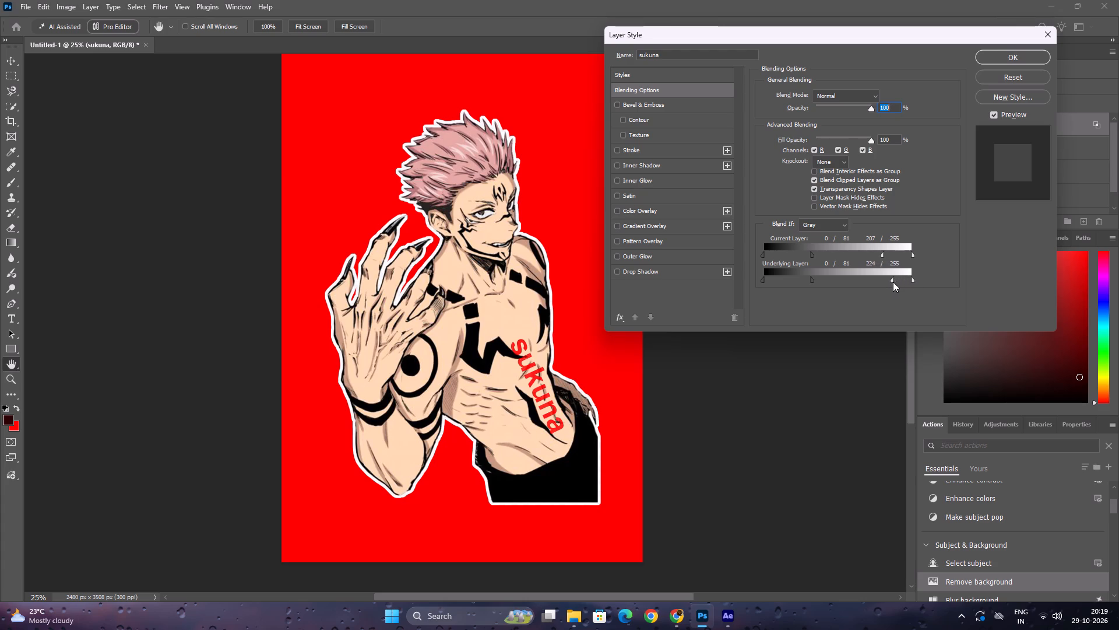
left_click_drag(893, 282, 878, 285, "alt")
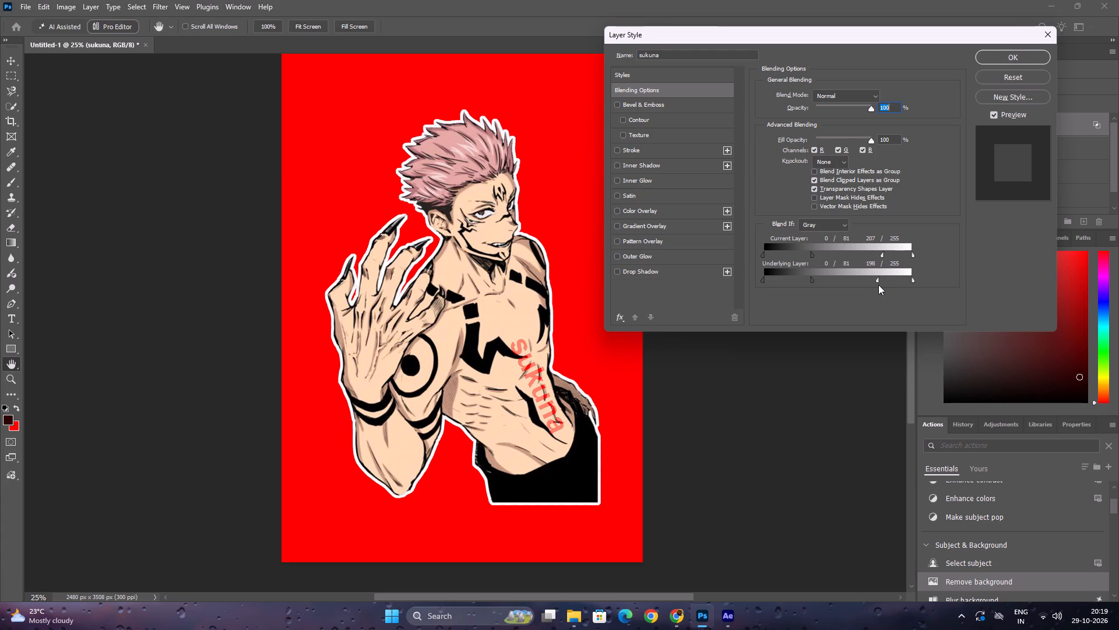
left_click_drag(878, 285, 854, 286, "alt")
left_click_drag(810, 279, 840, 287, "alt")
left_click(850, 283, "alt")
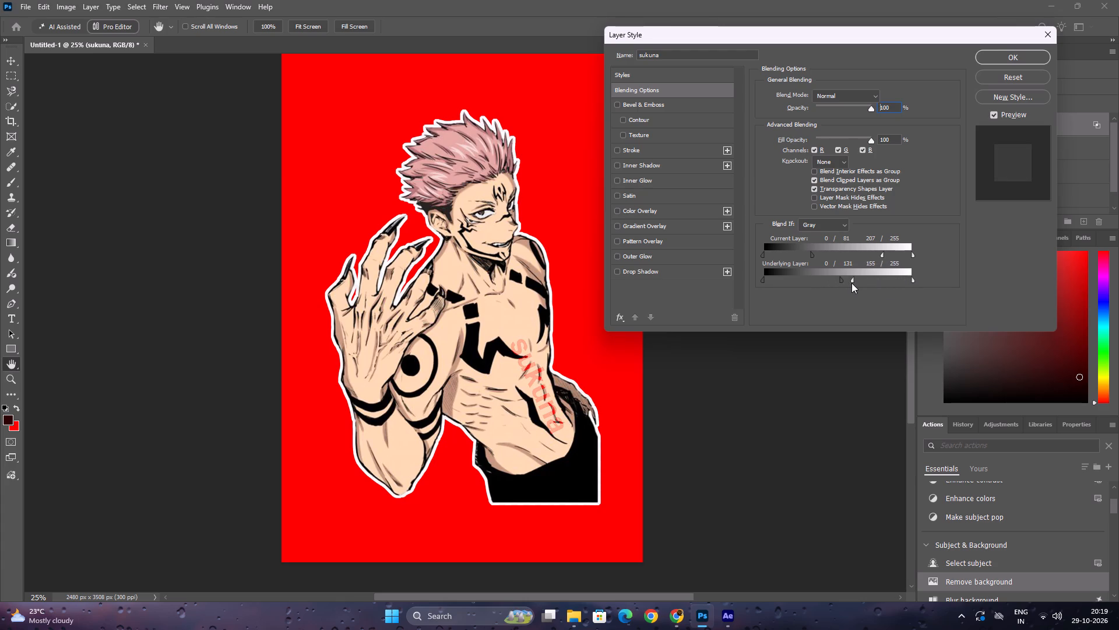
left_click_drag(851, 282, 870, 283, "alt")
left_click_drag(870, 283, 884, 284, "alt")
left_click(1008, 52)
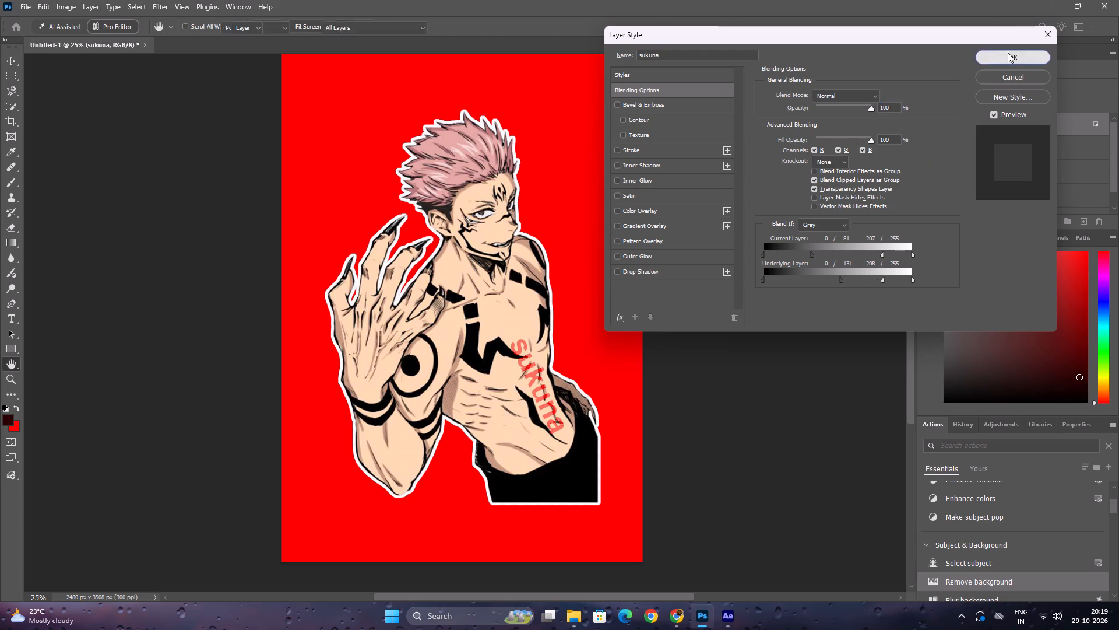
left_click(723, 178)
scroll(551, 411, "up", 8)
scroll(539, 386, "down", 8)
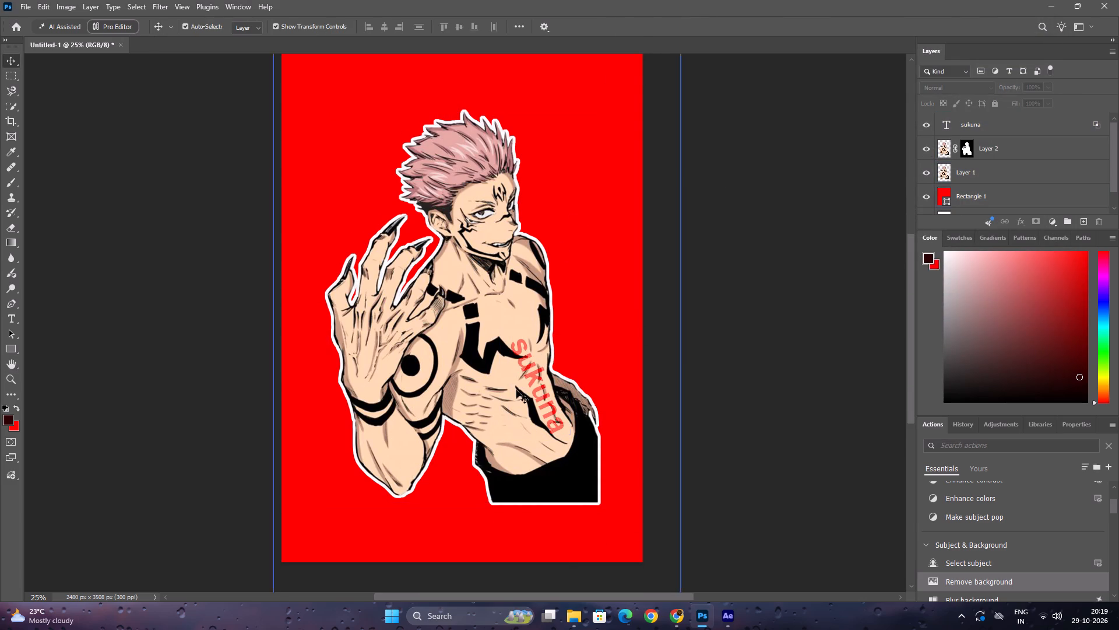
Switch to After Effects, play back Comp 1, and return near the start of the timeline.
left_click(1052, 9)
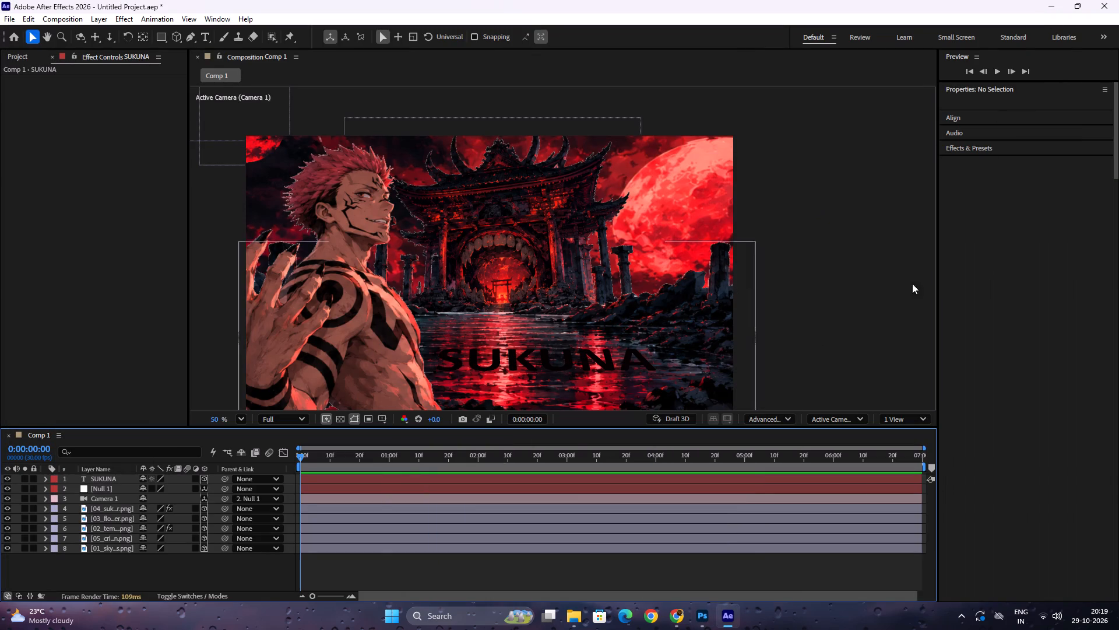
key("space")
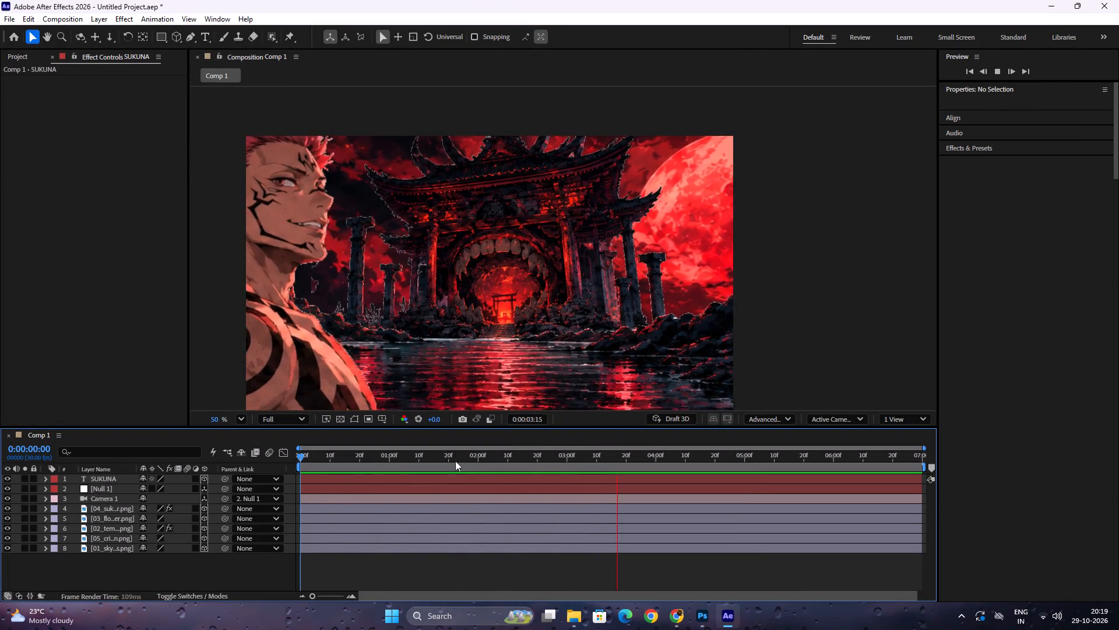
left_click_drag(458, 454, 305, 464)
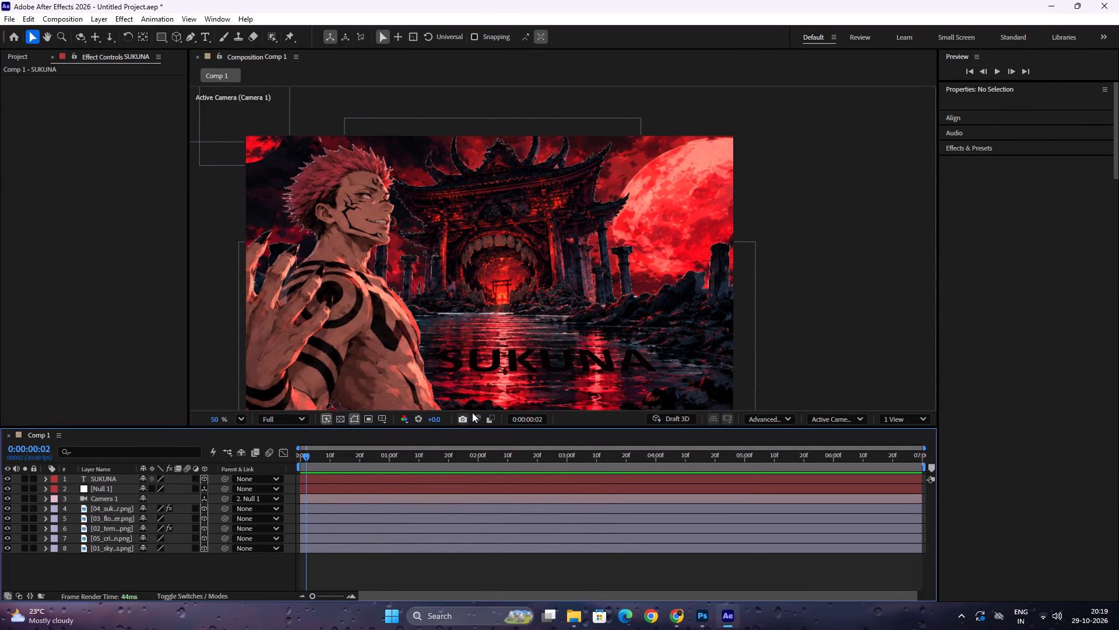
Inspect the SUKUNA text layer's property groups in the timeline.
left_click(565, 363)
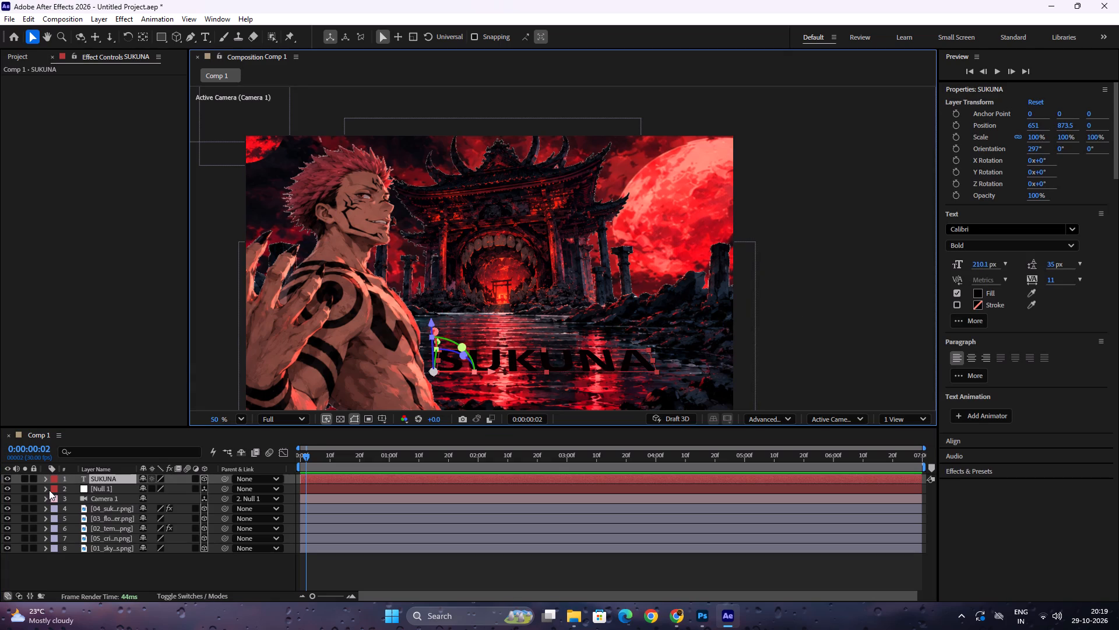
left_click(45, 478)
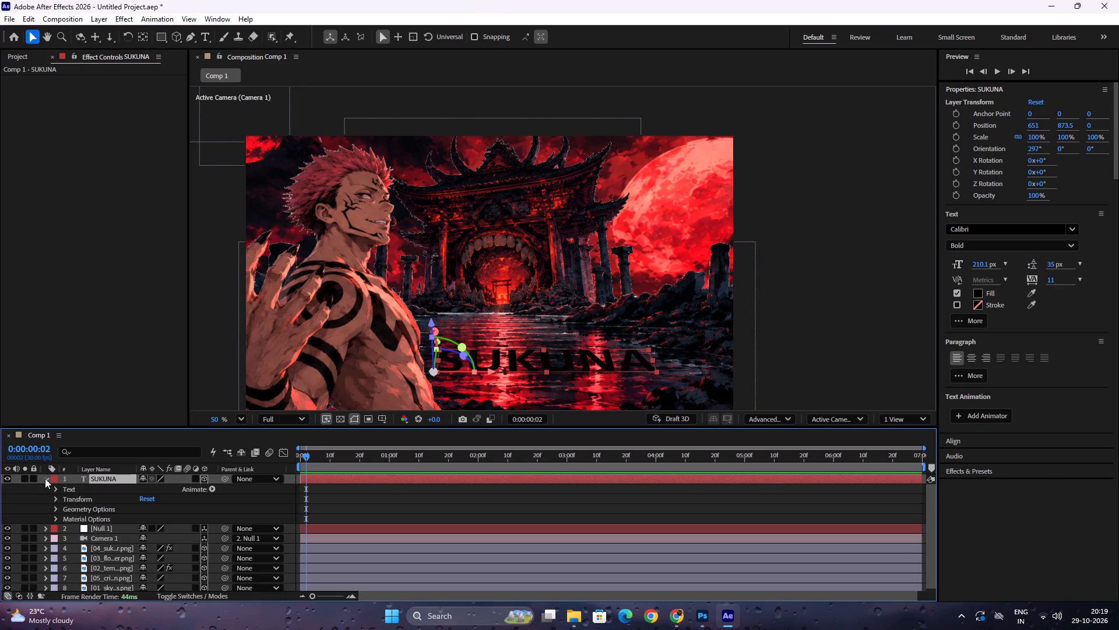
left_click(45, 478)
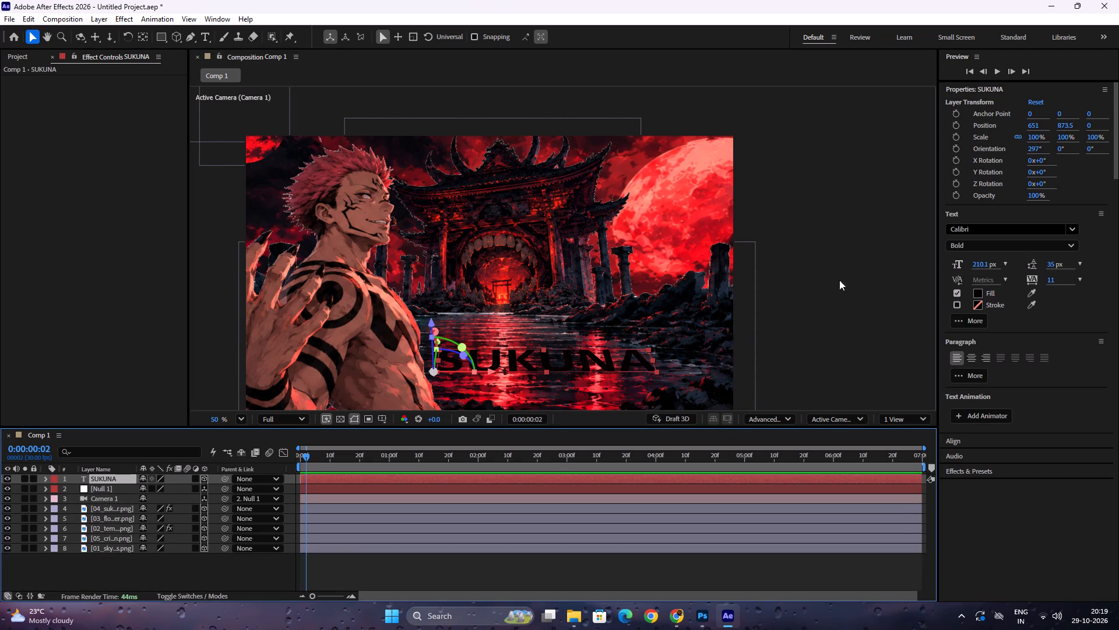
Replay Comp 1 from its first frame to examine how the SUKUNA title sits on the water during the camera move.
left_click(823, 278)
key("space")
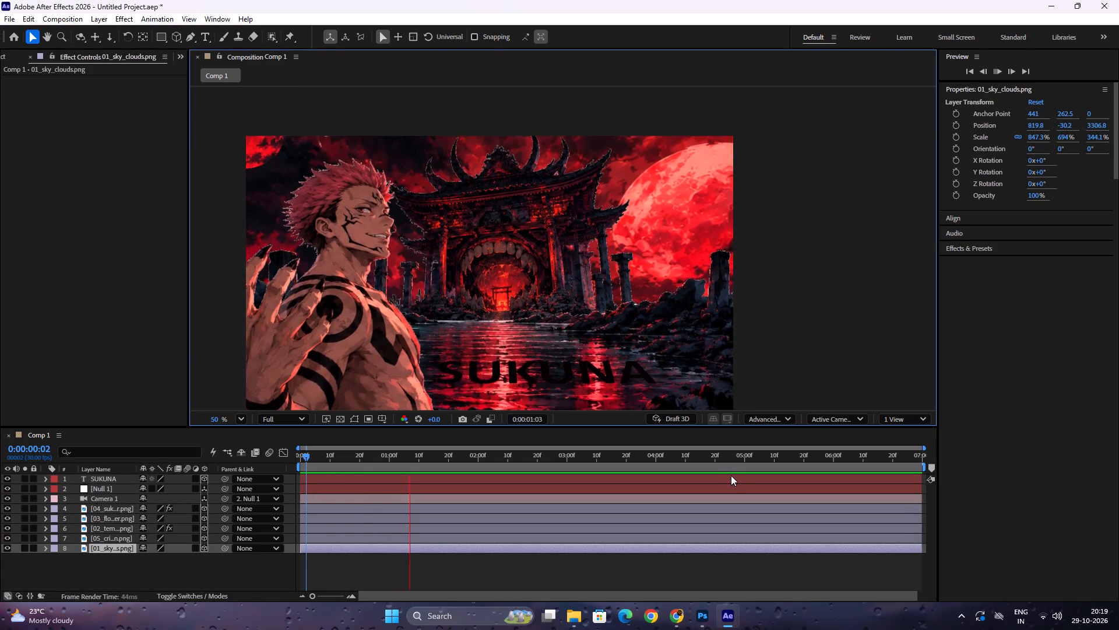
left_click_drag(465, 450, 342, 453)
left_click_drag(343, 456, 231, 459)
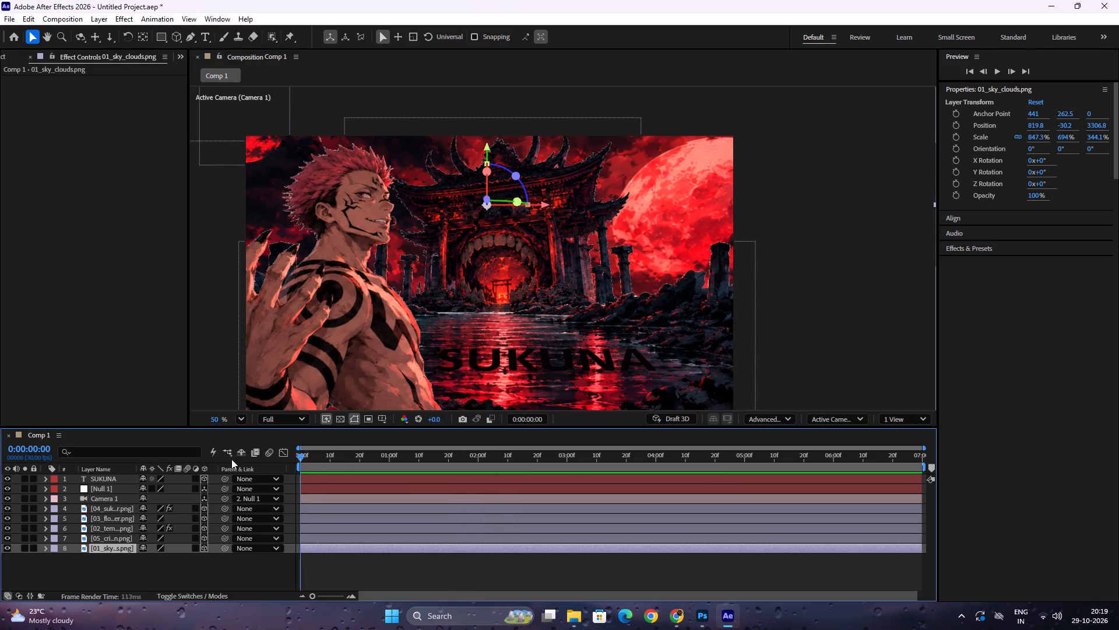
left_click_drag(231, 459, 113, 464)
left_click(819, 253)
left_click_drag(307, 462, 255, 466)
left_click_drag(255, 466, 250, 466)
key("space")
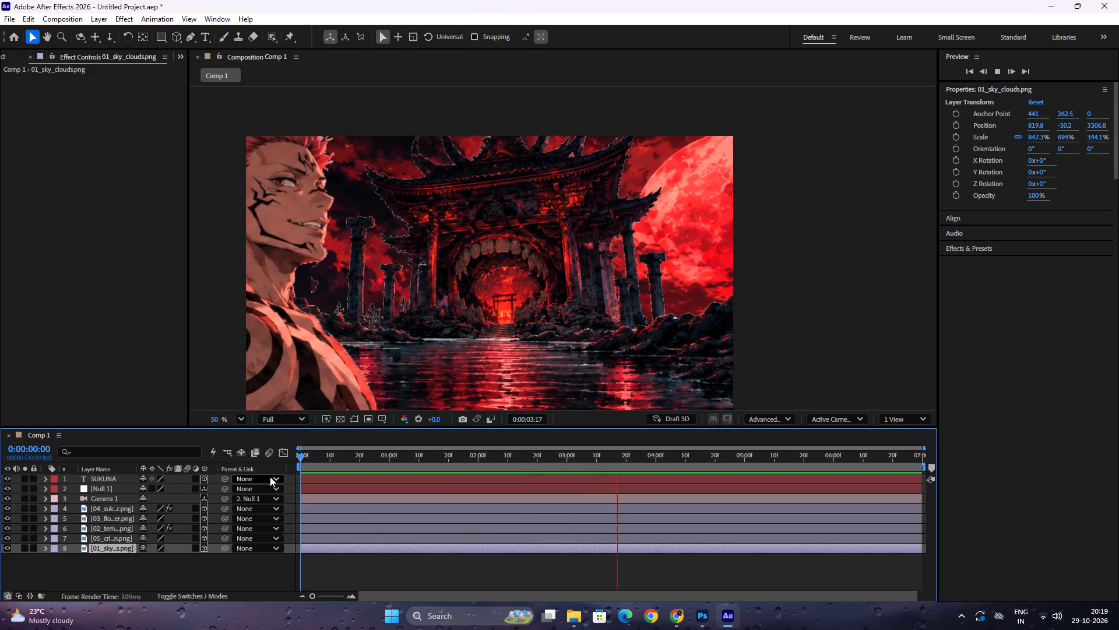
left_click_drag(346, 459, 270, 461)
left_click(432, 571)
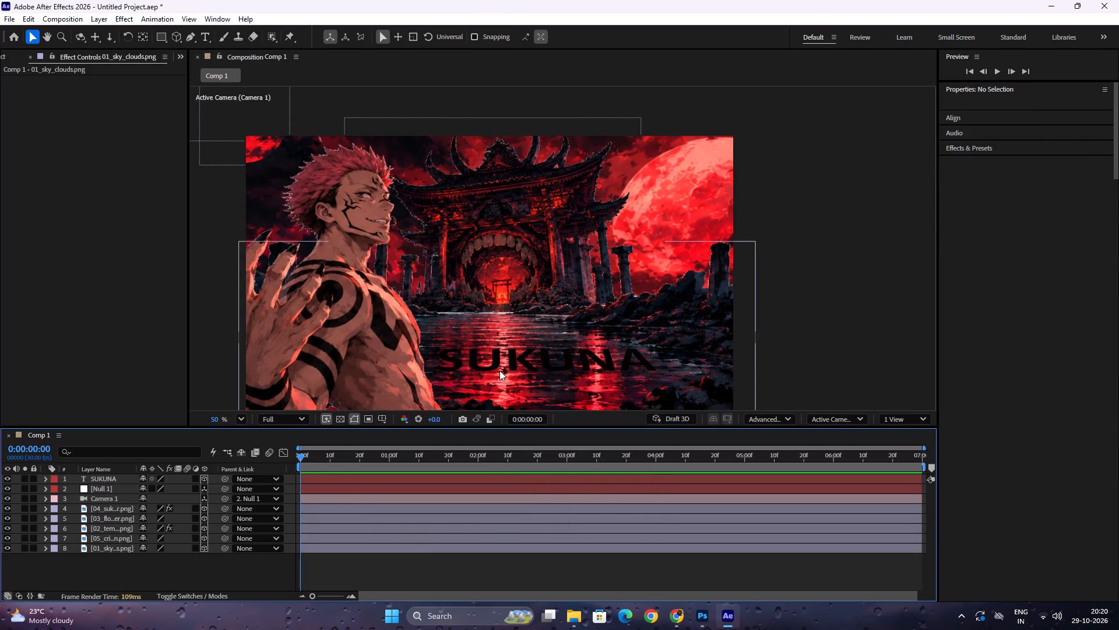
Show the composition in 2 Views, with Active Camera beside Custom View 1.
left_click(505, 353)
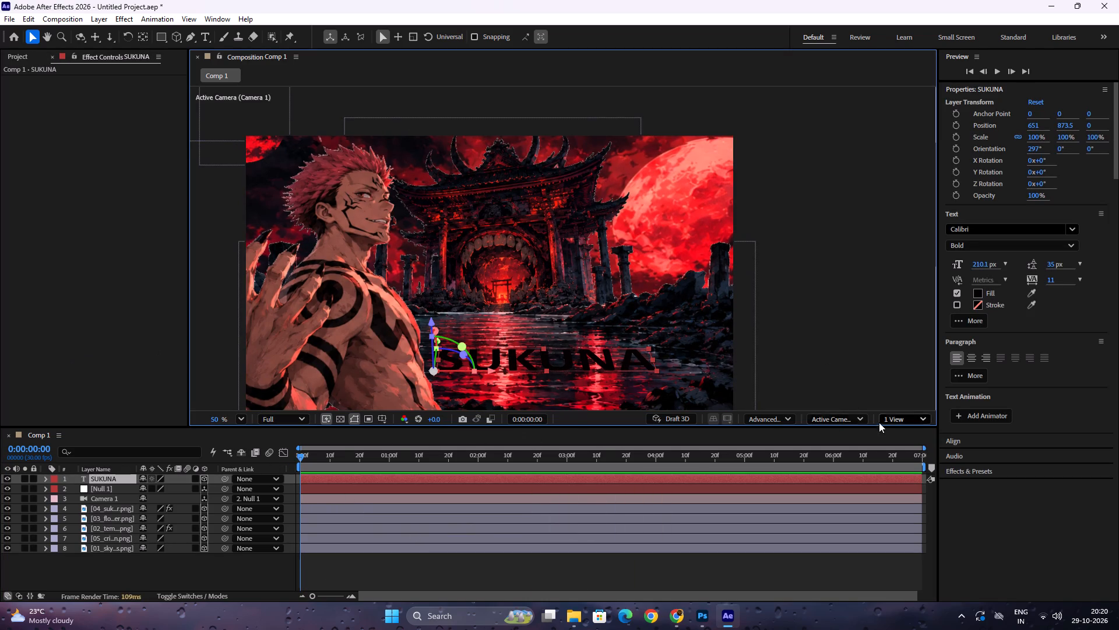
left_click(890, 421)
left_click(906, 456)
left_click(844, 423)
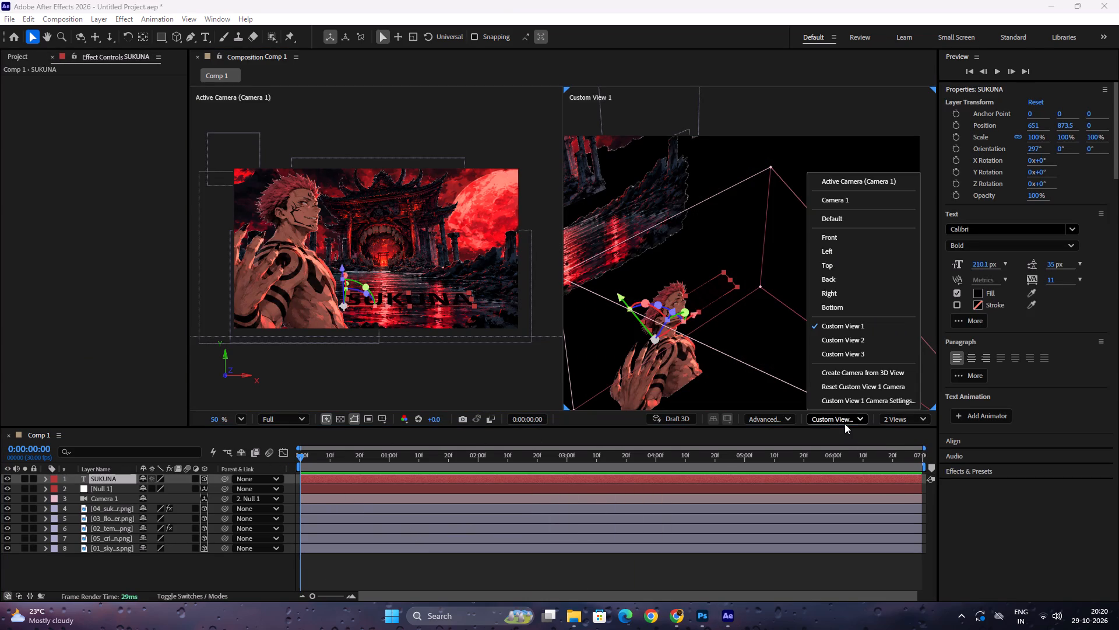
left_click(738, 373)
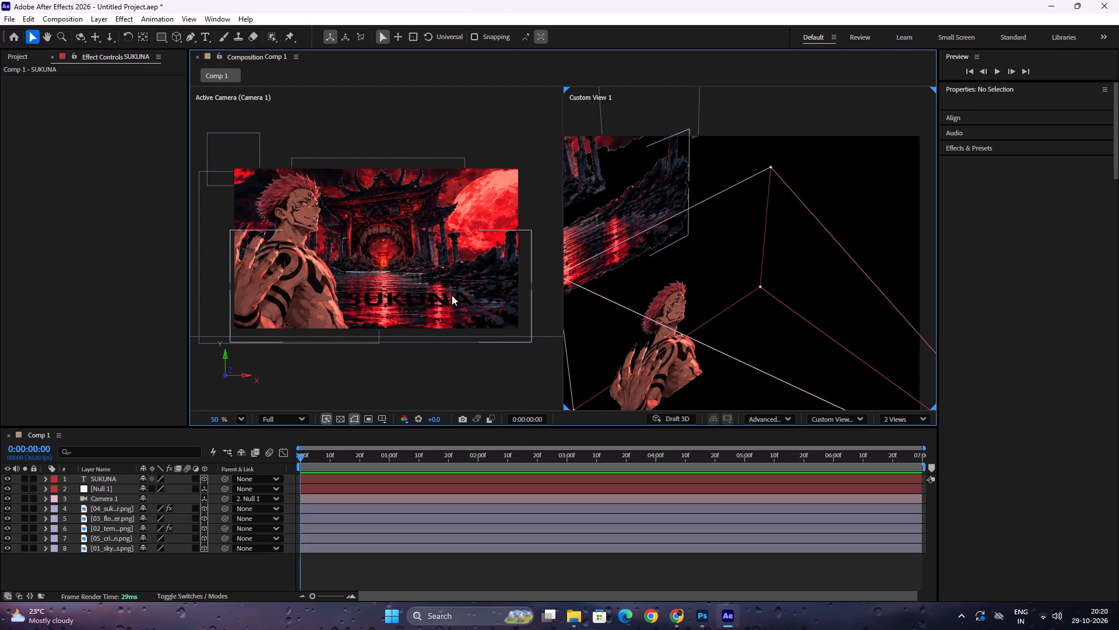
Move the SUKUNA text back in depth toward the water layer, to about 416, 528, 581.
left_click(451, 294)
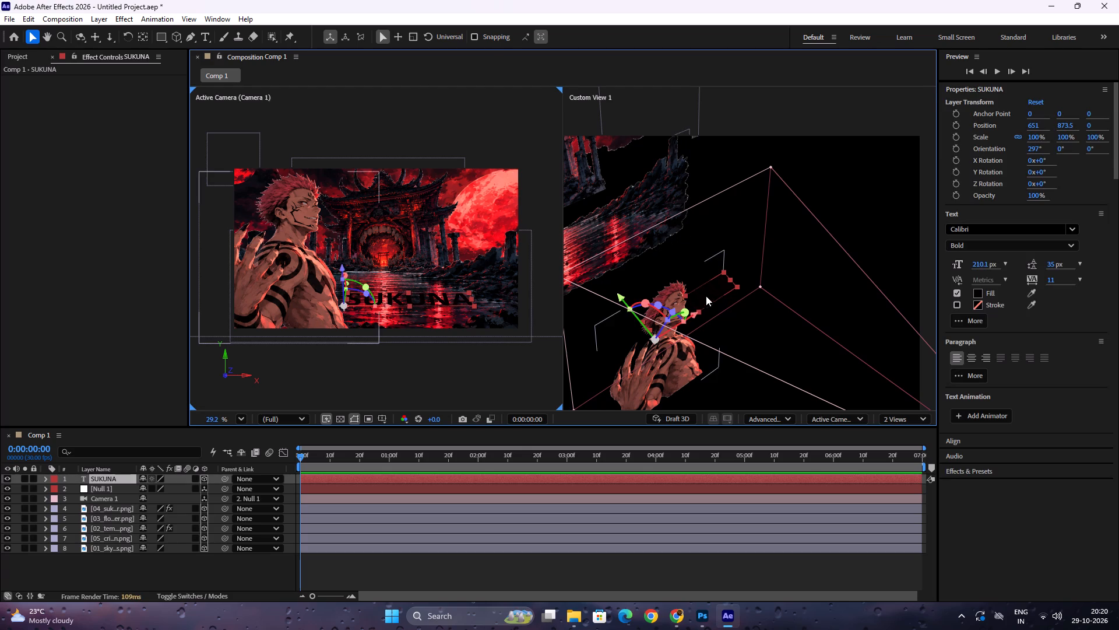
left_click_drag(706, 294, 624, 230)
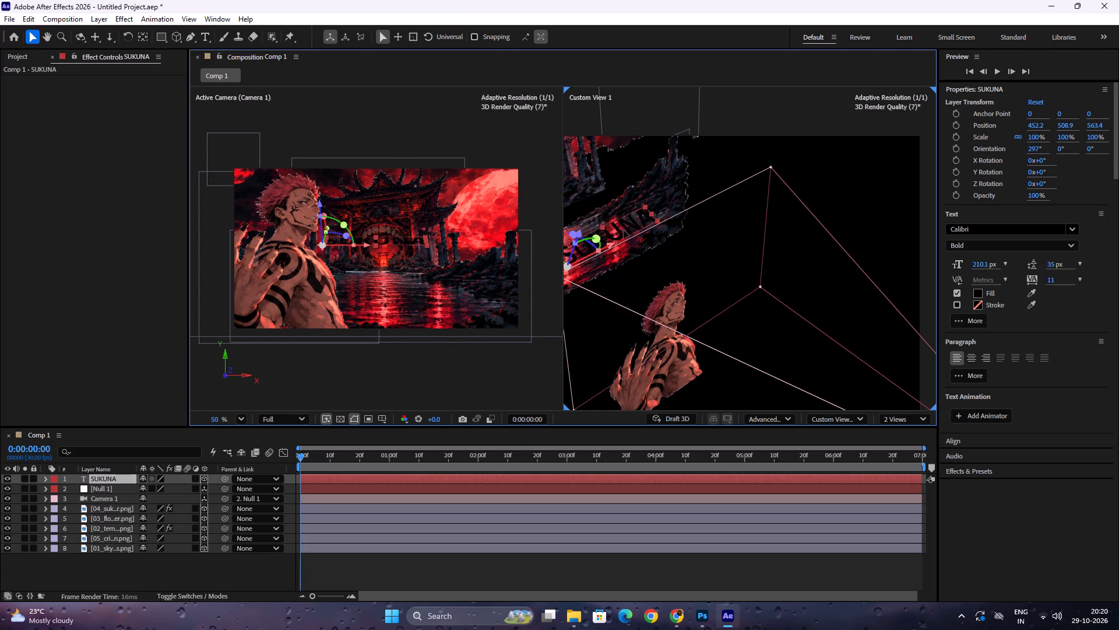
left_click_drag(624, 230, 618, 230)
Move the SUKUNA text forward in Custom View 1 to about 608, 853, 64, beside the character layer.
key("space")
key("space")
key("space")
key("space")
key("space")
key("space")
key("space")
key("space")
key("space")
key("space")
key("space")
key("space")
key("space")
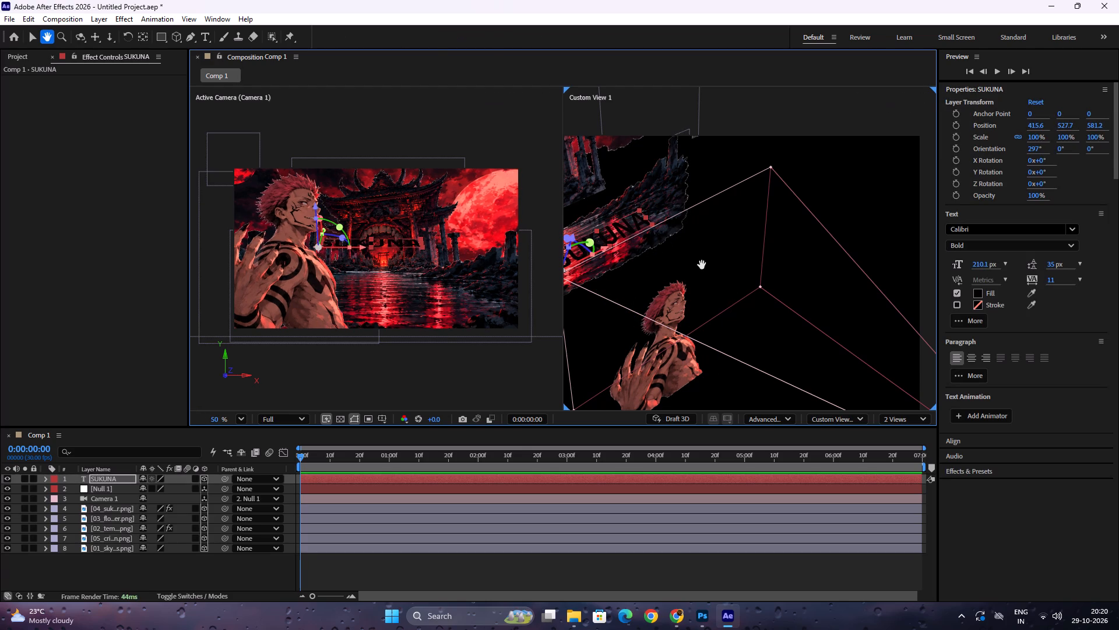
left_click_drag(703, 267, 778, 289)
left_click_drag(691, 252, 691, 243)
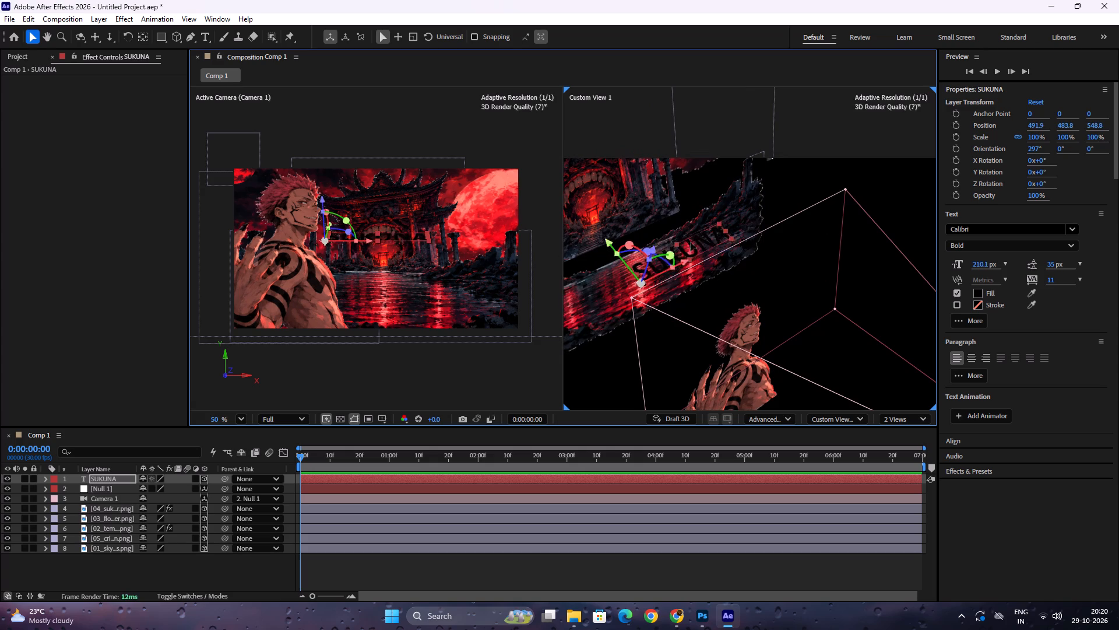
left_click_drag(691, 243, 716, 248)
left_click_drag(710, 248, 742, 293)
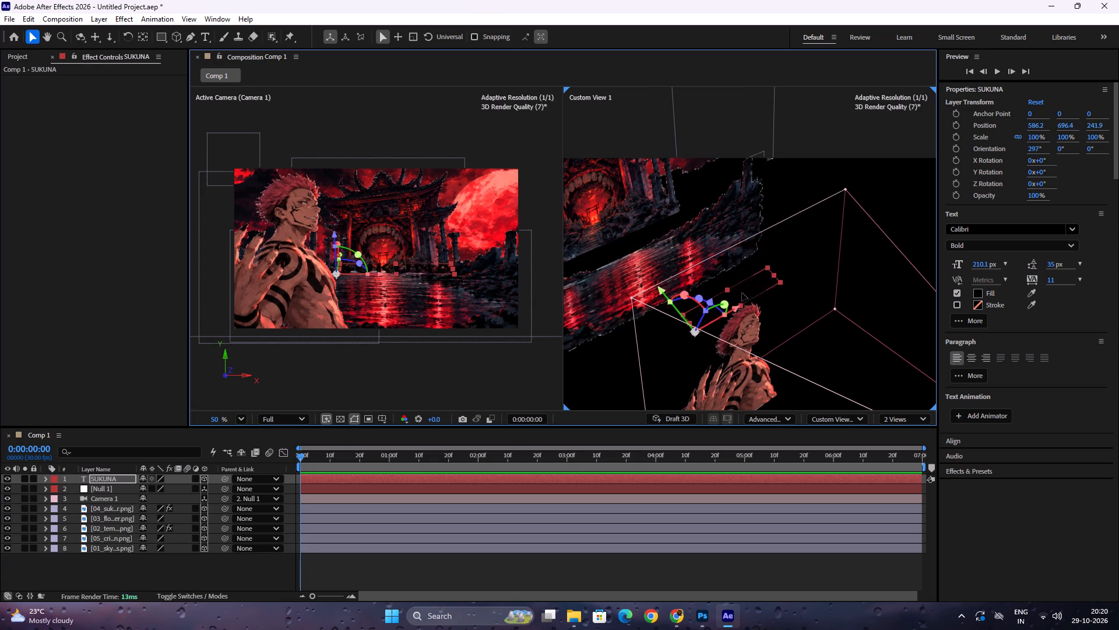
left_click_drag(742, 293, 761, 310)
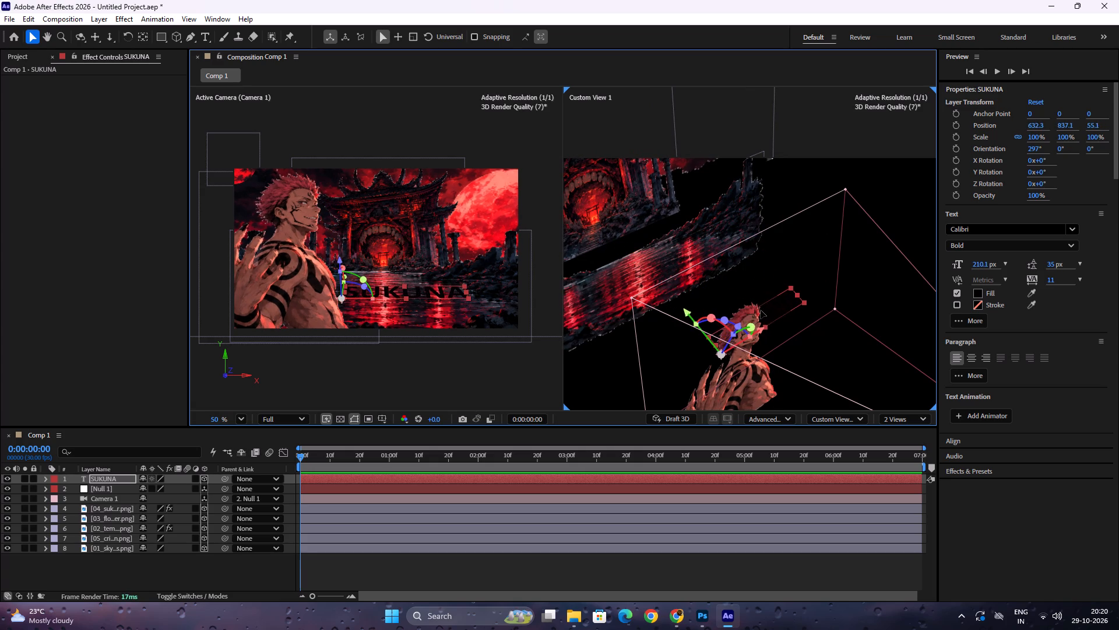
left_click_drag(761, 310, 761, 313)
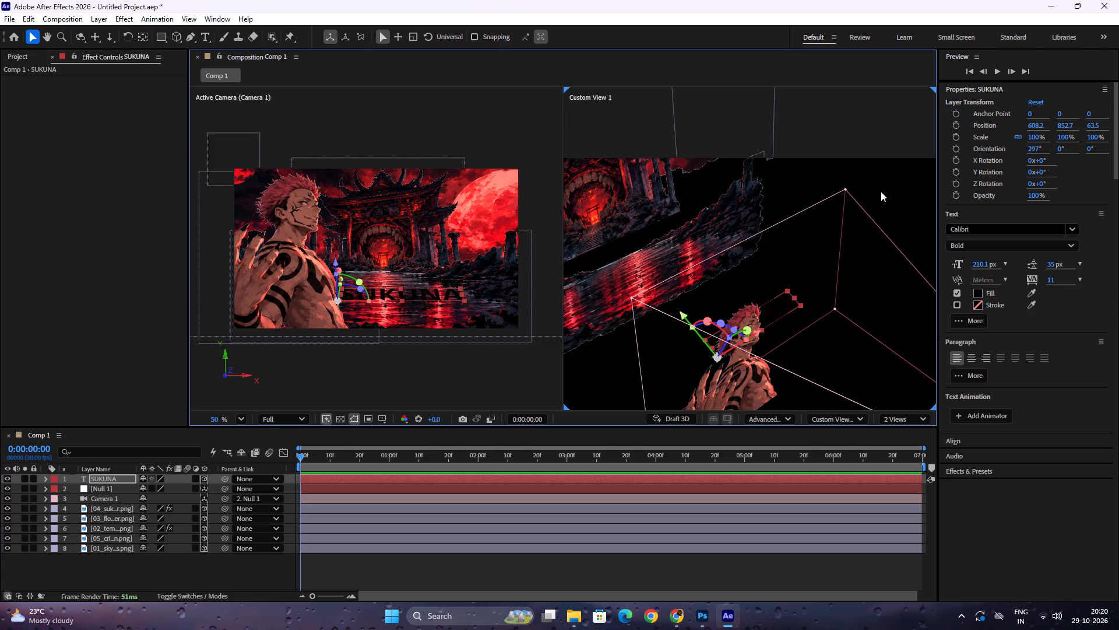
Play back the animation to check the repositioned SUKUNA text, and return to the first frame.
left_click(886, 188)
left_click(882, 188)
key("space")
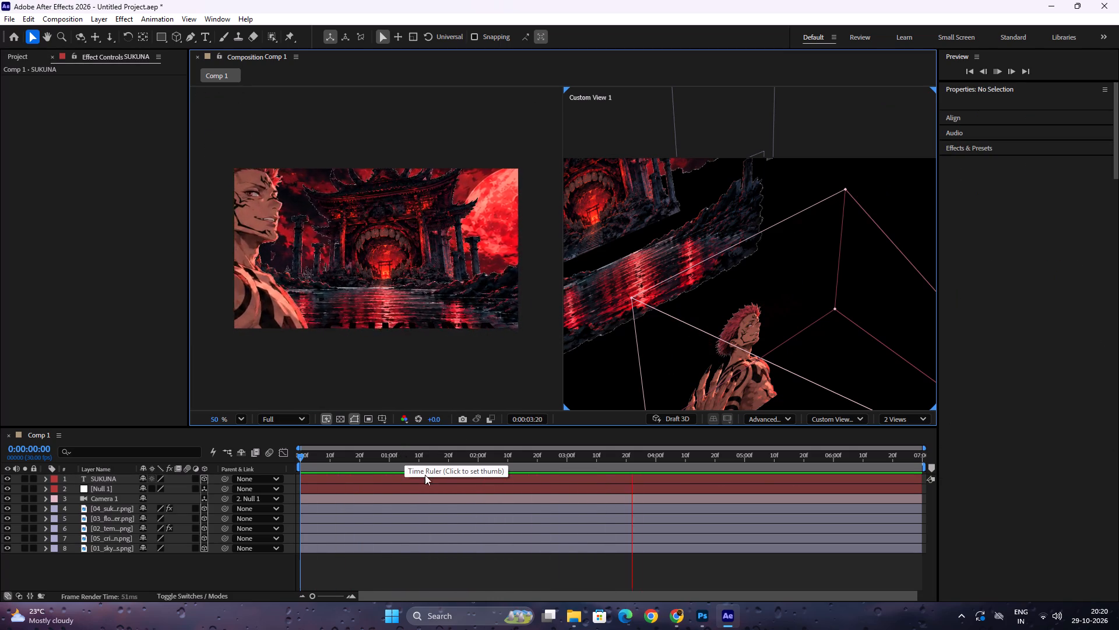
left_click_drag(663, 464, 279, 473)
Show only the Active Camera in 1 View, play back the animation and scrub through to 0:00:06:24.
left_click(907, 415)
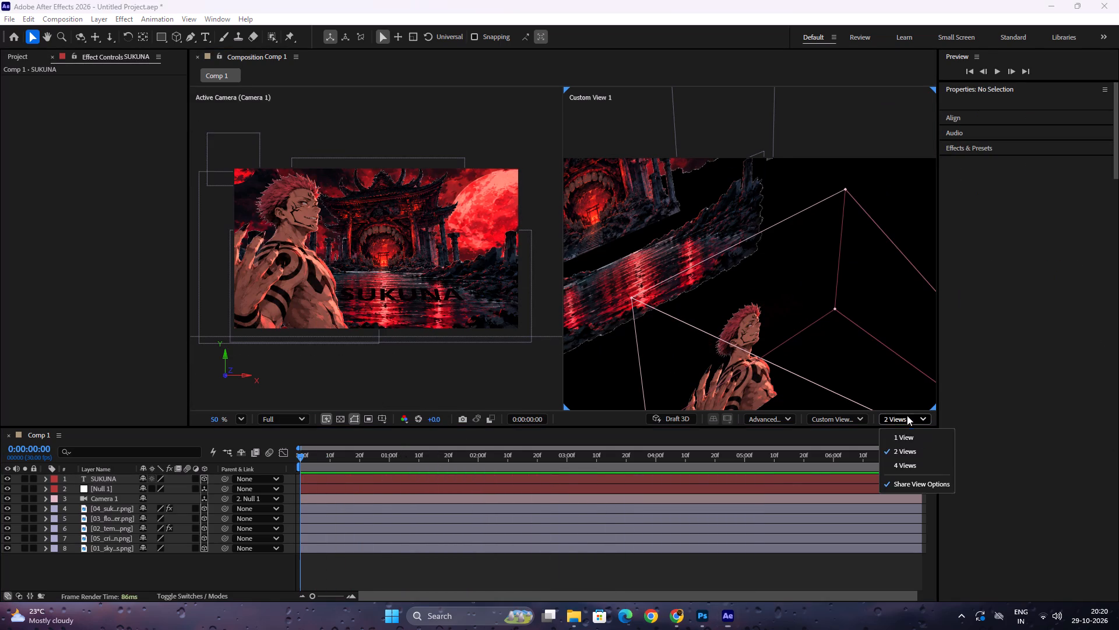
left_click(910, 440)
left_click_drag(276, 456, 251, 456)
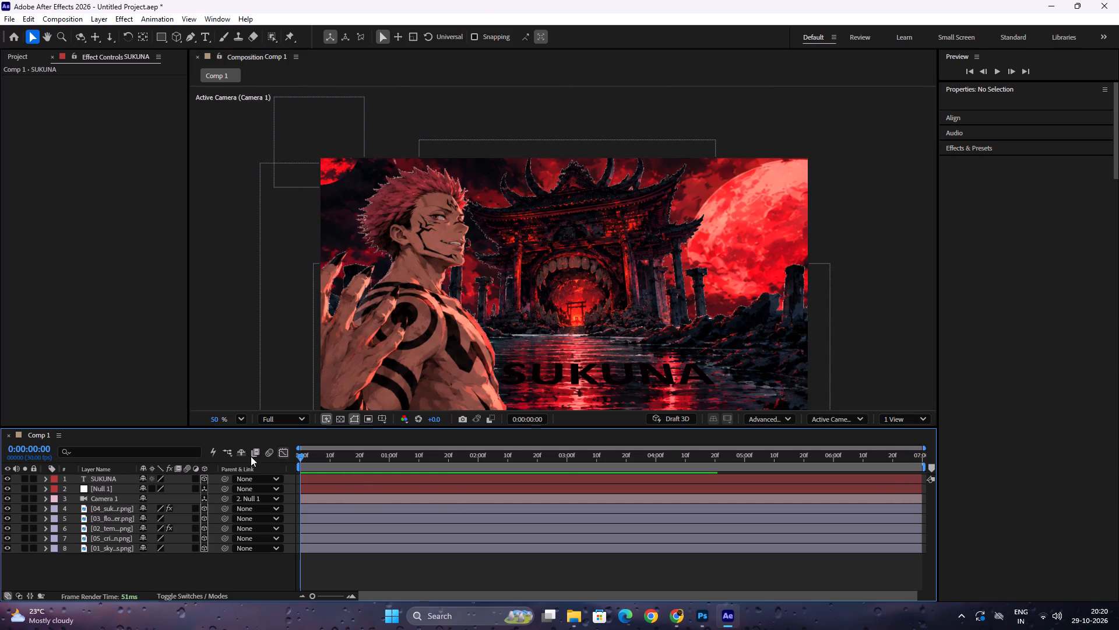
left_click_drag(251, 456, 133, 456)
key("space")
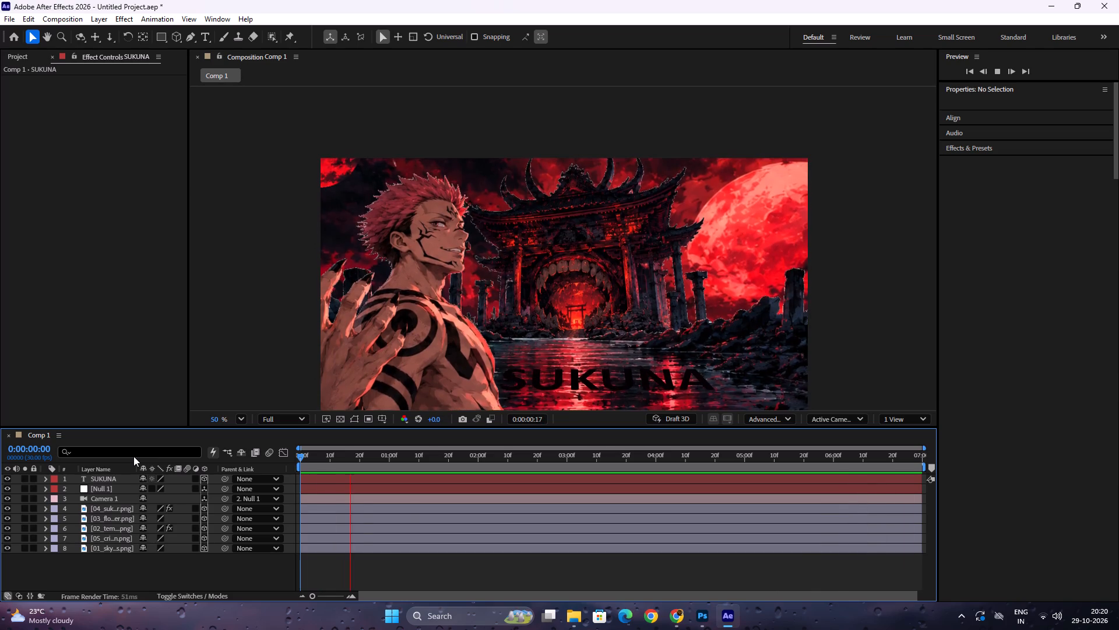
left_click_drag(562, 455, 680, 455)
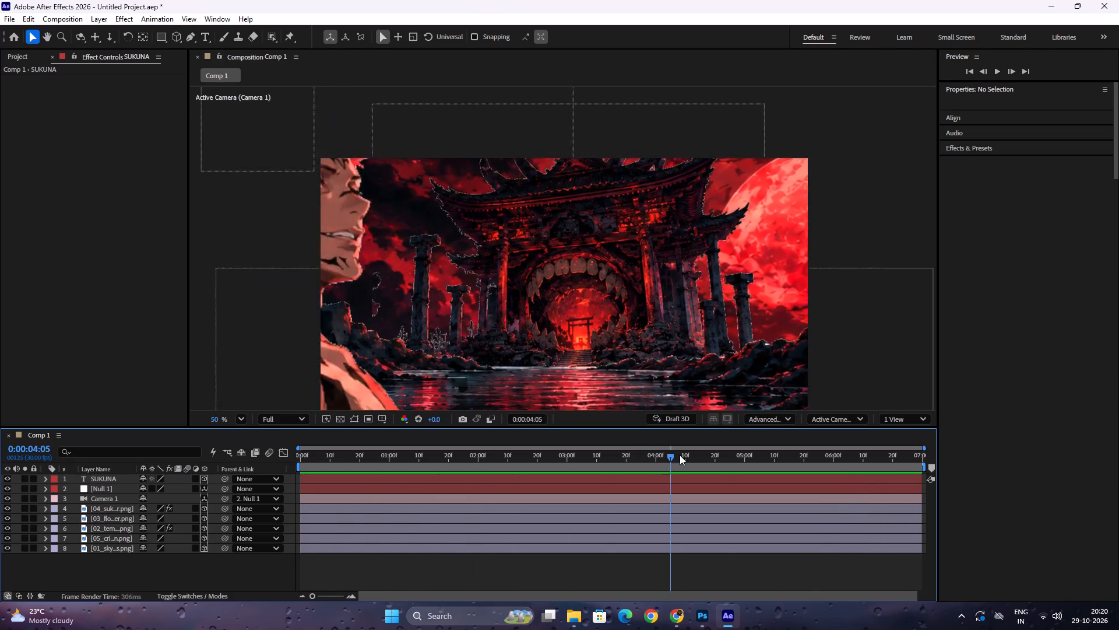
left_click_drag(680, 455, 780, 482)
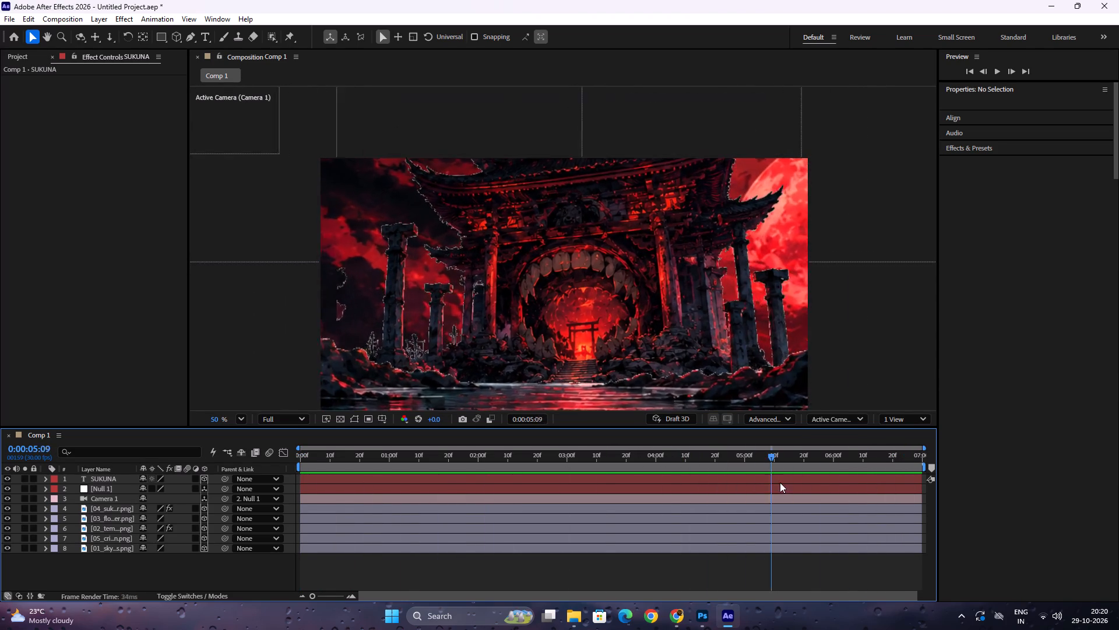
left_click_drag(780, 482, 905, 475)
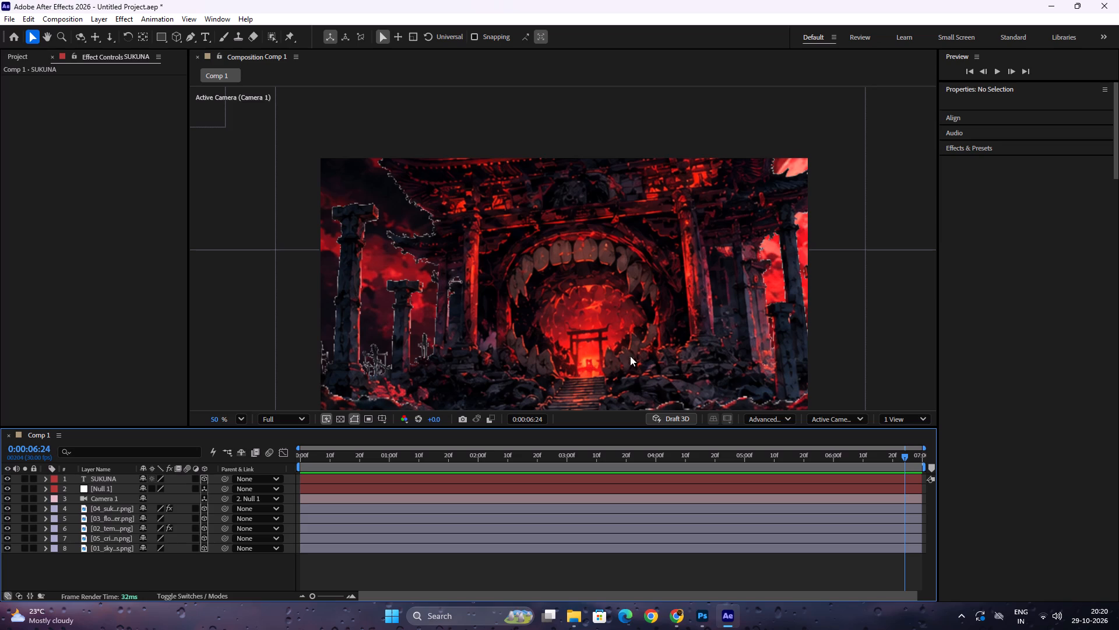
Restore 2 Views and push Null 1's last Position keyframe at 0:00:06:19 deeper, to a Z of about 738.
left_click(905, 421)
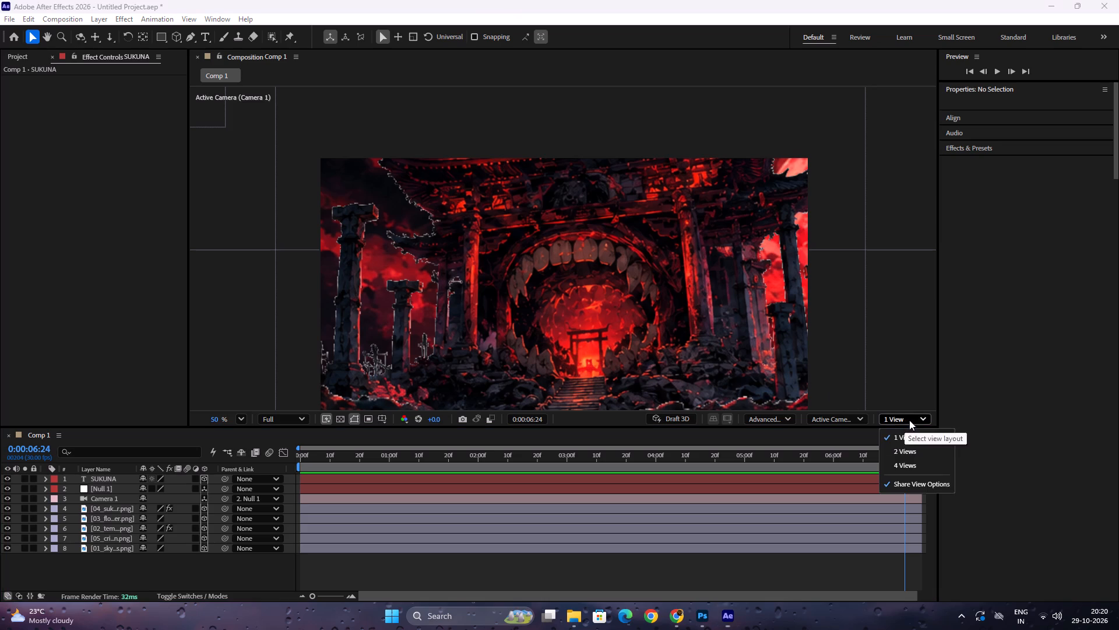
left_click(911, 444)
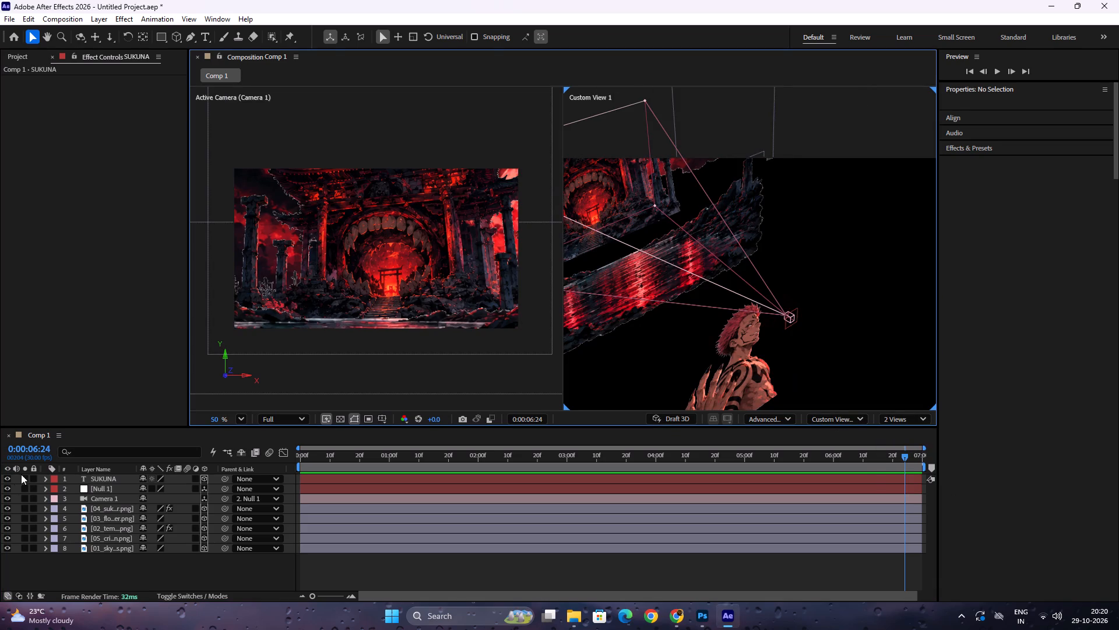
left_click(102, 490)
left_click(45, 489)
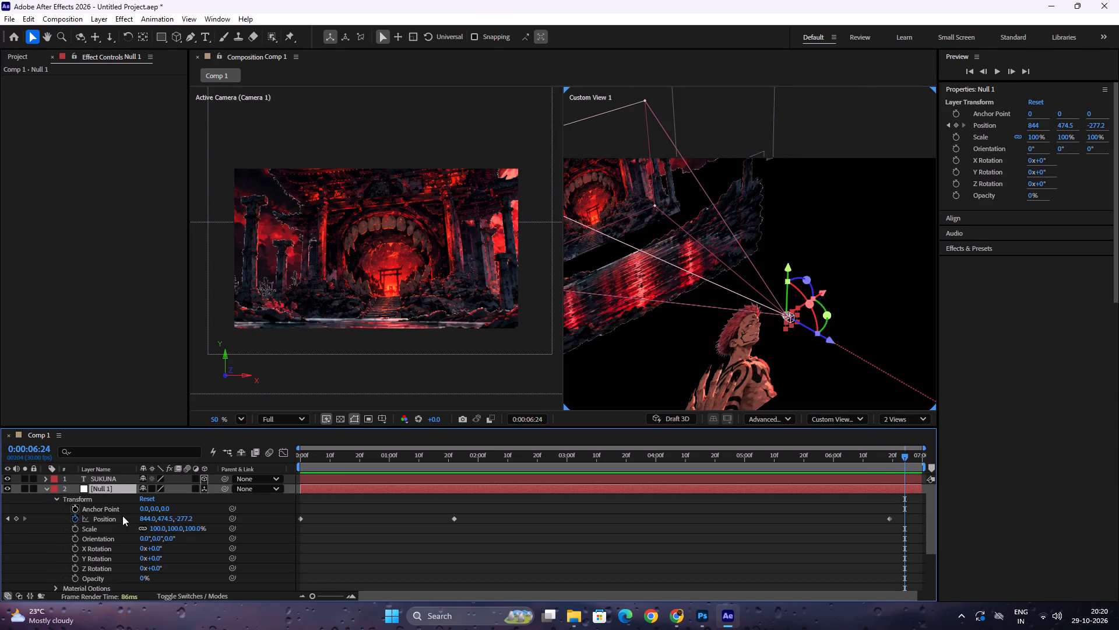
left_click_drag(559, 457, 811, 466)
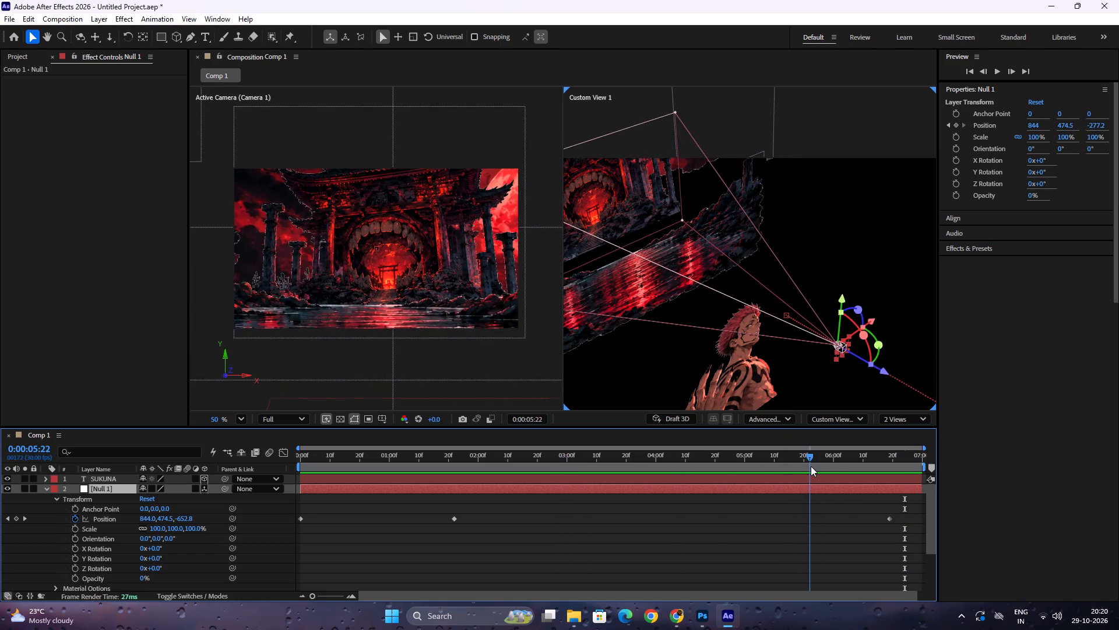
left_click_drag(811, 466, 889, 469)
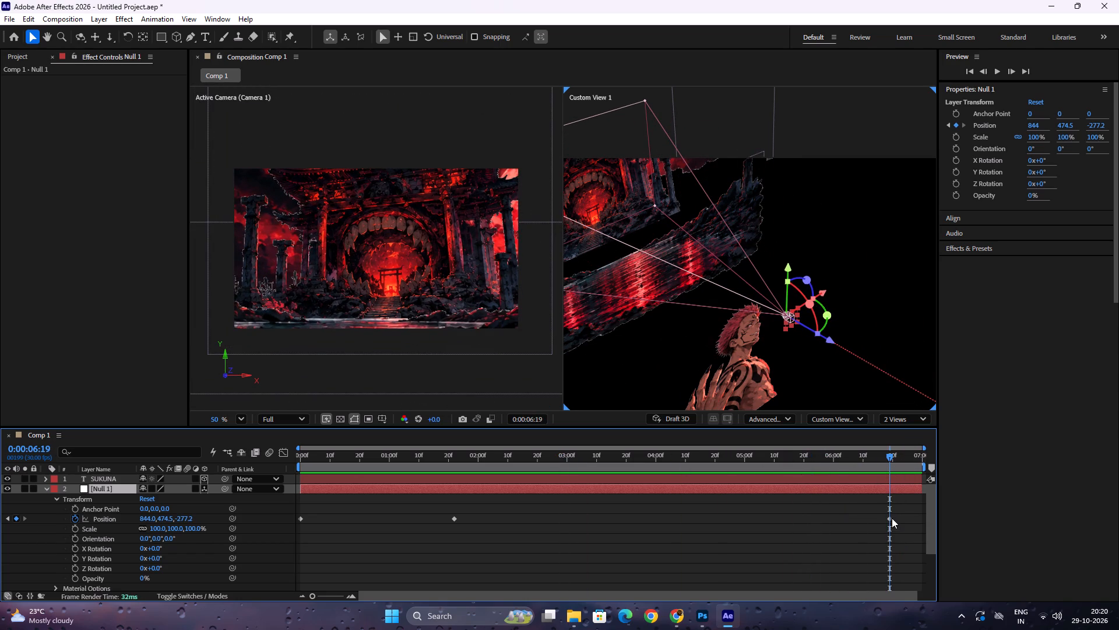
left_click(890, 518)
left_click_drag(178, 520, 181, 520)
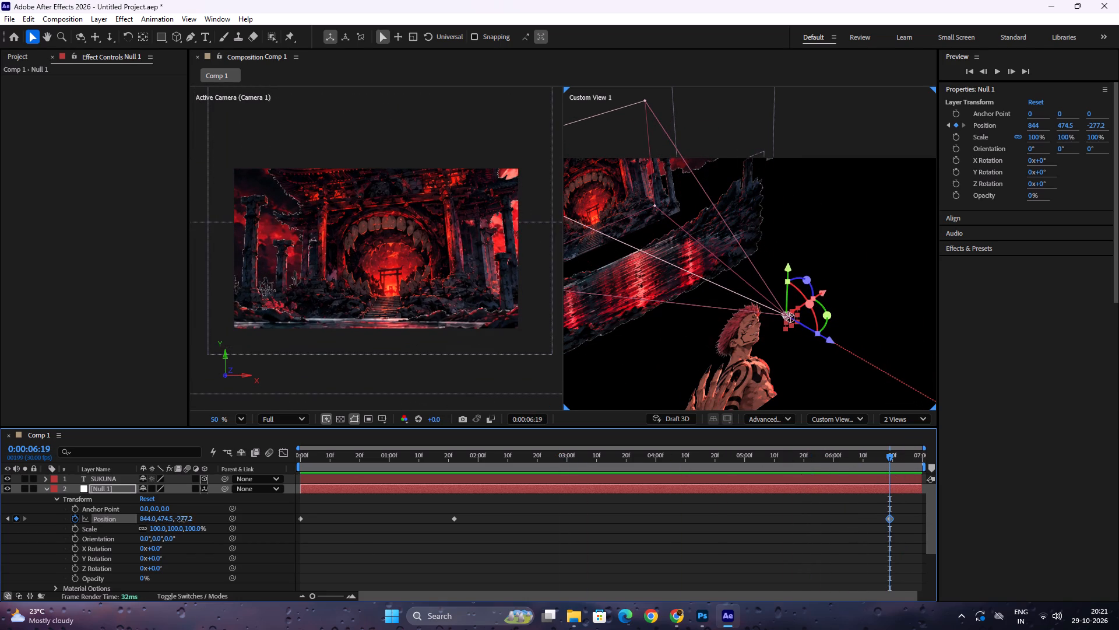
left_click_drag(181, 520, 467, 551)
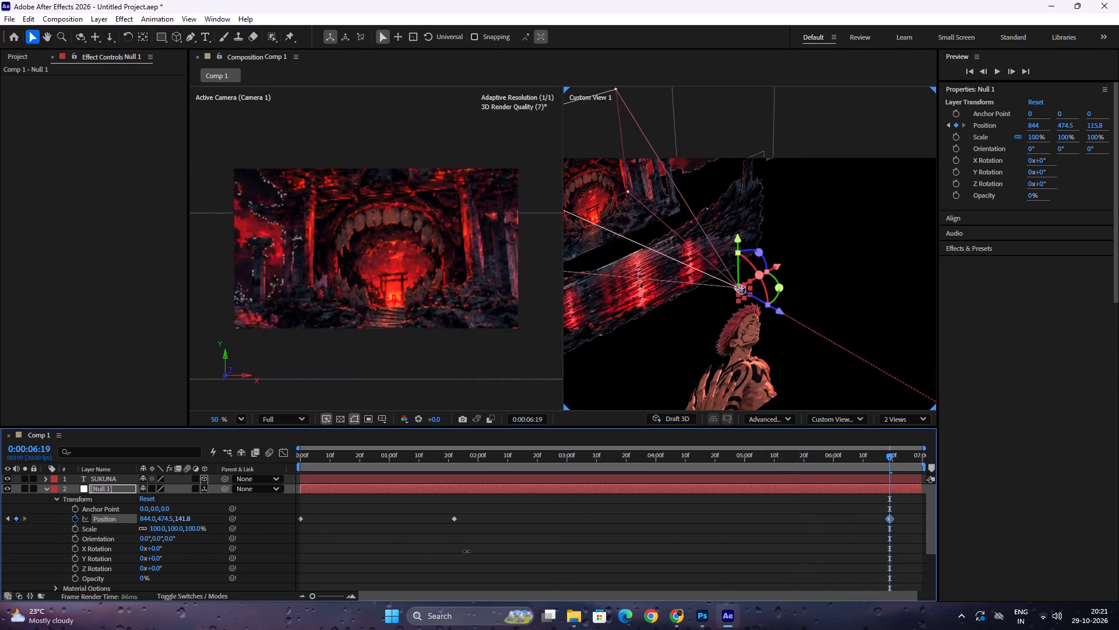
left_click_drag(467, 551, 774, 524)
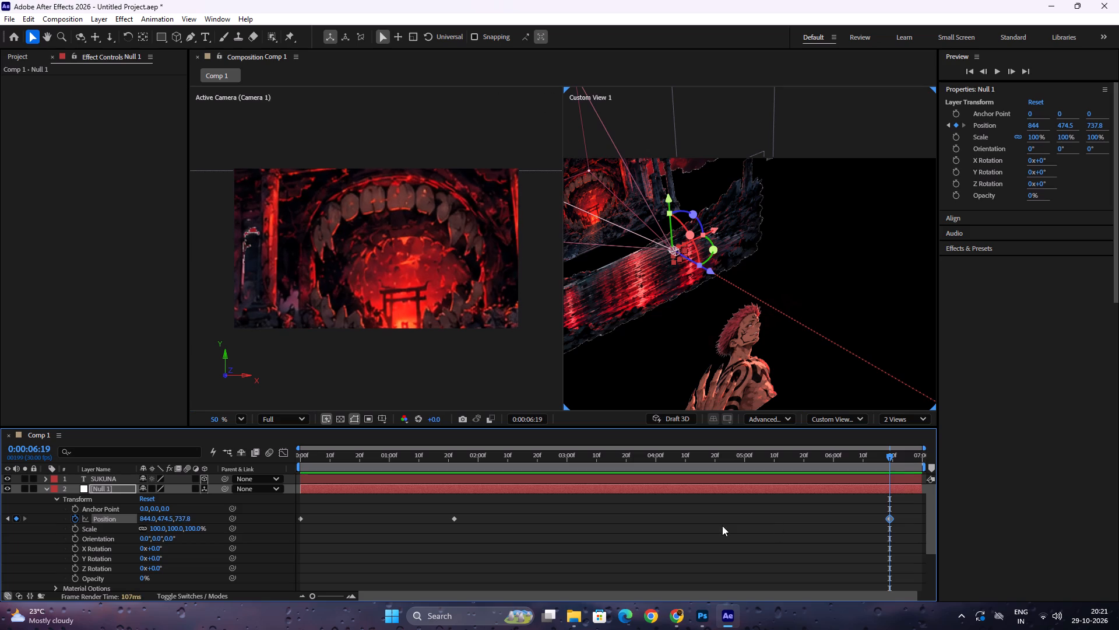
Move Null 1's last Position keyframe to the end of the composition at 7 seconds, and play back from the first frame.
left_click_drag(889, 517, 922, 523)
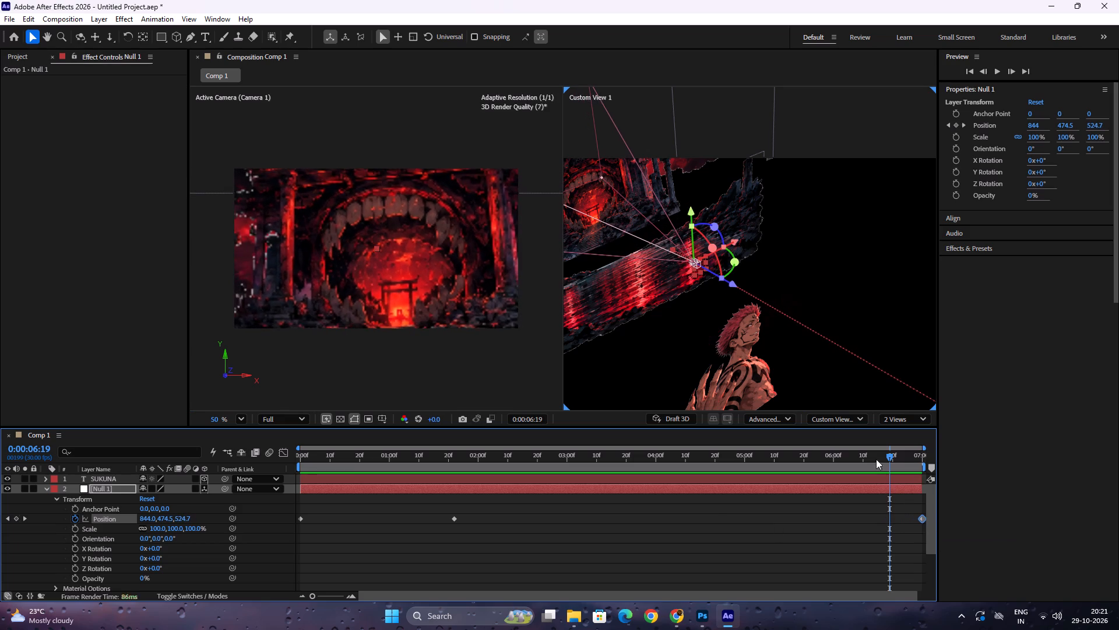
left_click_drag(895, 461, 121, 466)
key("space")
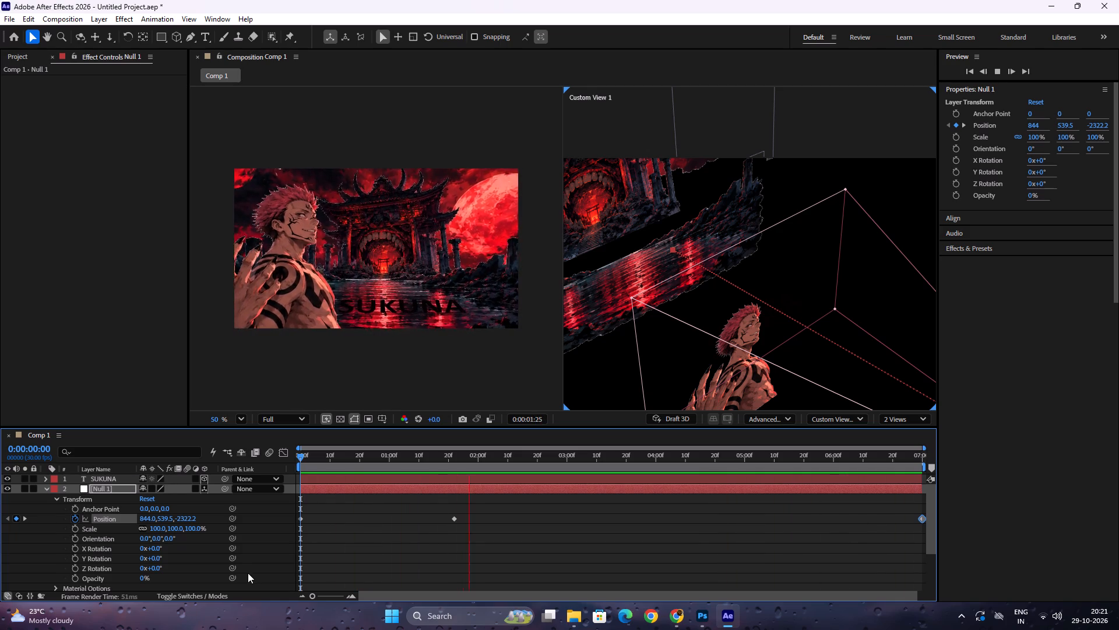
Apply Easy Ease to all three Position keyframes of Null 1.
left_click_drag(304, 551, 818, 505)
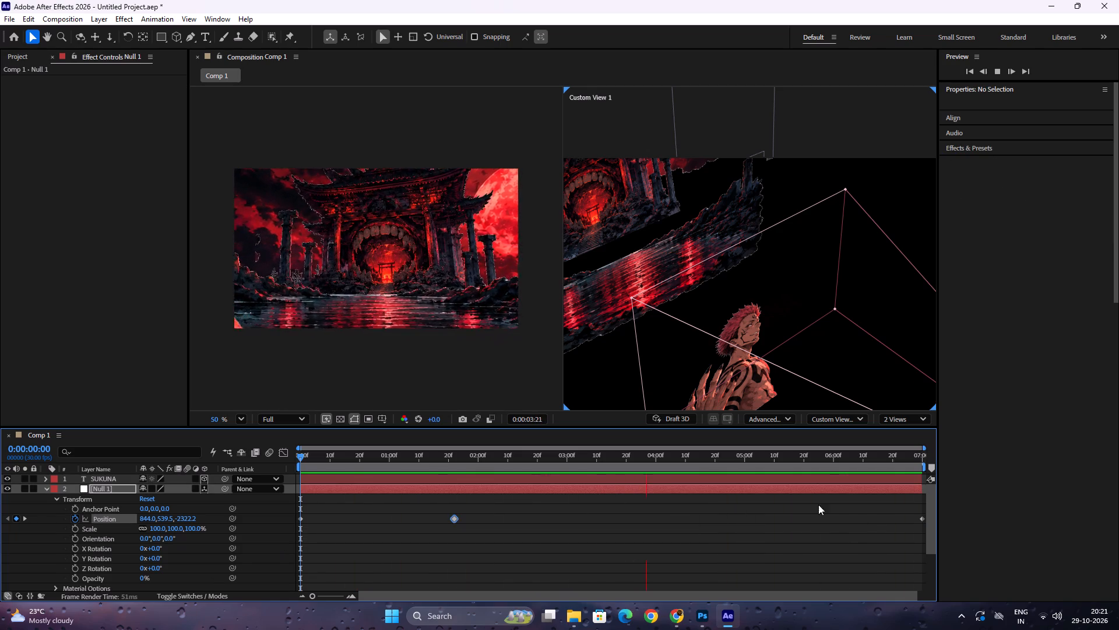
left_click_drag(818, 505, 941, 505)
key("F9")
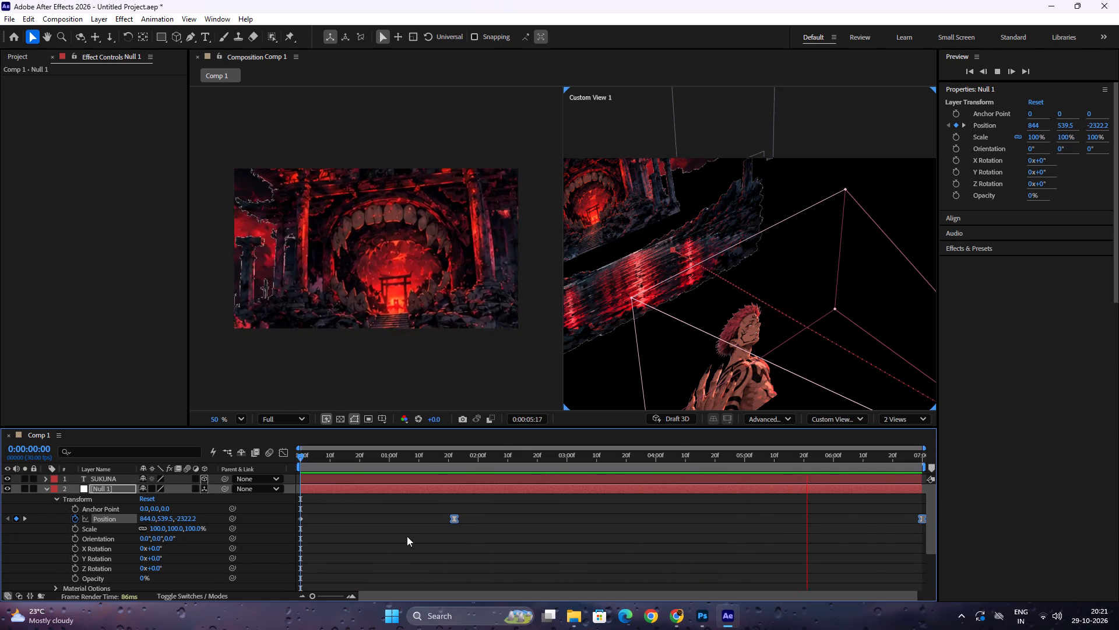
left_click_drag(383, 509, 226, 537)
key("F9")
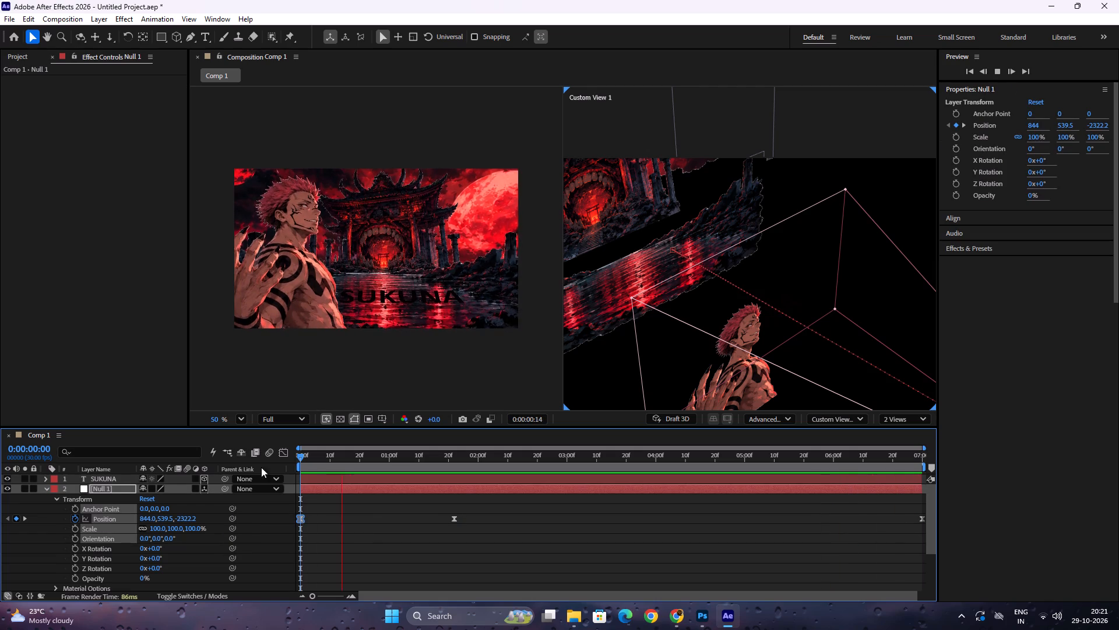
Switch to 1 View and play back the eased camera push-in from the first frame, then scrub to 0:00:03:23.
left_click_drag(319, 459, 191, 454)
key("space")
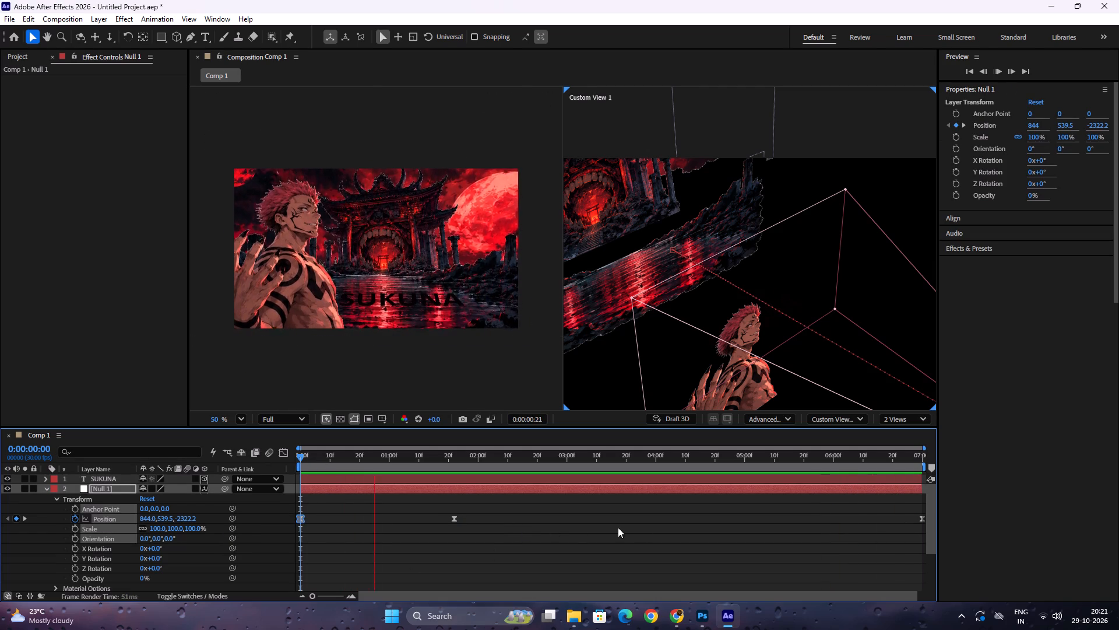
left_click(904, 416)
left_click(912, 435)
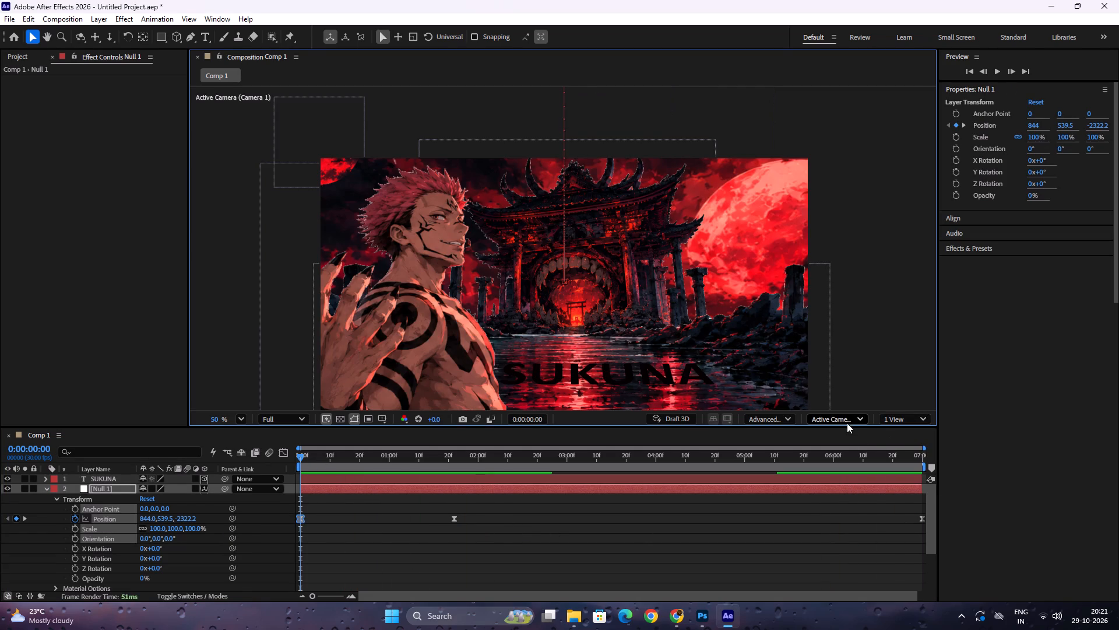
key("space")
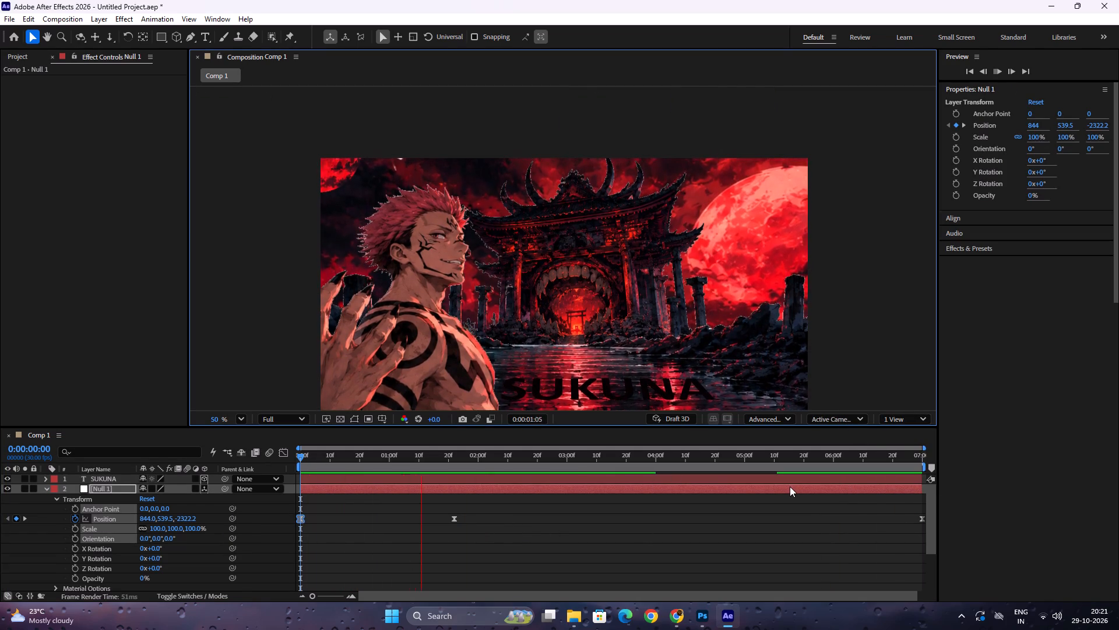
scroll(778, 353, "down", 4)
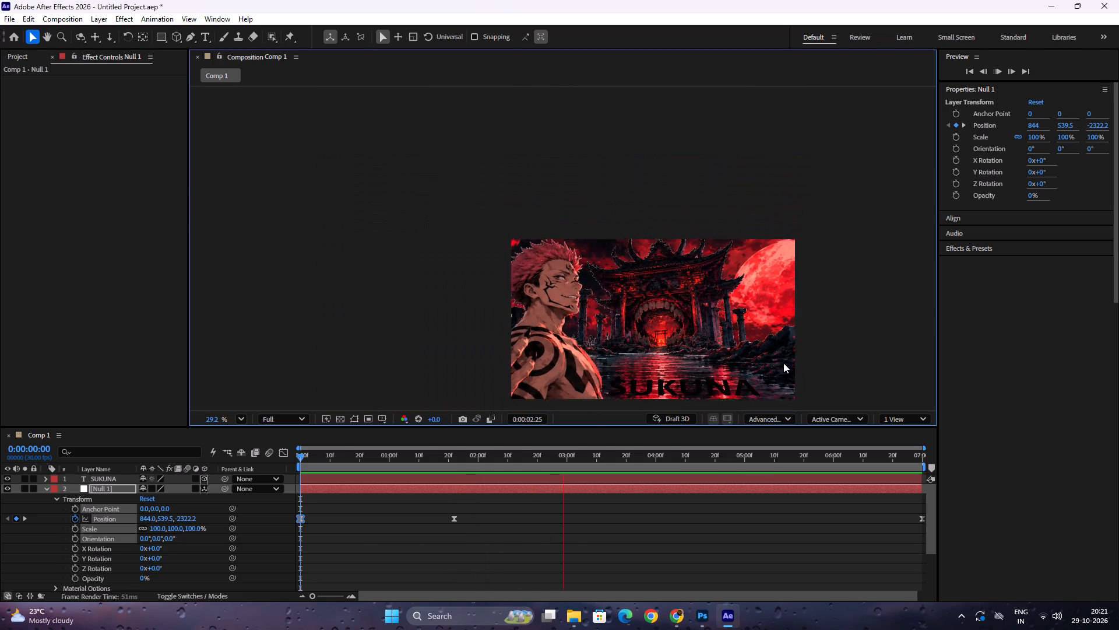
key("space")
key("space")
key("space")
key("space")
key("space")
key("space")
key("space")
key("space")
key("space")
key("space")
key("space")
left_click_drag(784, 363, 731, 282)
scroll(710, 288, "up", 6)
key("space")
key("space")
key("space")
key("space")
key("space")
key("space")
key("space")
key("space")
key("space")
key("space")
key("space")
key("space")
key("space")
key("space")
key("space")
key("space")
key("space")
left_click_drag(643, 268, 696, 299)
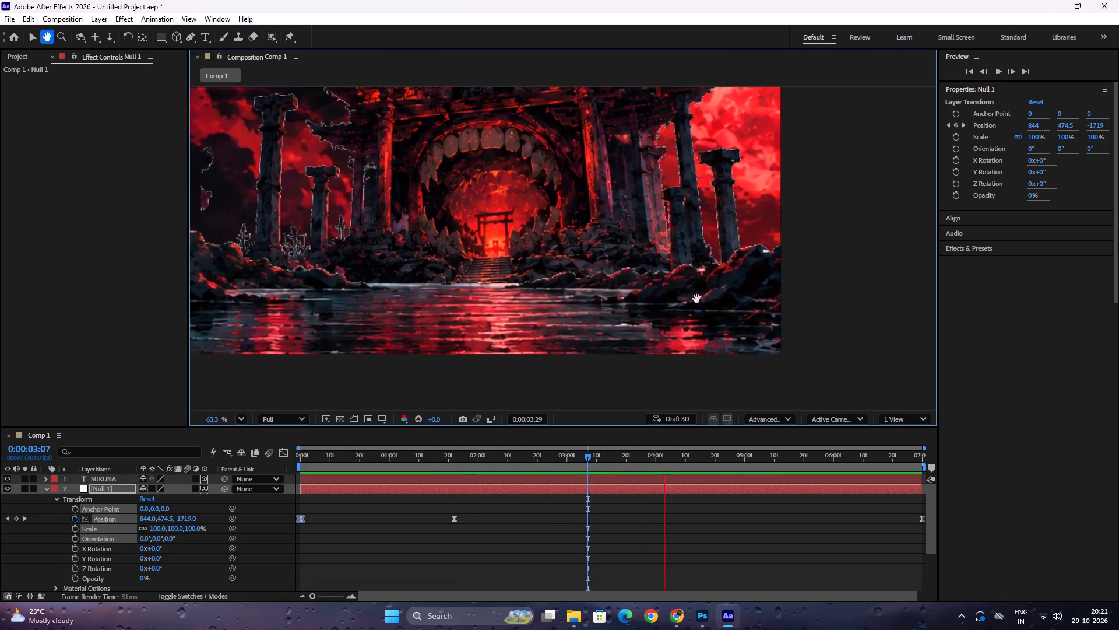
left_click_drag(696, 299, 740, 319)
scroll(740, 319, "down", 2)
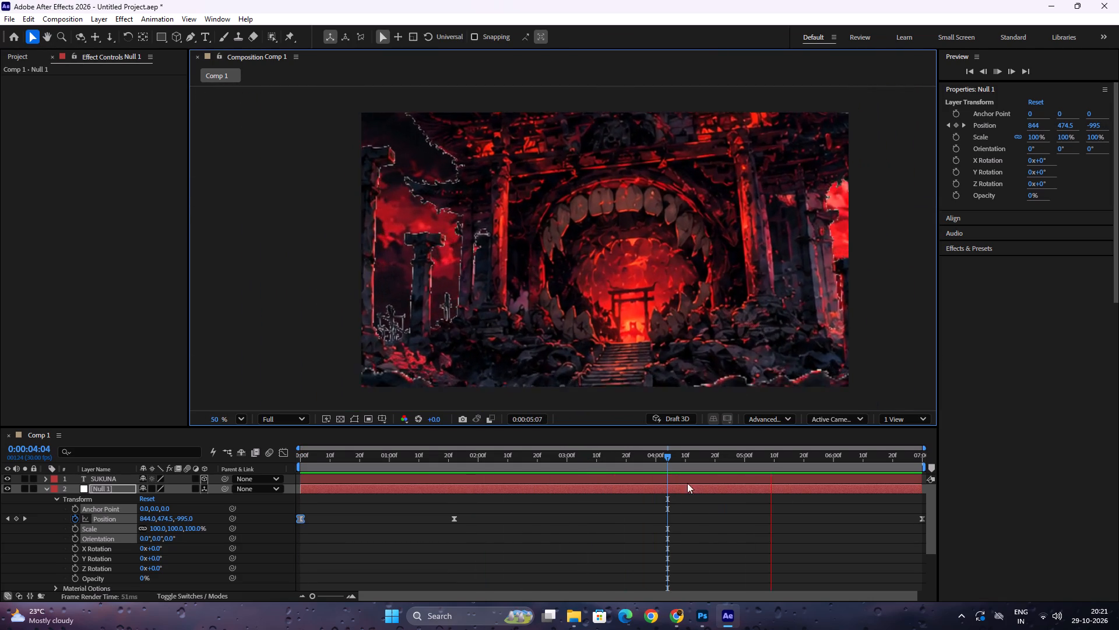
left_click_drag(646, 464, 283, 488)
key("space")
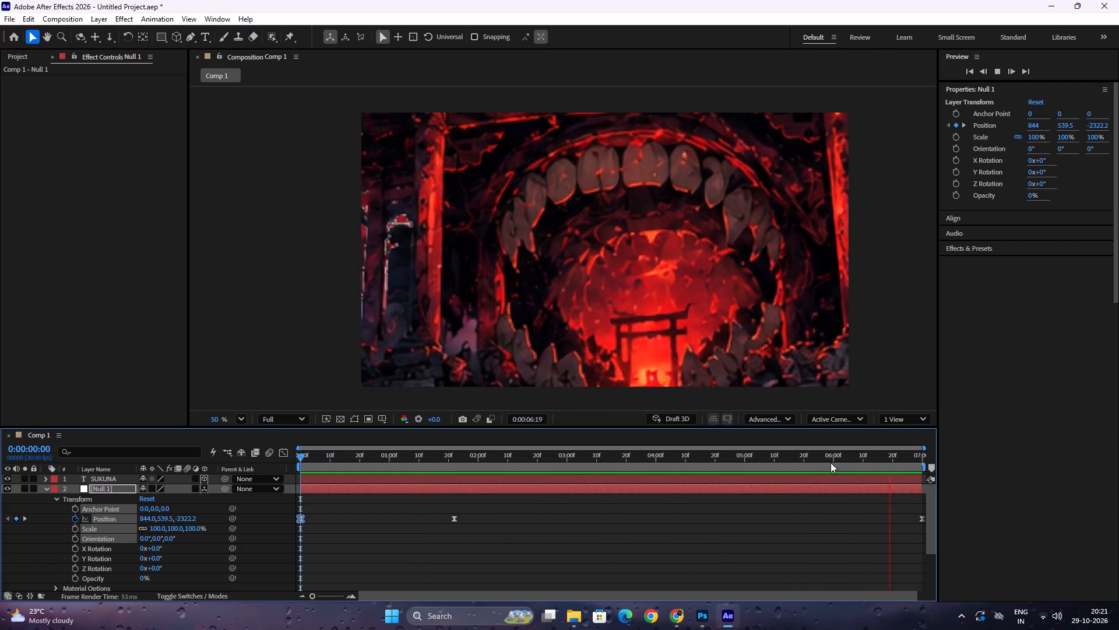
left_click_drag(831, 459, 554, 458)
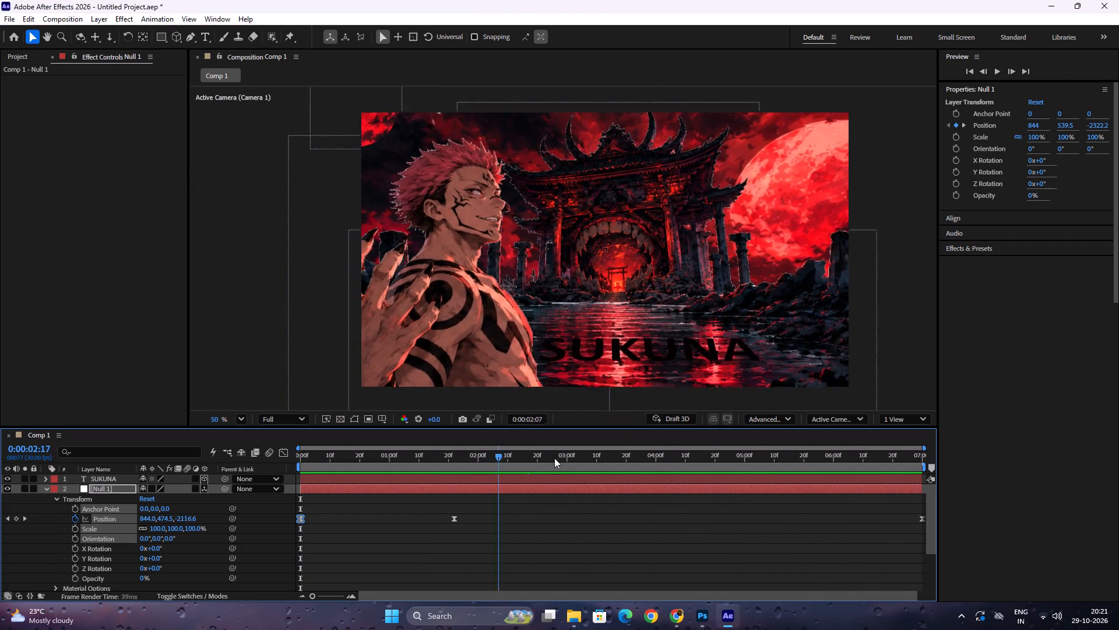
left_click_drag(554, 458, 636, 456)
Reorder the 02_temple_shrine layer above the 03_floor_water layer, and check the composite at 0:00:01:29.
left_click(658, 237)
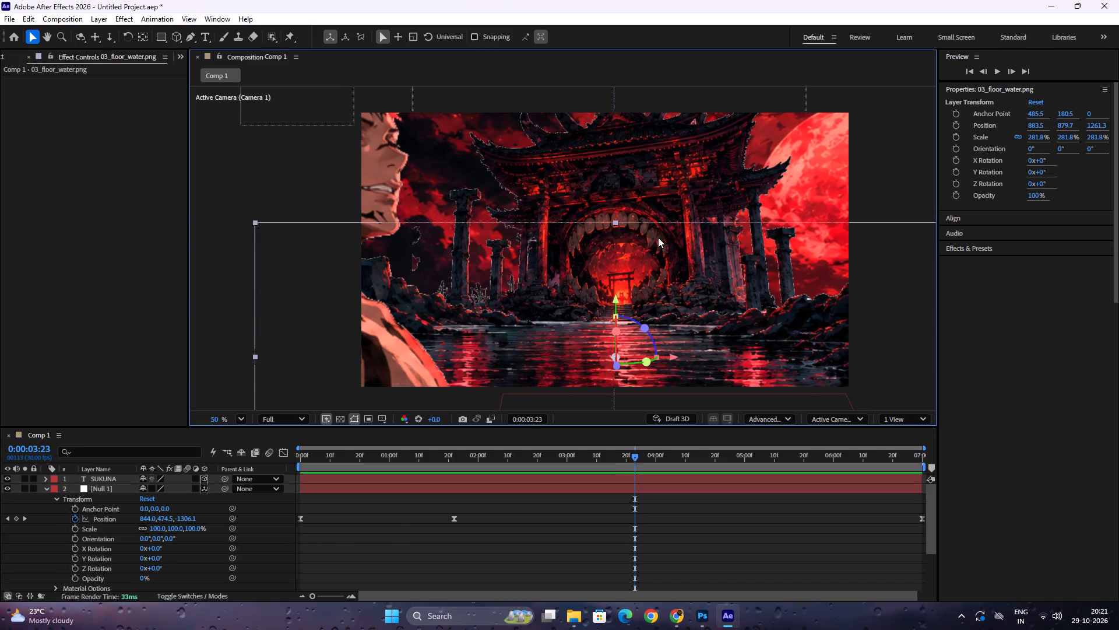
left_click(654, 161)
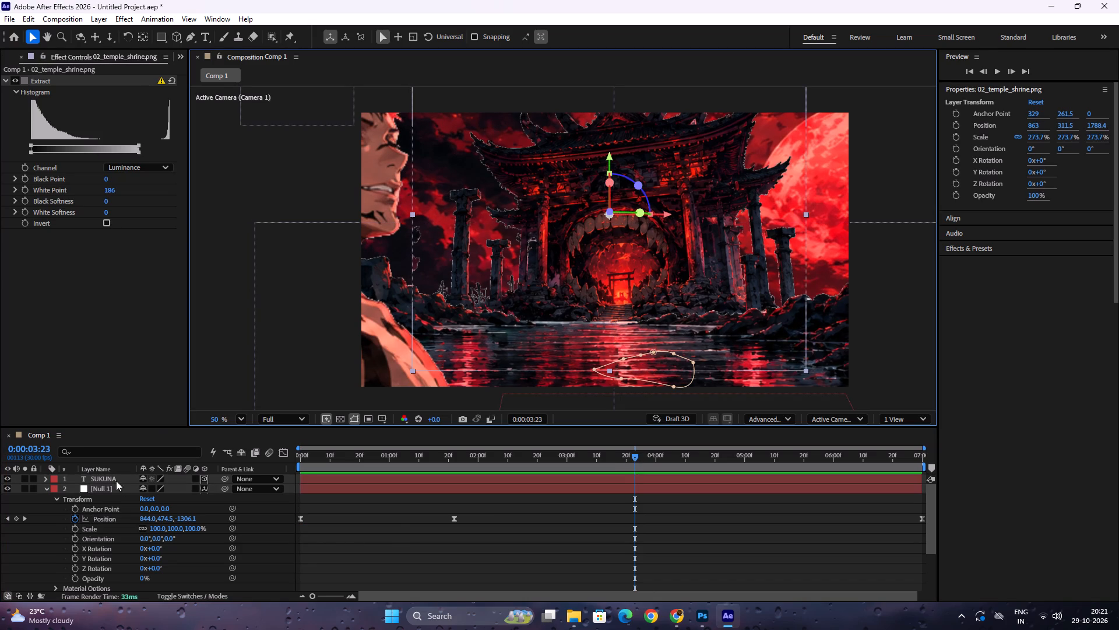
left_click(44, 487)
left_click_drag(107, 526, 102, 517)
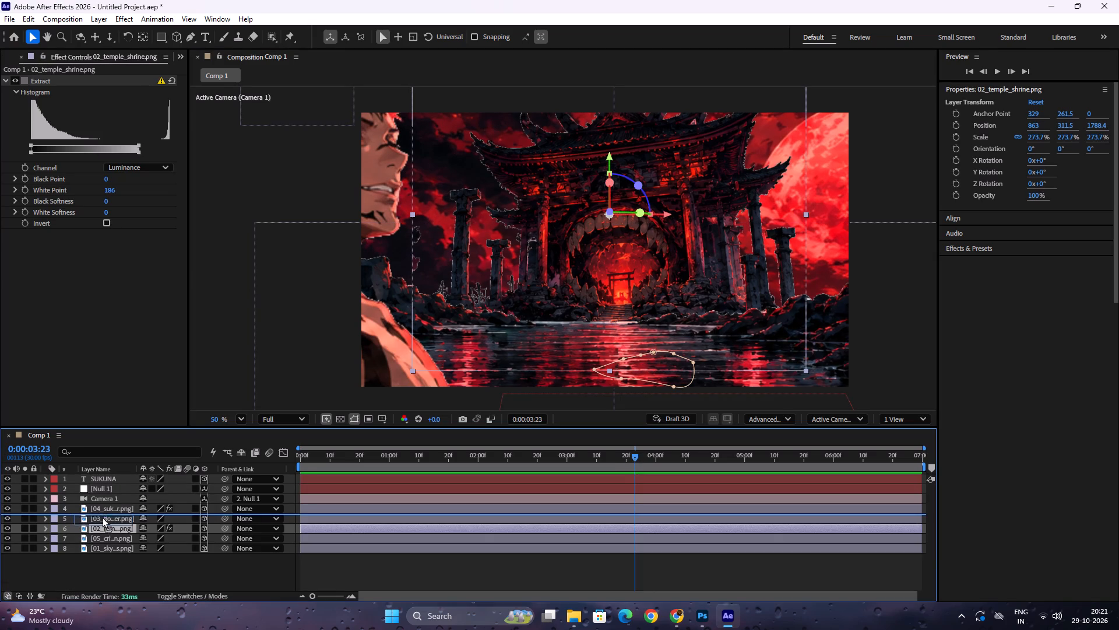
left_click_drag(102, 517, 102, 515)
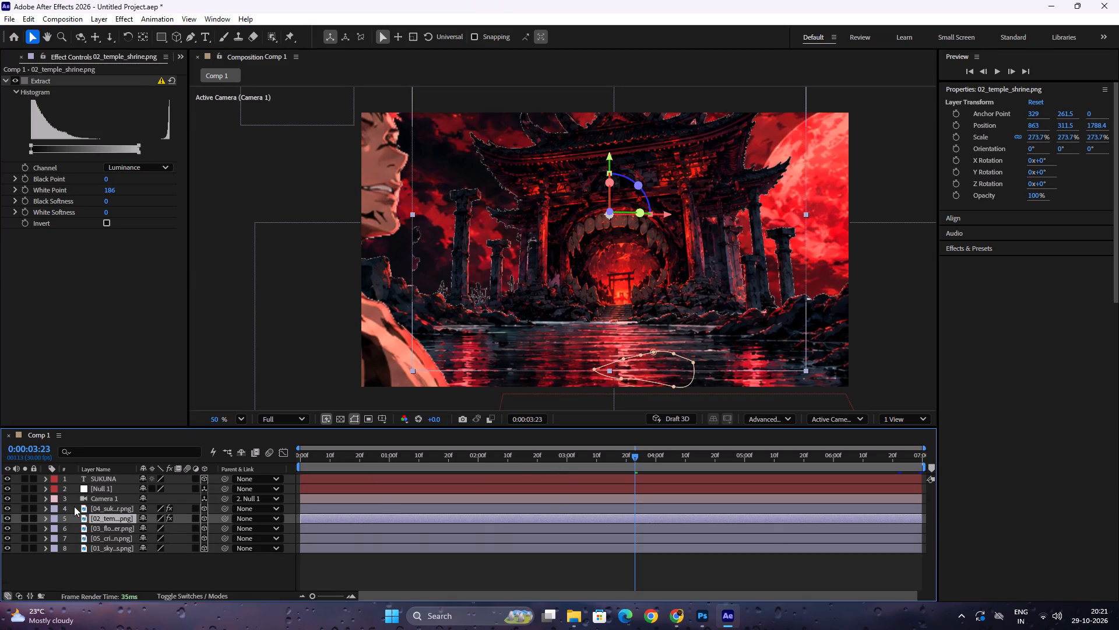
left_click_drag(557, 459, 474, 461)
key("space")
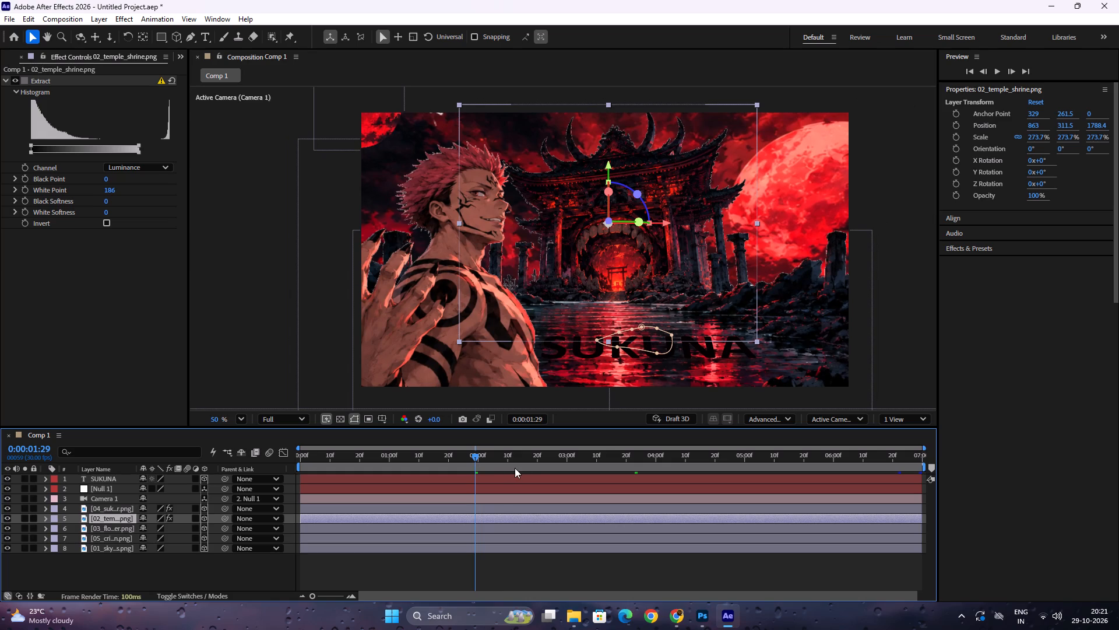
Reorder the 02_temple_shrine layer above the Sukuna character layer, and play back from the first frame.
left_click_drag(121, 515, 119, 509)
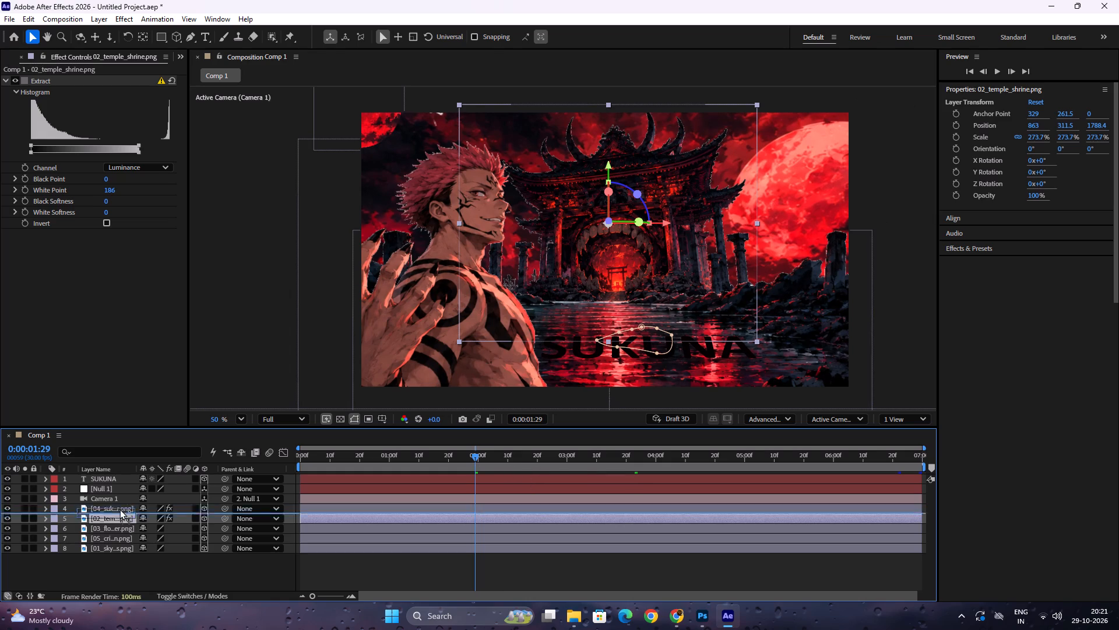
left_click_drag(119, 509, 118, 508)
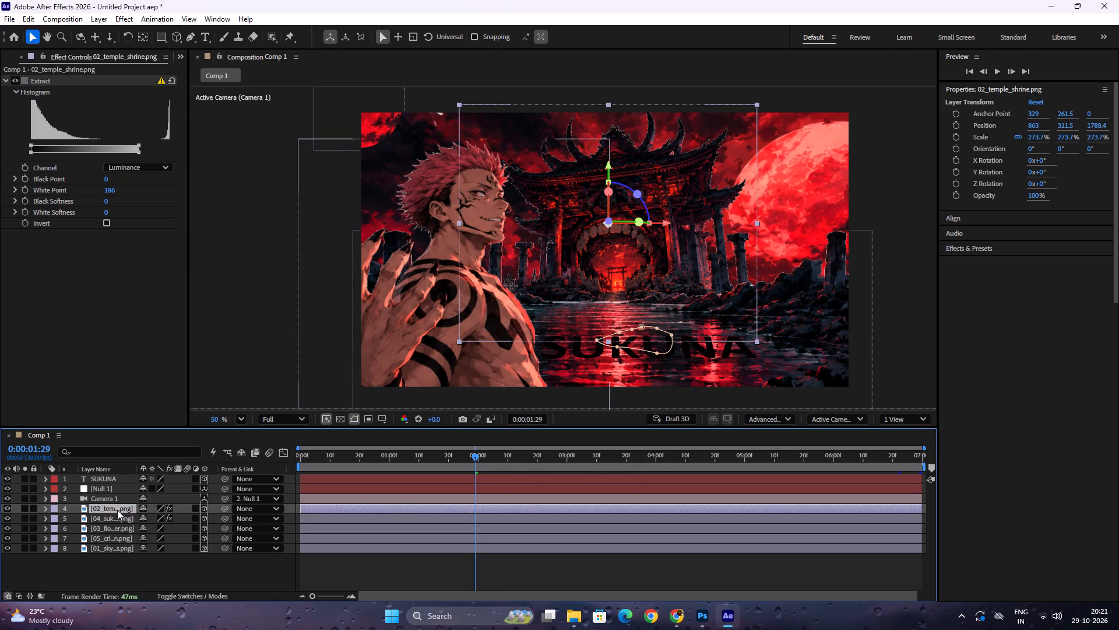
left_click(114, 505)
left_click_drag(454, 451, 227, 465)
key("space")
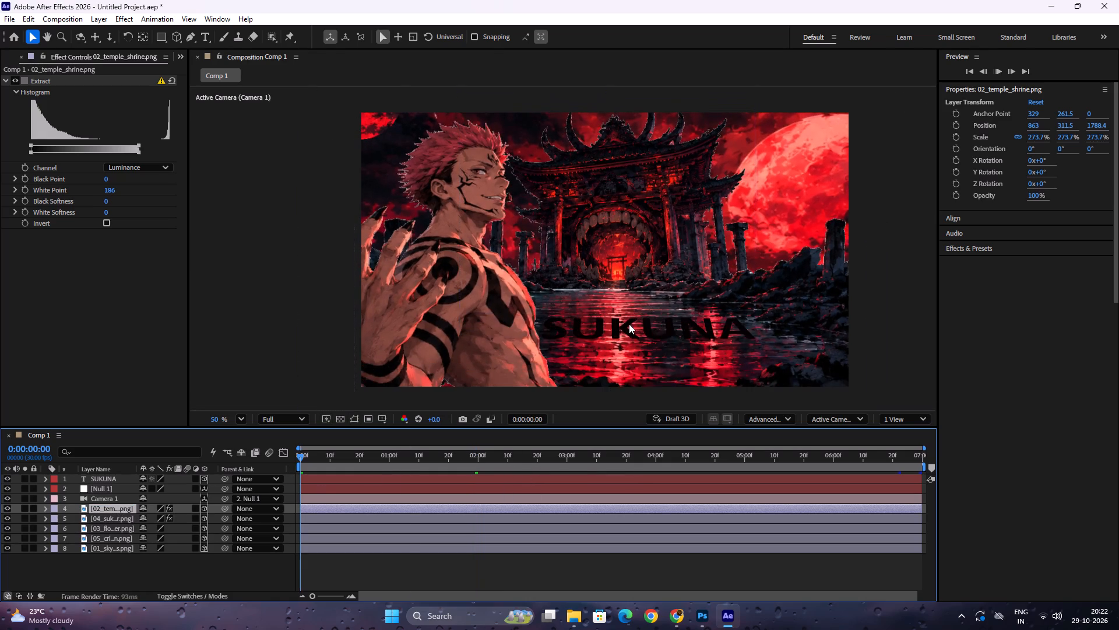
Play back and scrub the camera push-in through 0:00:02:29 to 0:00:04:27, examining how the temple and water layers overlap.
scroll(636, 318, "up", 5)
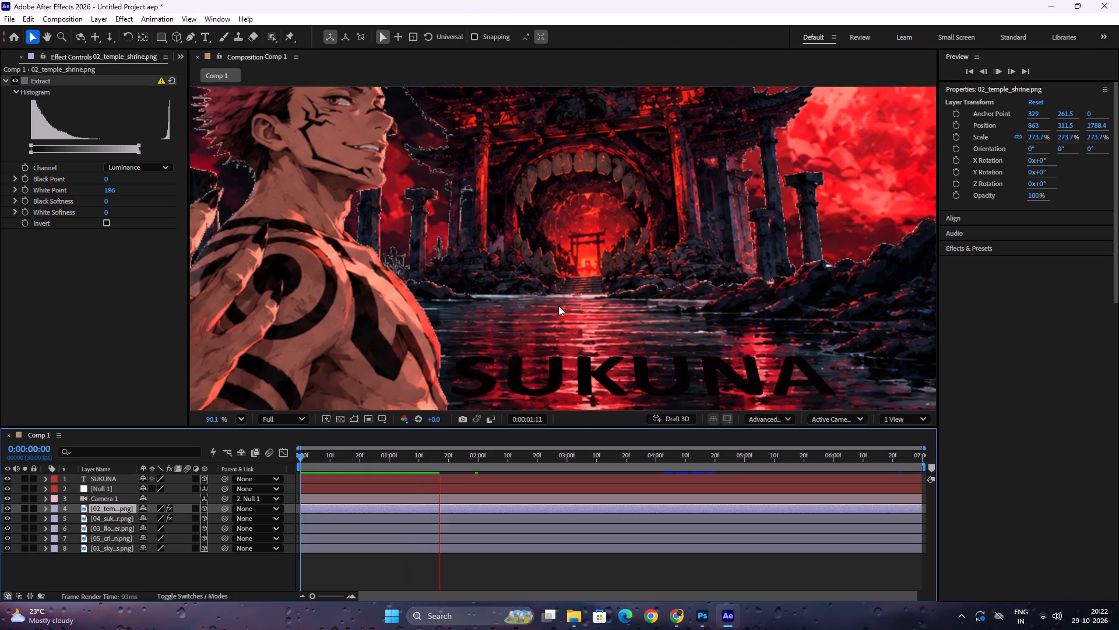
left_click(555, 250)
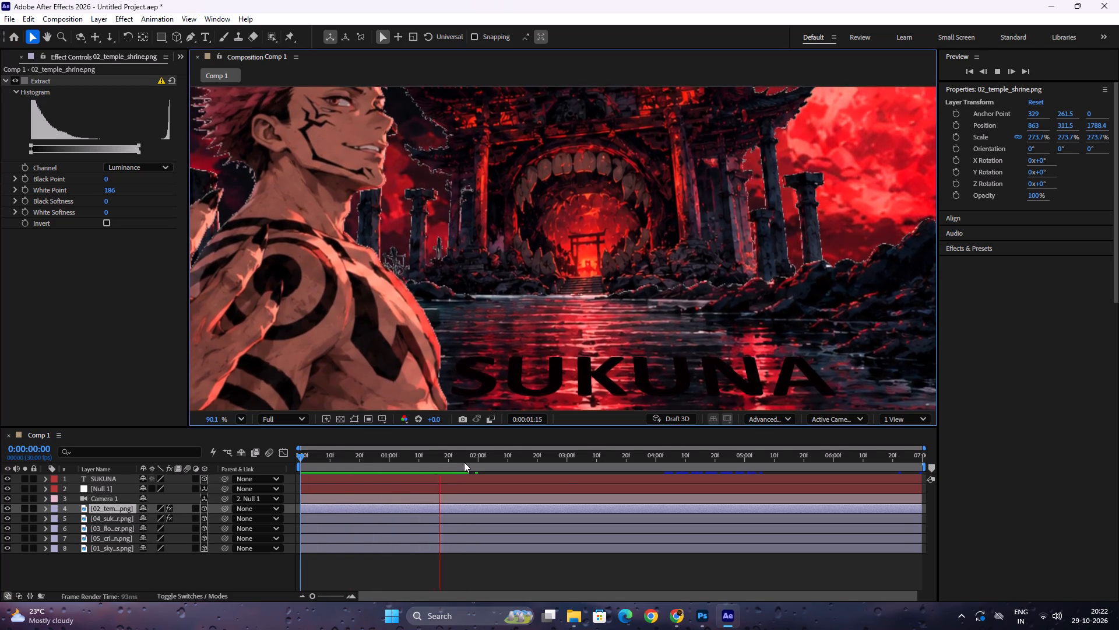
left_click_drag(463, 463, 564, 466)
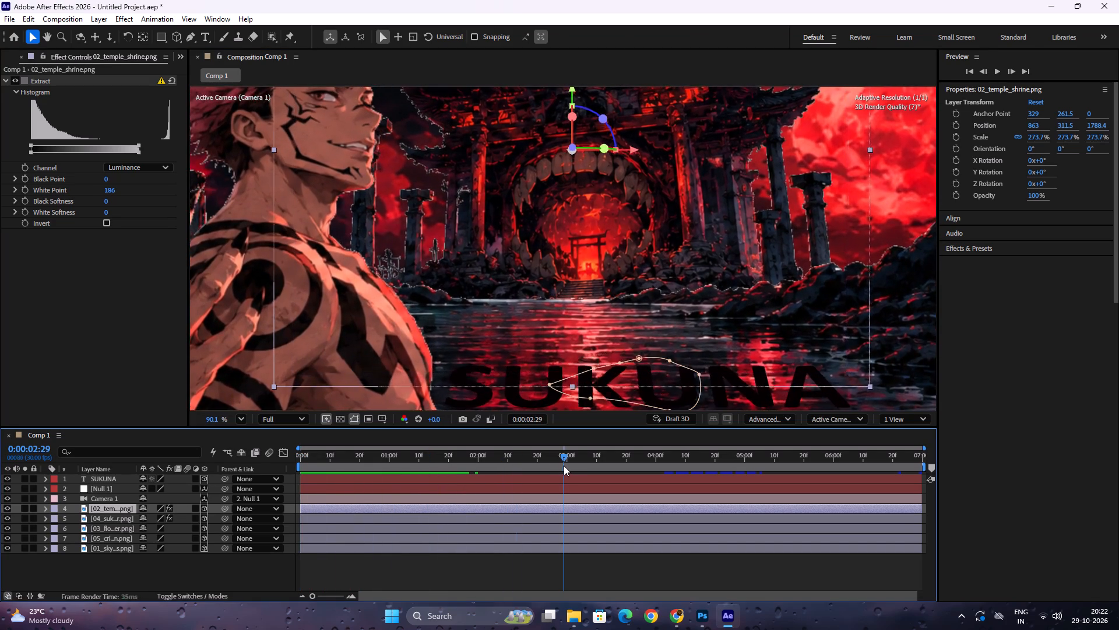
left_click_drag(564, 466, 565, 466)
scroll(560, 464, "down", 3)
scroll(583, 324, "down", 3)
key("space")
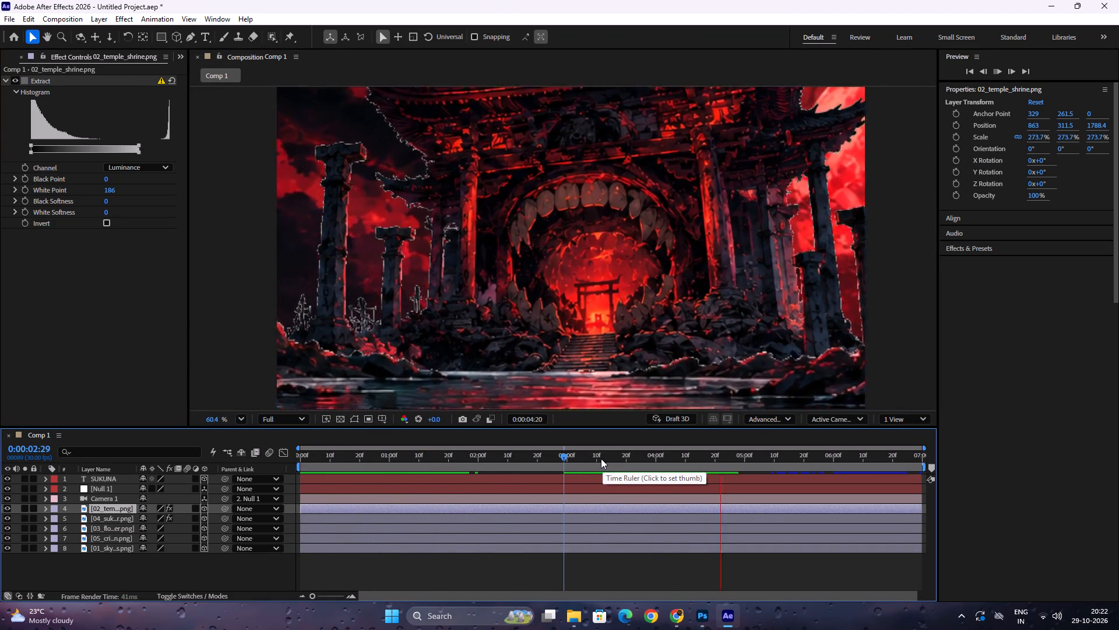
left_click_drag(610, 453, 748, 467)
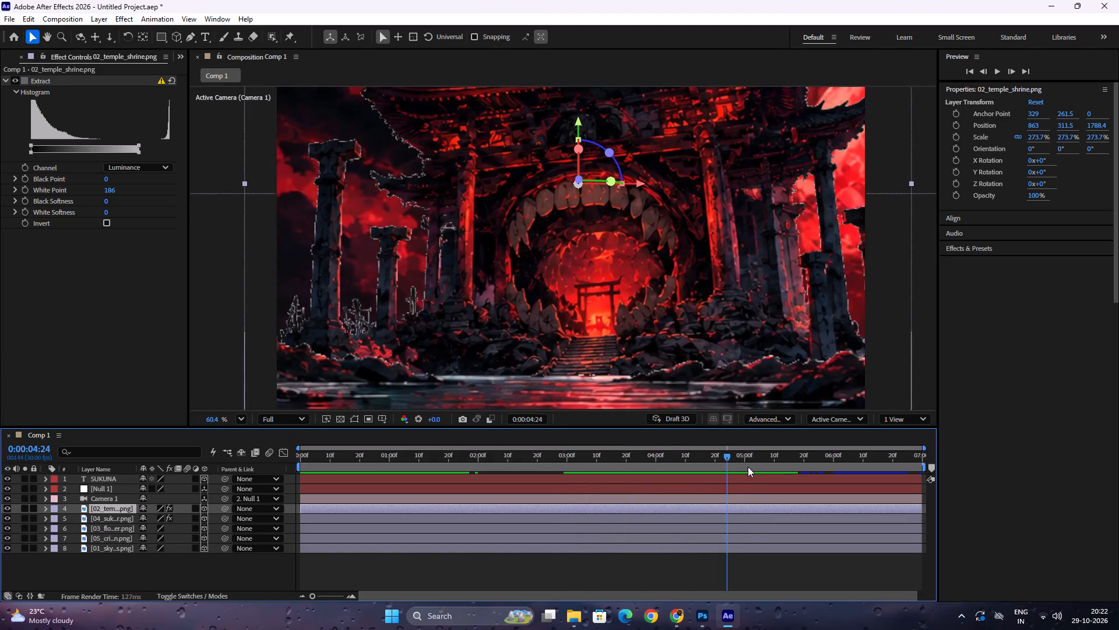
left_click_drag(748, 467, 736, 471)
left_click(628, 304)
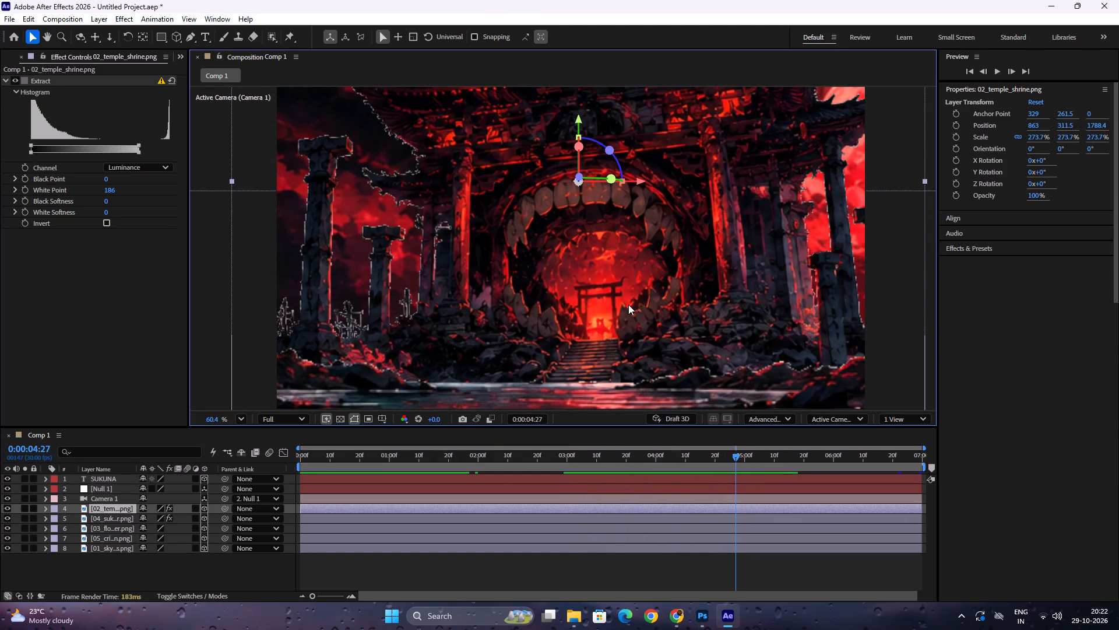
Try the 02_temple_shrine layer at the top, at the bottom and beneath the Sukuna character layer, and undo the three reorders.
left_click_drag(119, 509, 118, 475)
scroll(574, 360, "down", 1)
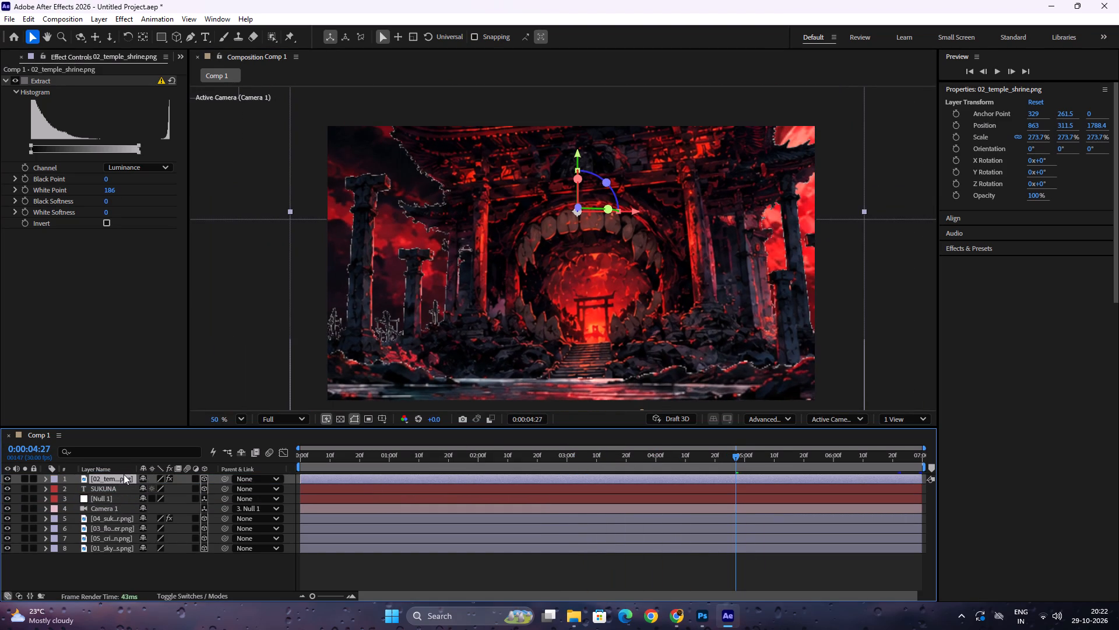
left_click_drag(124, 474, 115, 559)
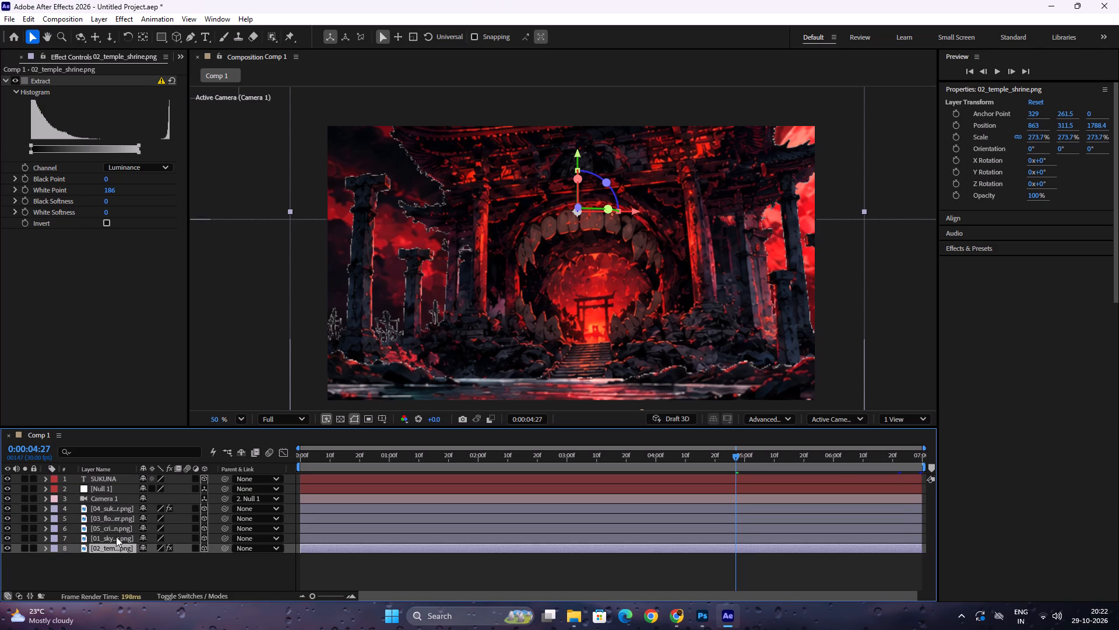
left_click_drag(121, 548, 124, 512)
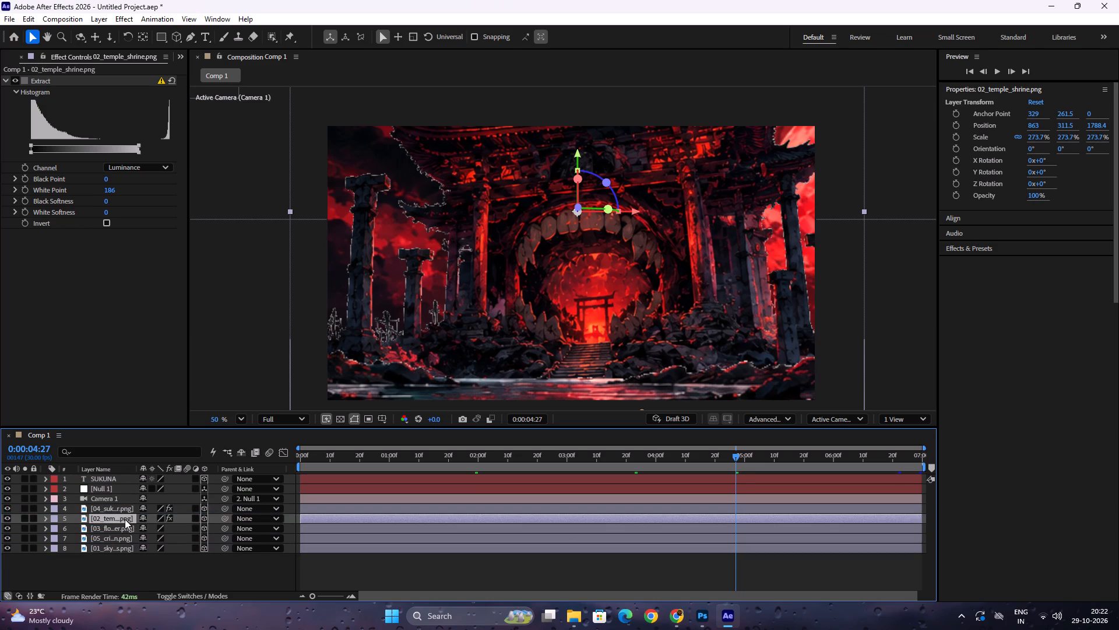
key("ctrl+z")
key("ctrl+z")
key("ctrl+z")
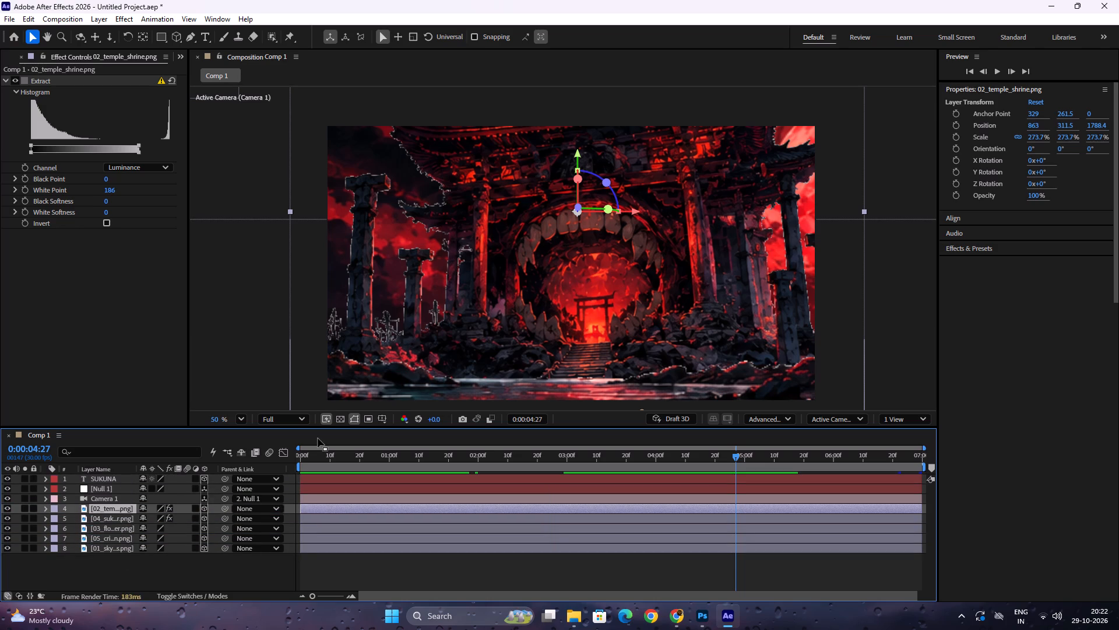
Play back the camera push-in from the first frame and scrub to 0:00:02:24.
left_click_drag(328, 458, 117, 472)
key("space")
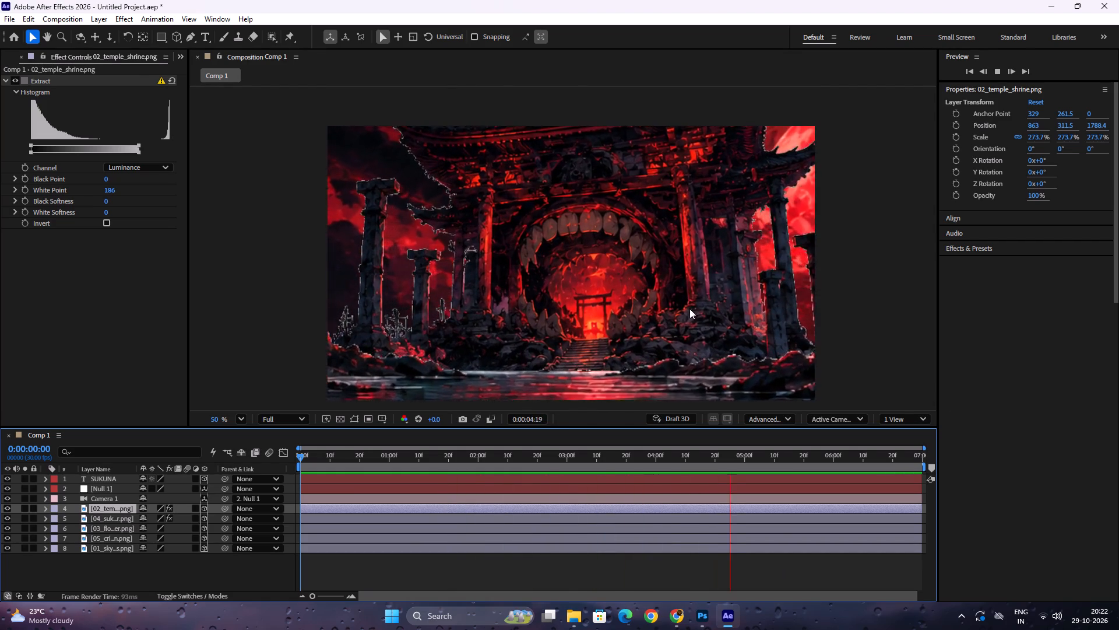
left_click_drag(701, 458, 549, 467)
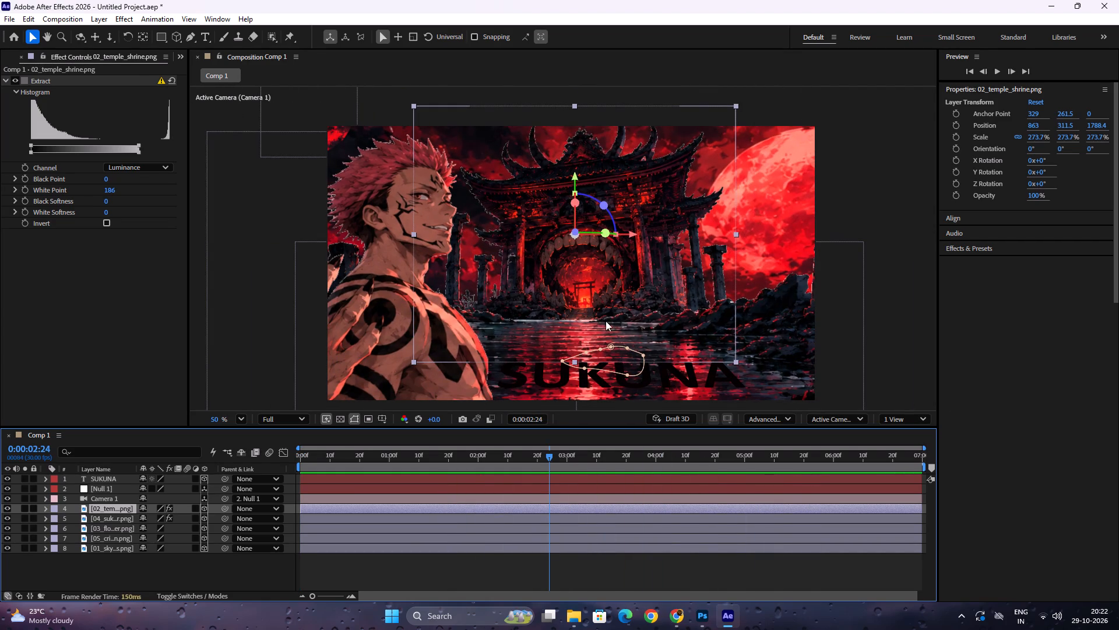
Switch to 2 Views and examine the depth arrangement of the temple, water and Sukuna character layers in Custom View 1.
left_click(896, 421)
left_click(915, 452)
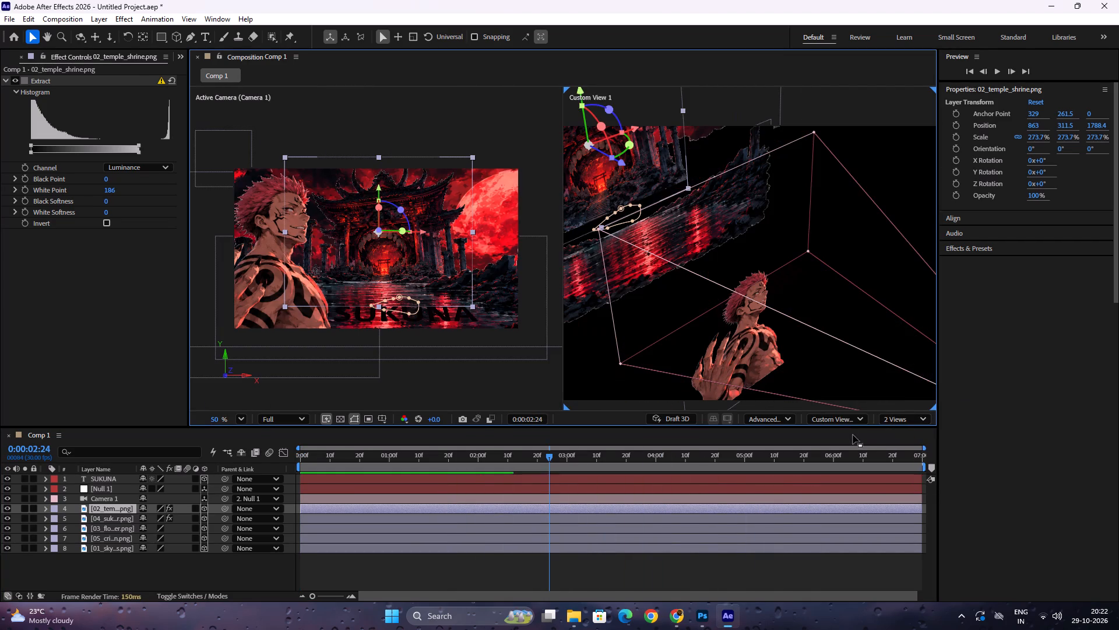
left_click(849, 422)
left_click(1032, 356)
scroll(722, 284, "down", 6)
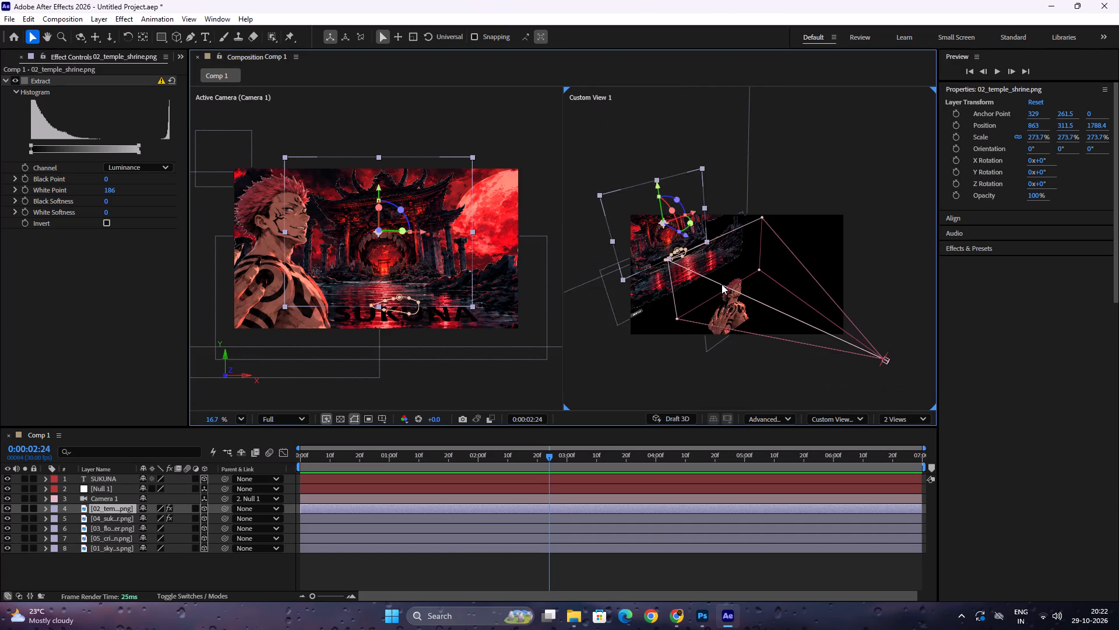
key("space")
key("space")
key("space")
key("space")
key("space")
key("space")
key("space")
left_click_drag(666, 338, 772, 378)
scroll(766, 347, "up", 5)
scroll(808, 302, "up", 3)
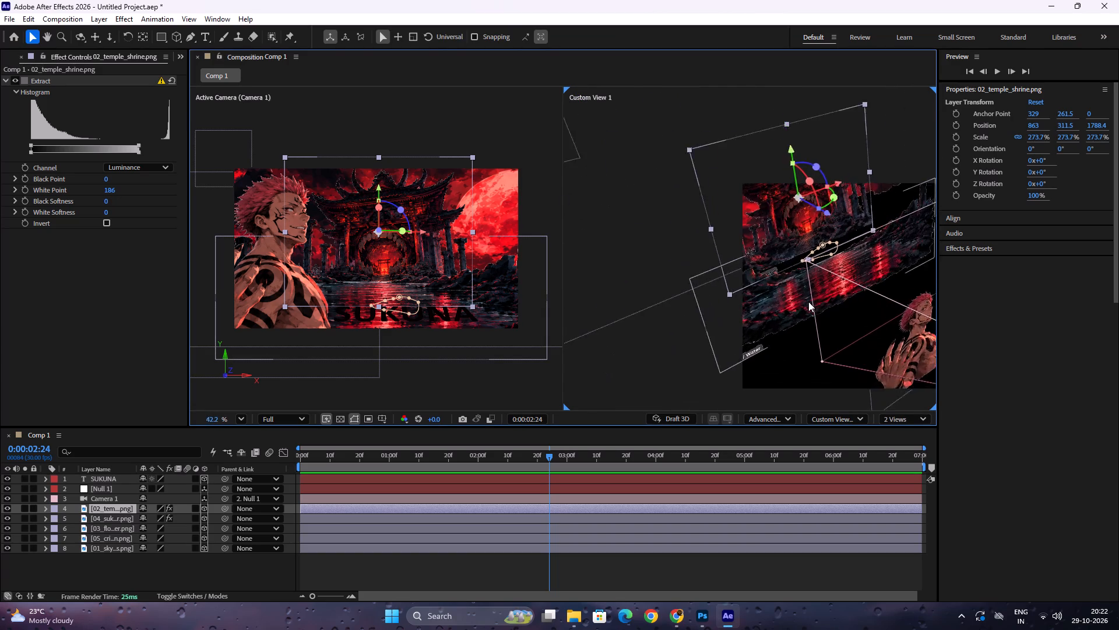
scroll(808, 302, "up", 1)
left_click(805, 373)
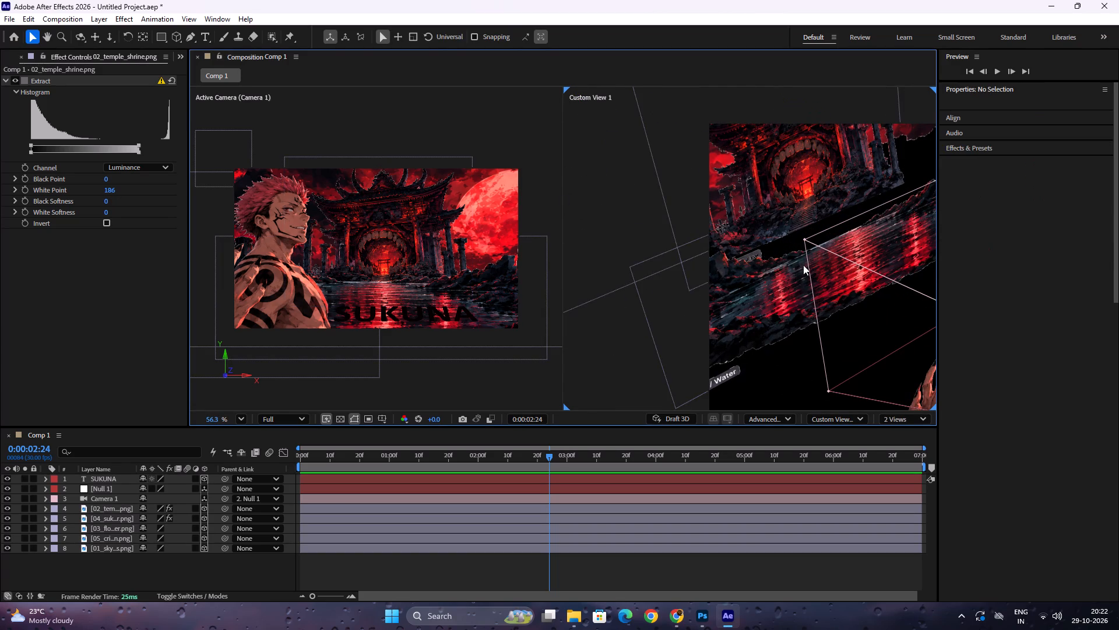
left_click(114, 516)
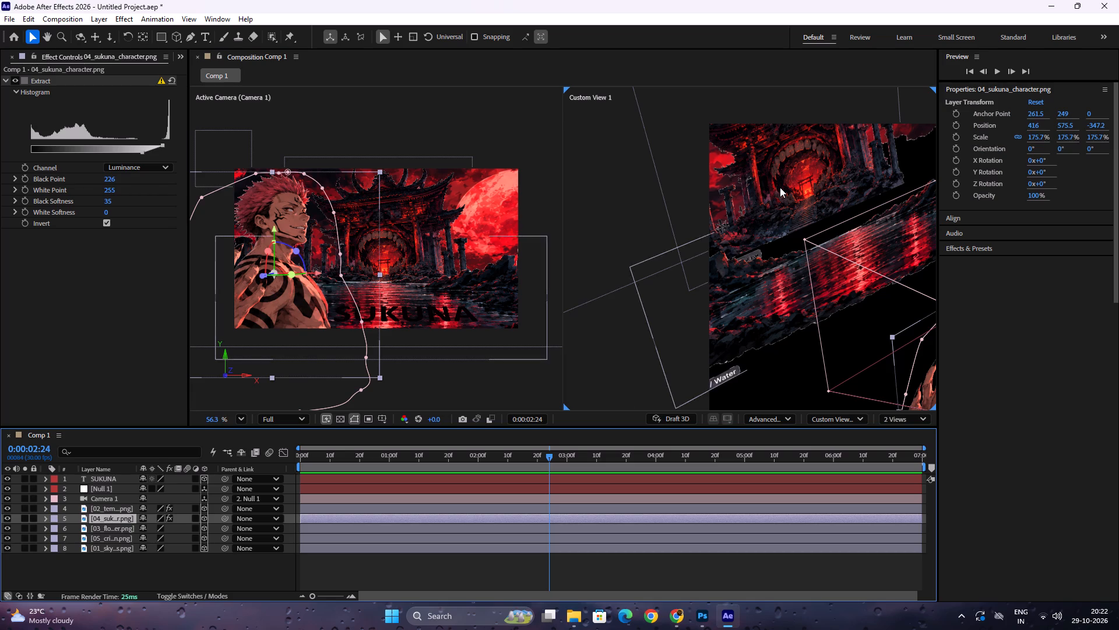
left_click(780, 187)
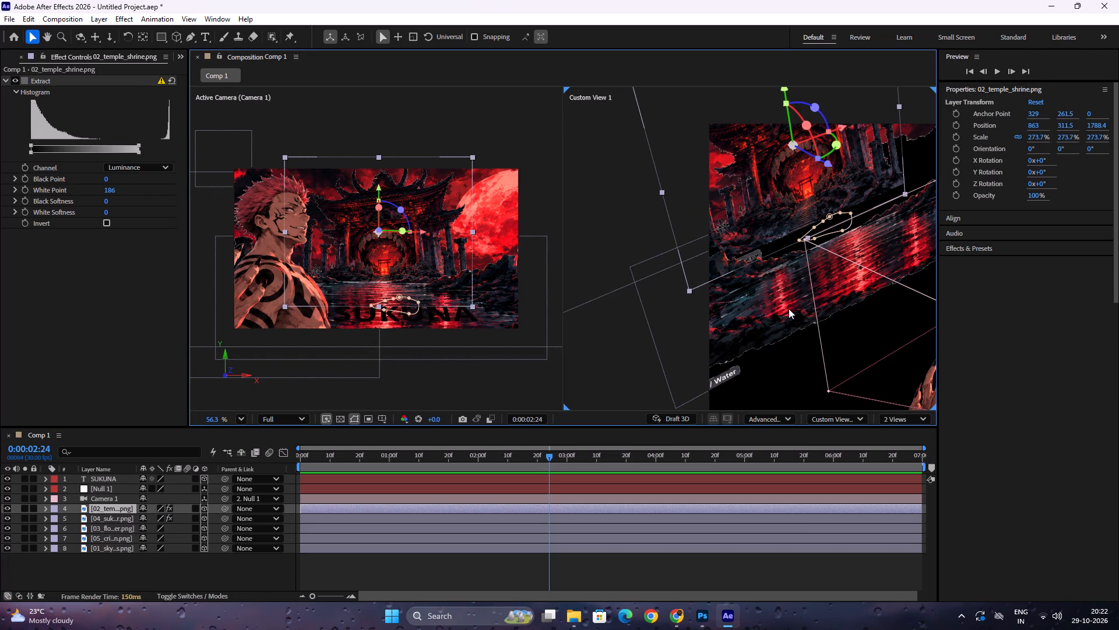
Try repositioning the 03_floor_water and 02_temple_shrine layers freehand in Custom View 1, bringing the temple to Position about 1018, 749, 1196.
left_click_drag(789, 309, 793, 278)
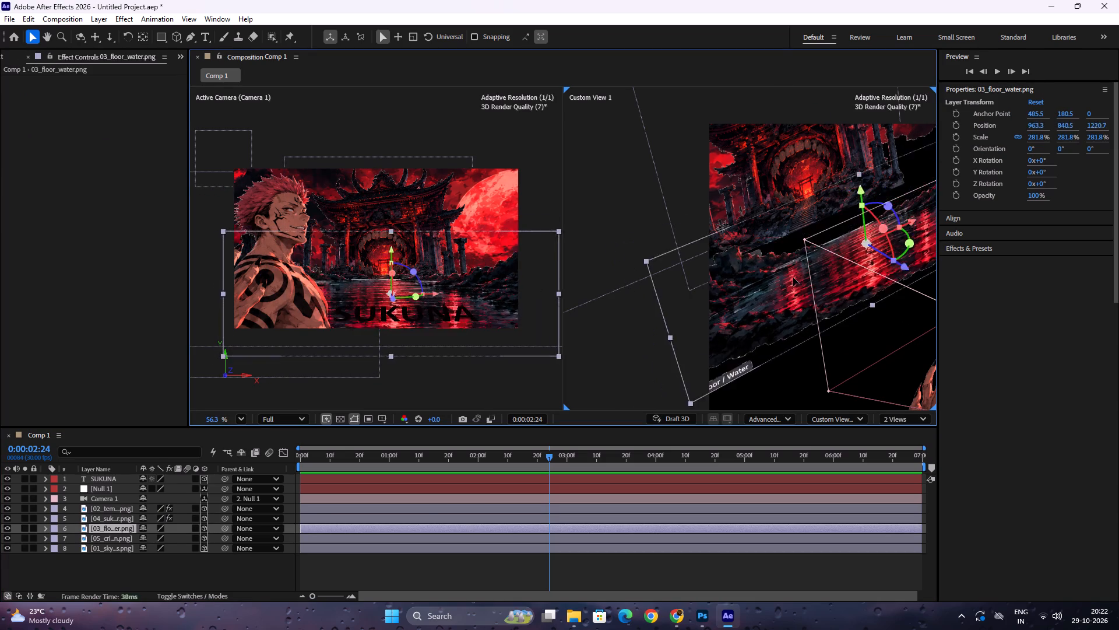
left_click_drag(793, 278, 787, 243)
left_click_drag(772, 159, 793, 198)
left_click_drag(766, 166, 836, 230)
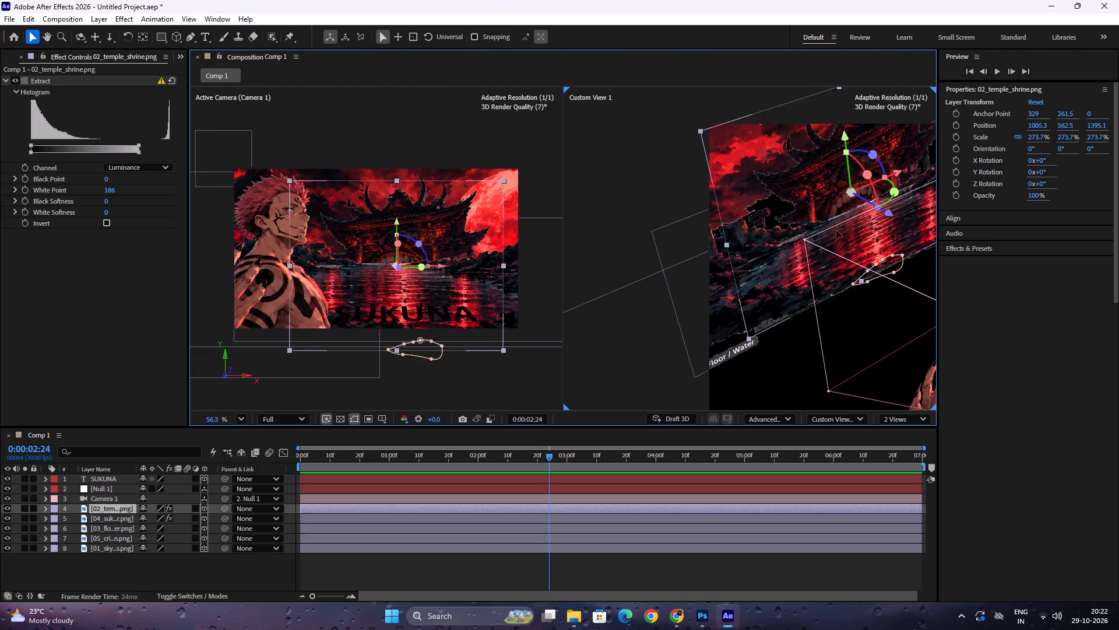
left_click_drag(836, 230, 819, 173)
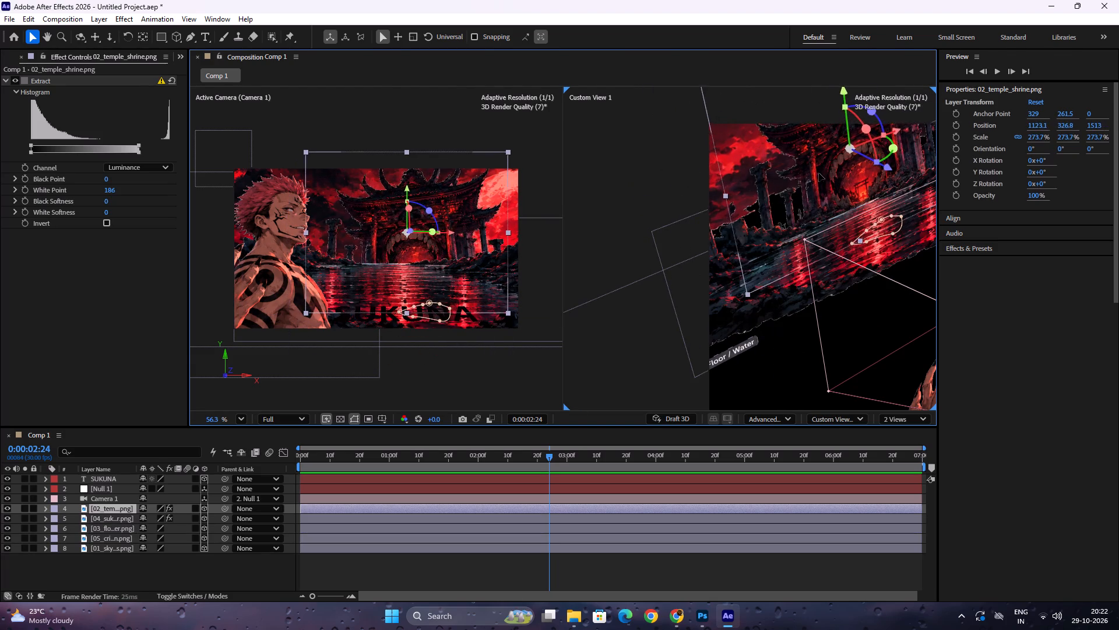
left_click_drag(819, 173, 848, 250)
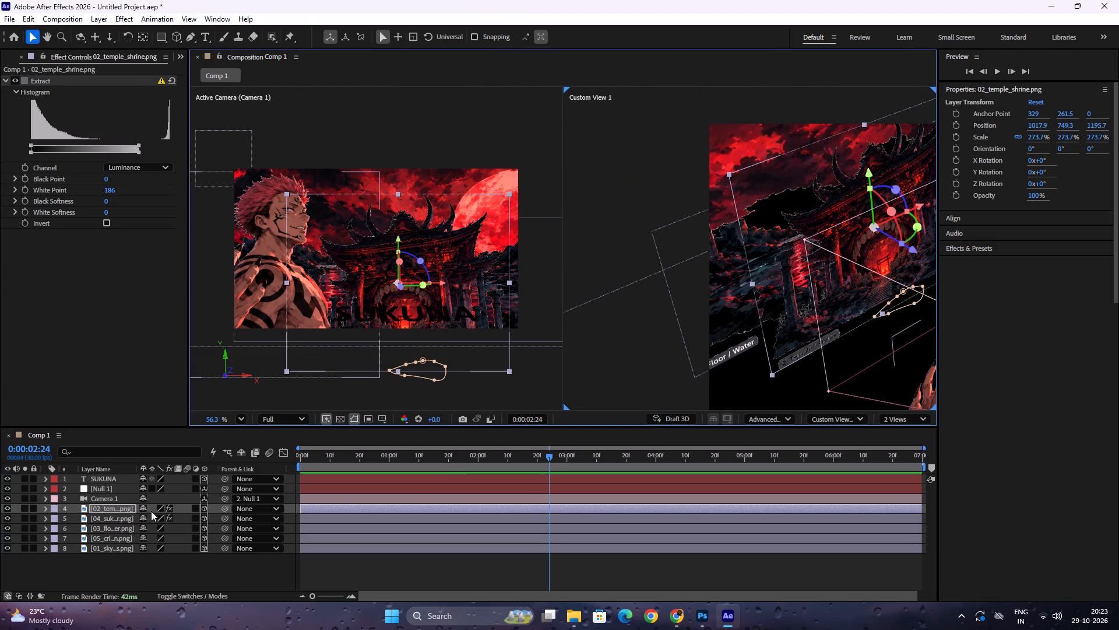
Undo the water and temple layer moves and the reorder of 02_temple_shrine above the Sukuna character layer.
key("ctrl+z")
key("ctrl+z")
key("ctrl+z")
key("ctrl+z")
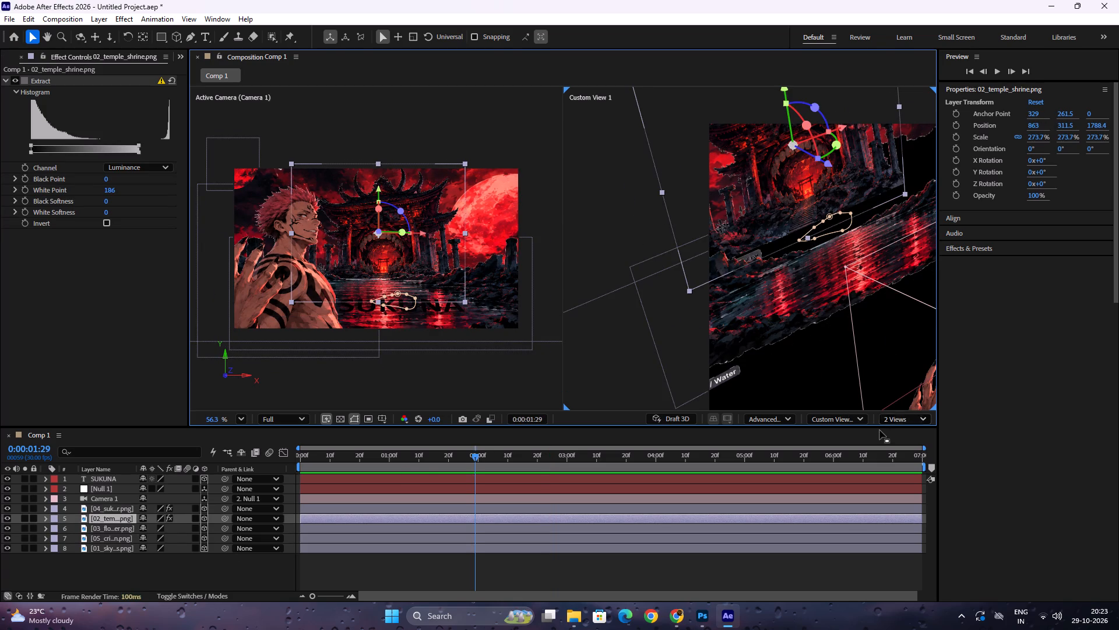
Switch back to 1 View with the whole camera frame in sight, and play back the push-in from the first frame.
left_click(906, 415)
left_click(919, 435)
scroll(850, 293, "down", 5)
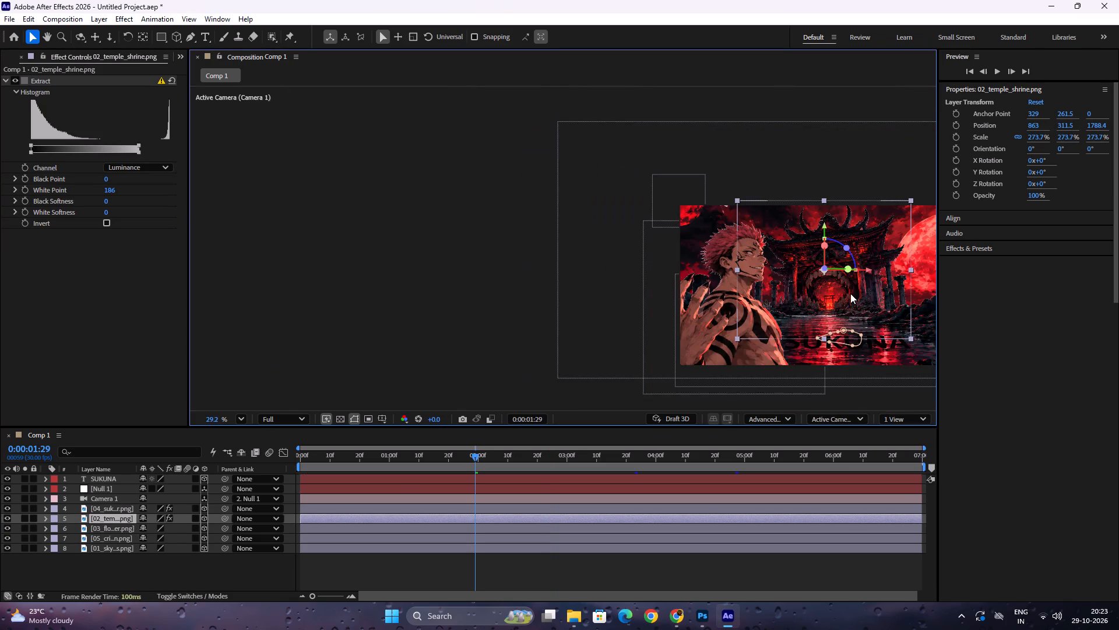
key("space")
key("space")
key("space")
key("space")
key("space")
left_click_drag(838, 306, 615, 282)
scroll(616, 281, "up", 5)
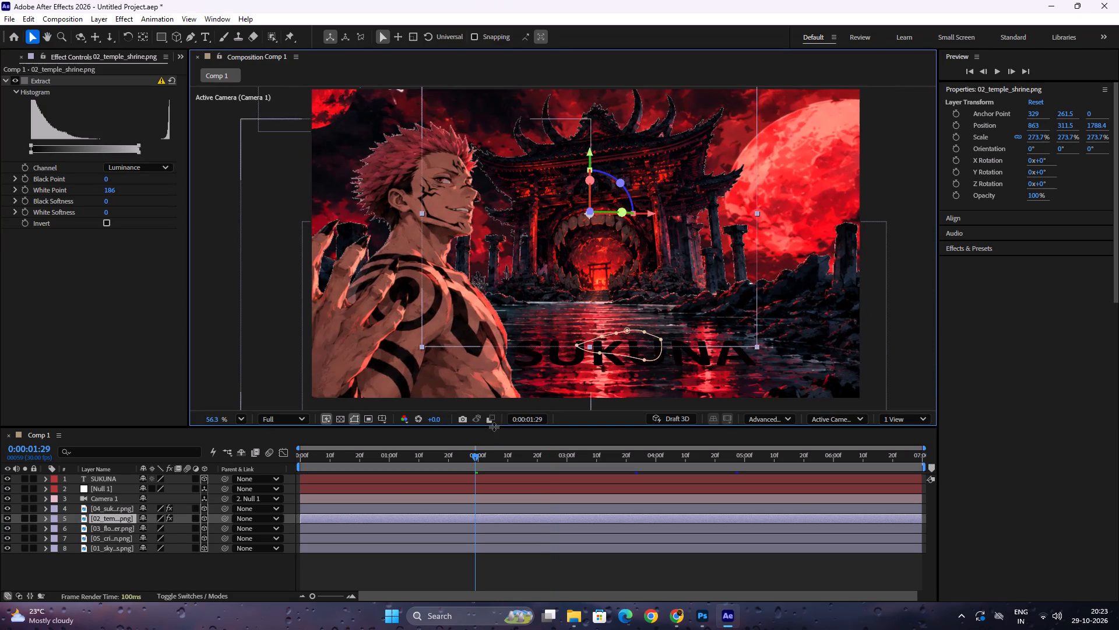
left_click_drag(452, 463, 270, 461)
scroll(413, 309, "down", 3)
key("space")
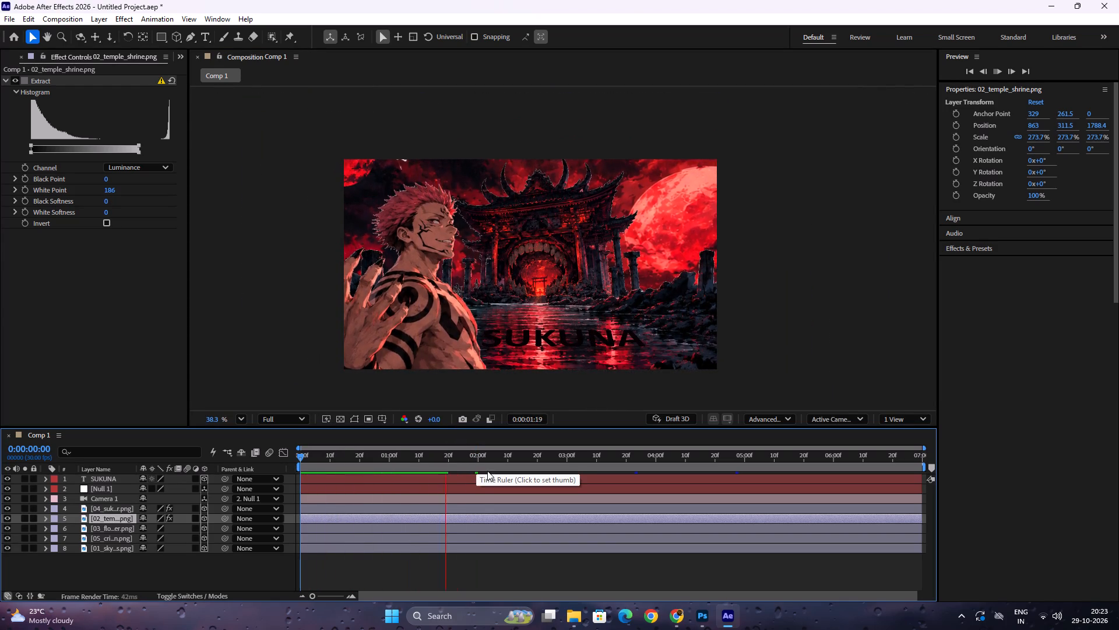
key("space")
left_click_drag(485, 456, 243, 479)
key("space")
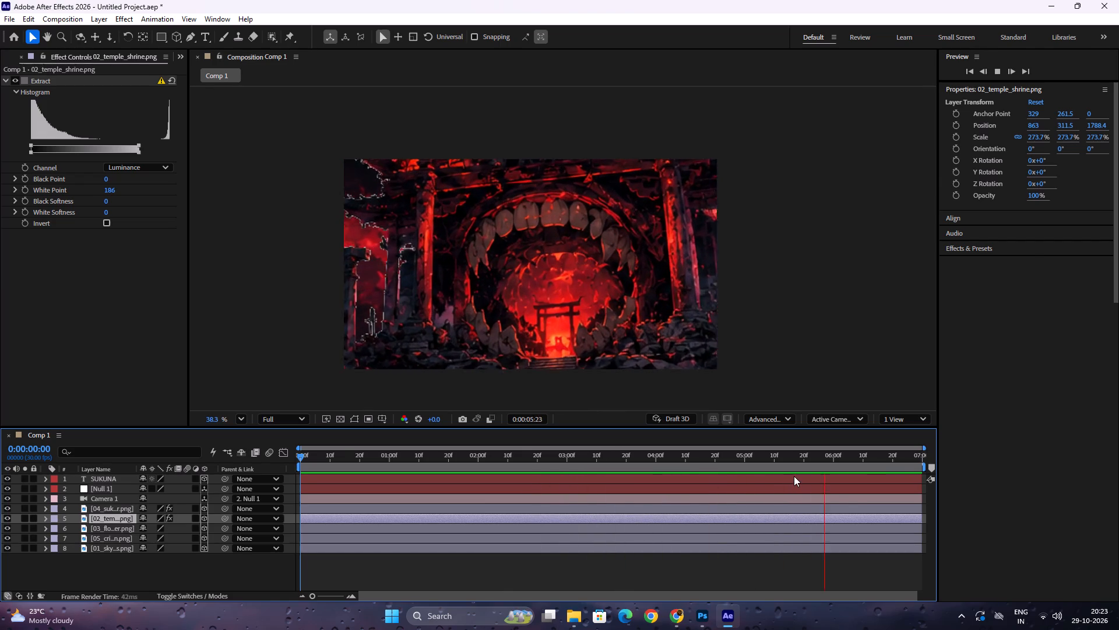
Undo the accidental change to the SUKUNA text layer and scrub to 0:00:03:18.
left_click_drag(794, 476, 508, 471)
key("ctrl+z")
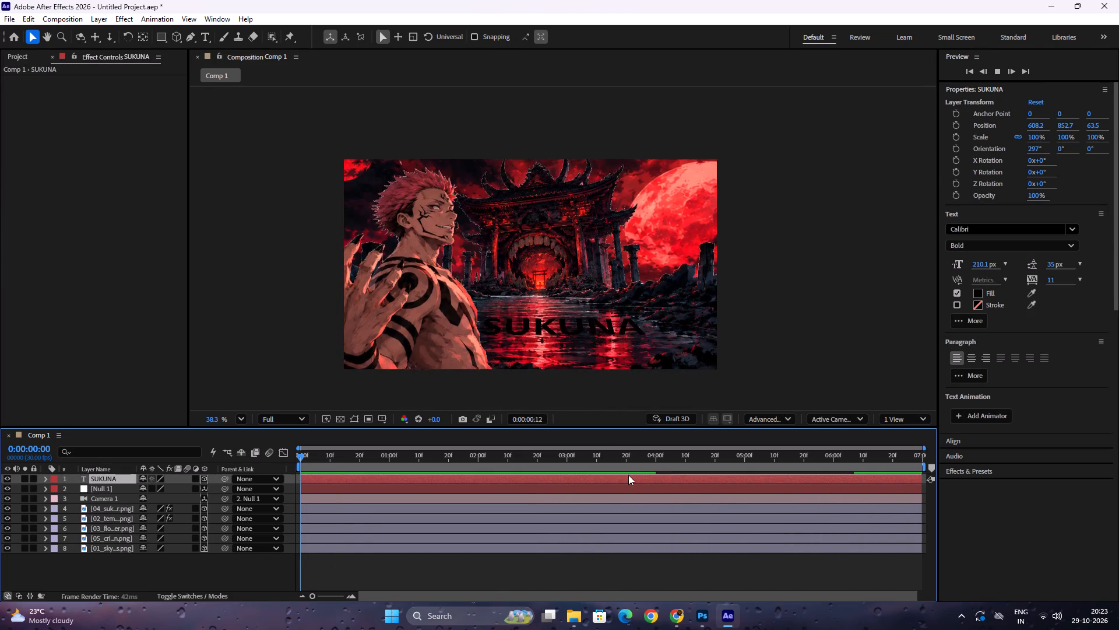
left_click_drag(663, 454, 622, 470)
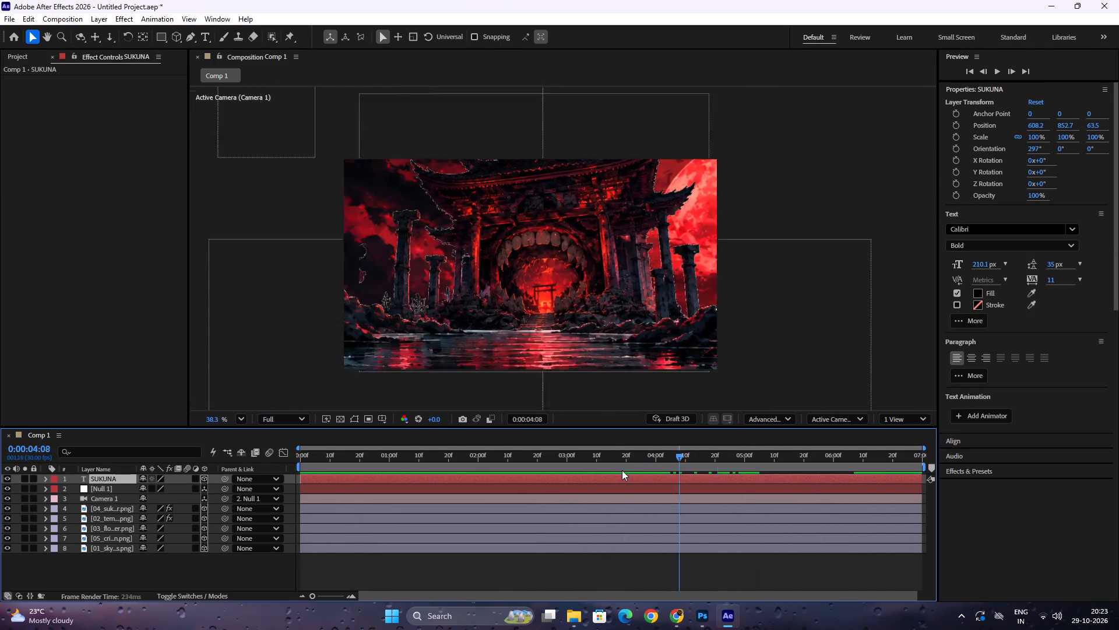
left_click_drag(622, 470, 620, 470)
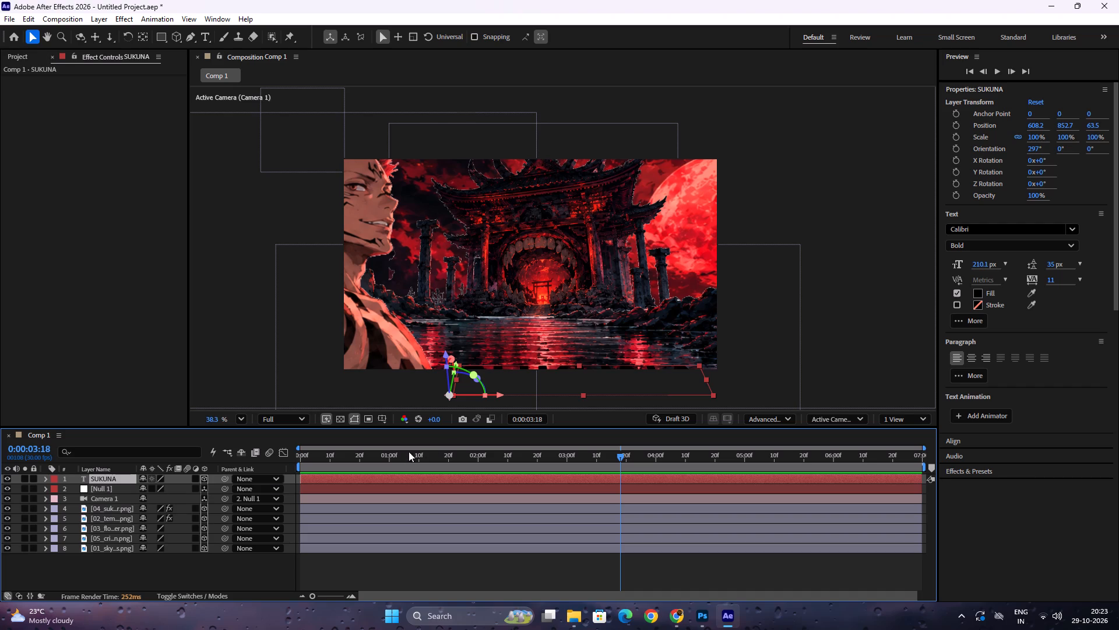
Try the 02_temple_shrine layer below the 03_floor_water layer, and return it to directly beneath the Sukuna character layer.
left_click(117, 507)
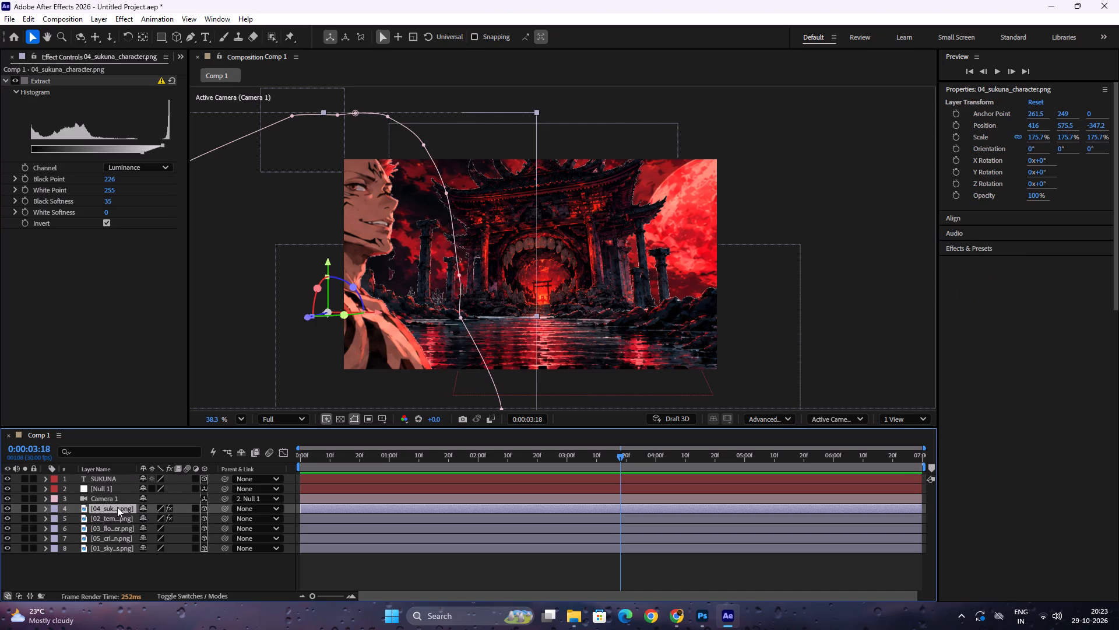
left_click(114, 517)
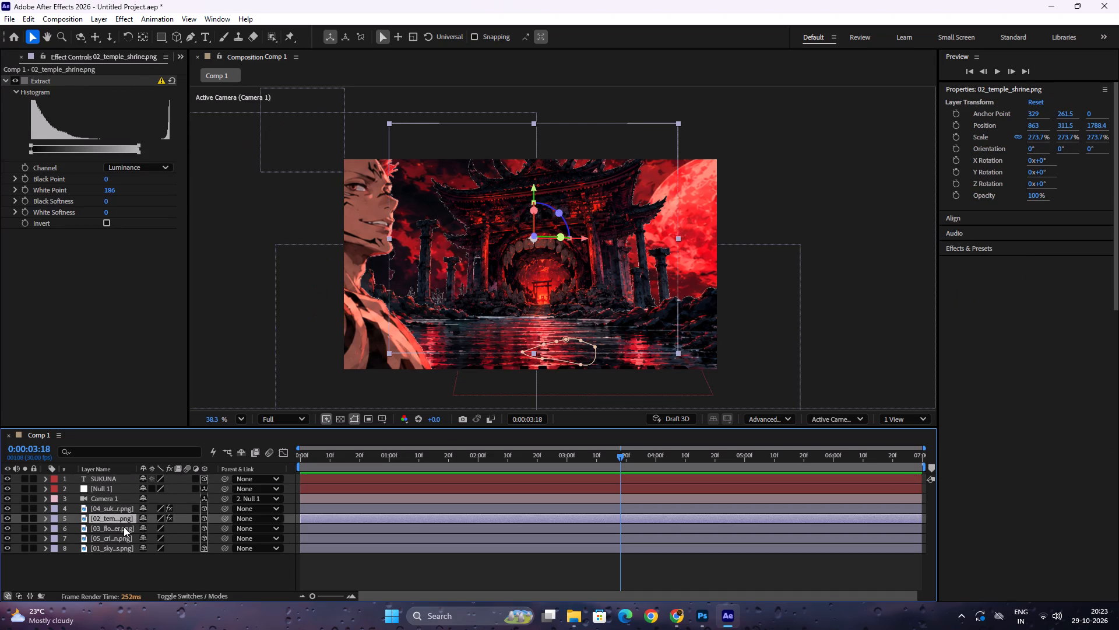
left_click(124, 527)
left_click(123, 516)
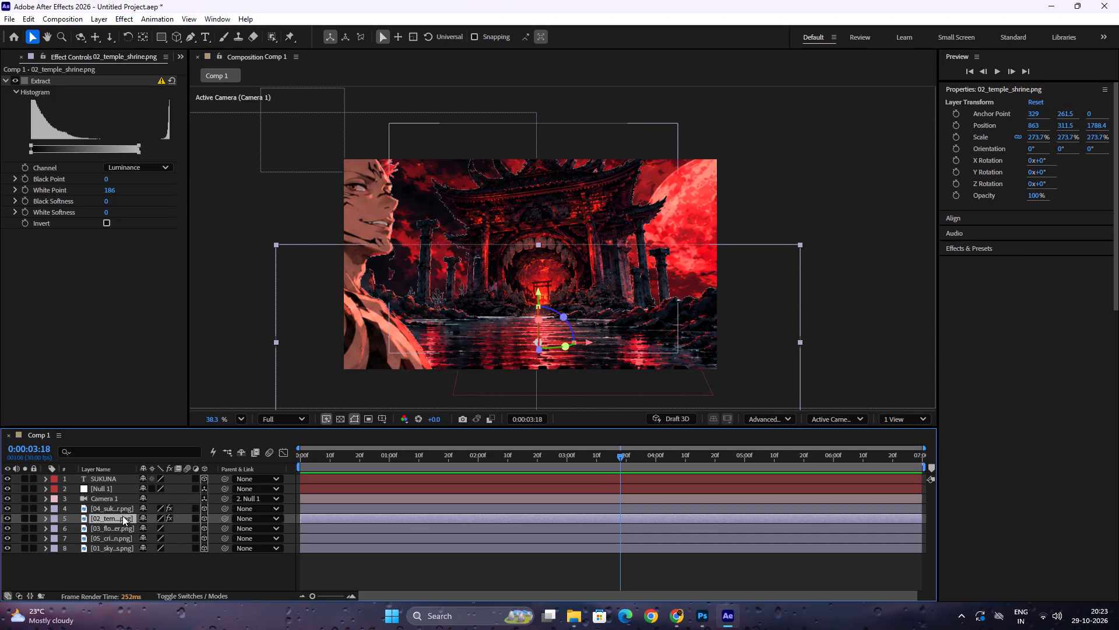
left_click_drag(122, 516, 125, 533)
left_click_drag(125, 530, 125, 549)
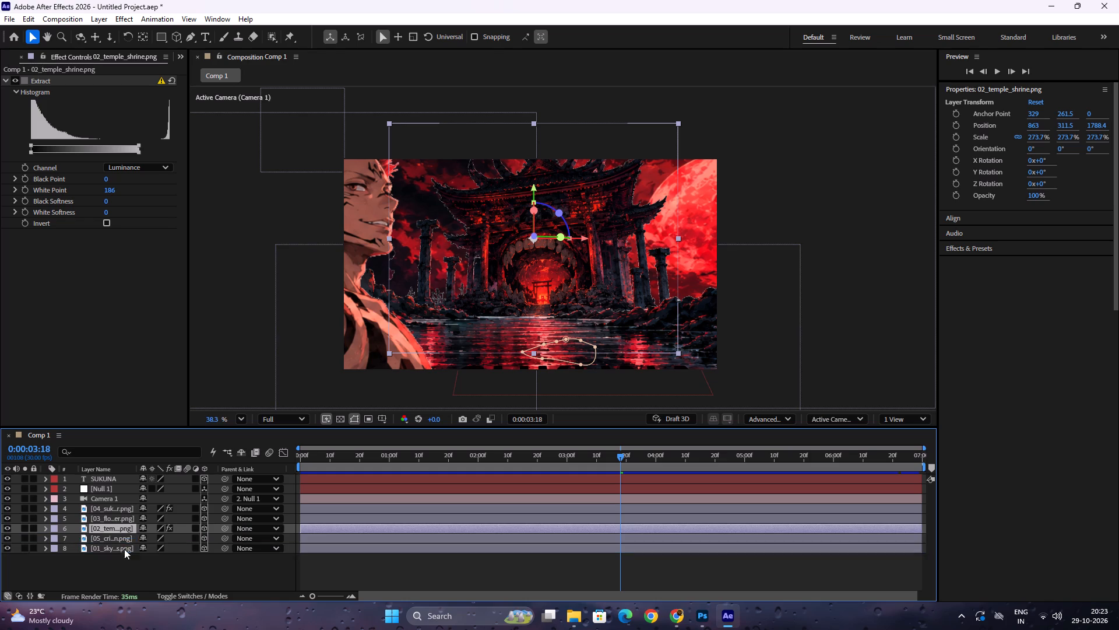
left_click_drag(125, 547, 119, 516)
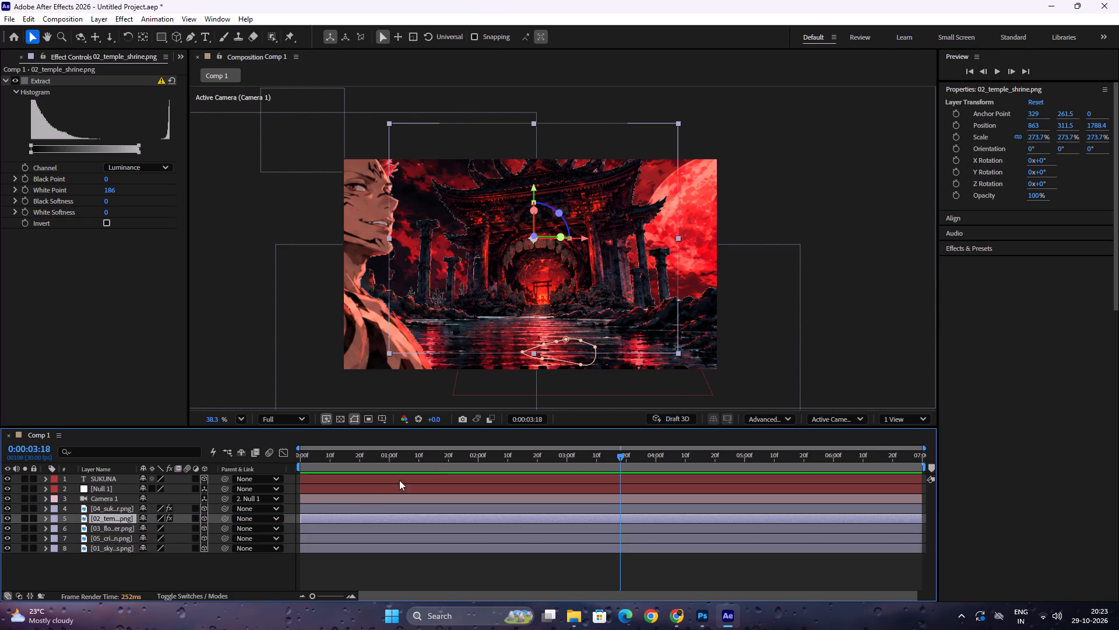
Play back the camera push-in several times from the first frame to check the temple and water layering.
key("space")
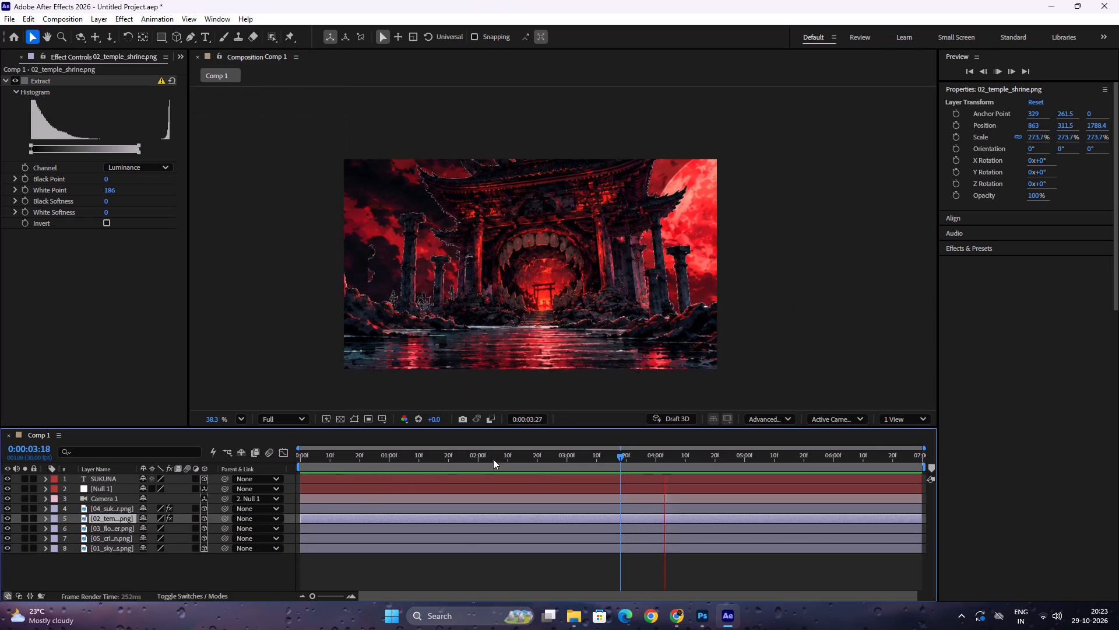
left_click_drag(493, 459, 236, 462)
key("space")
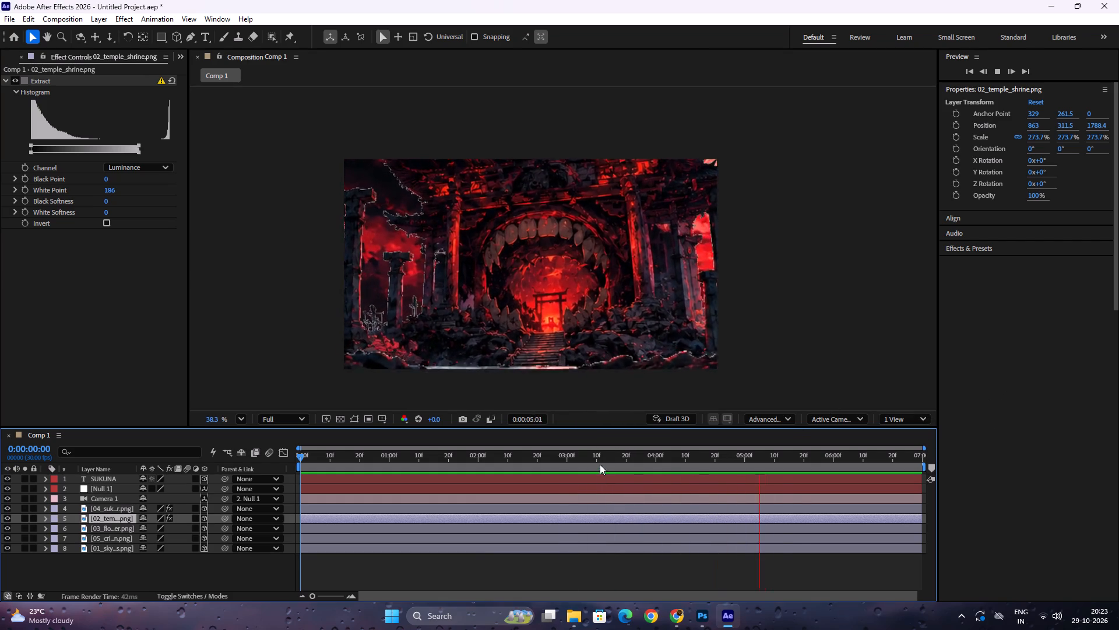
left_click_drag(597, 460, 132, 462)
key("space")
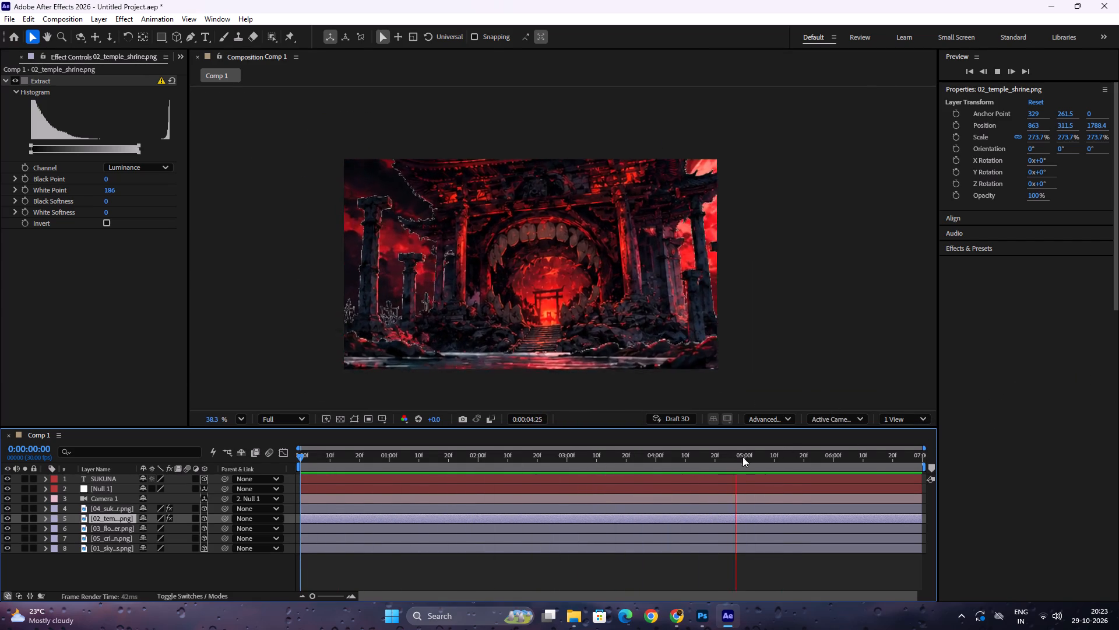
left_click_drag(711, 457, 209, 506)
key("space")
key("space")
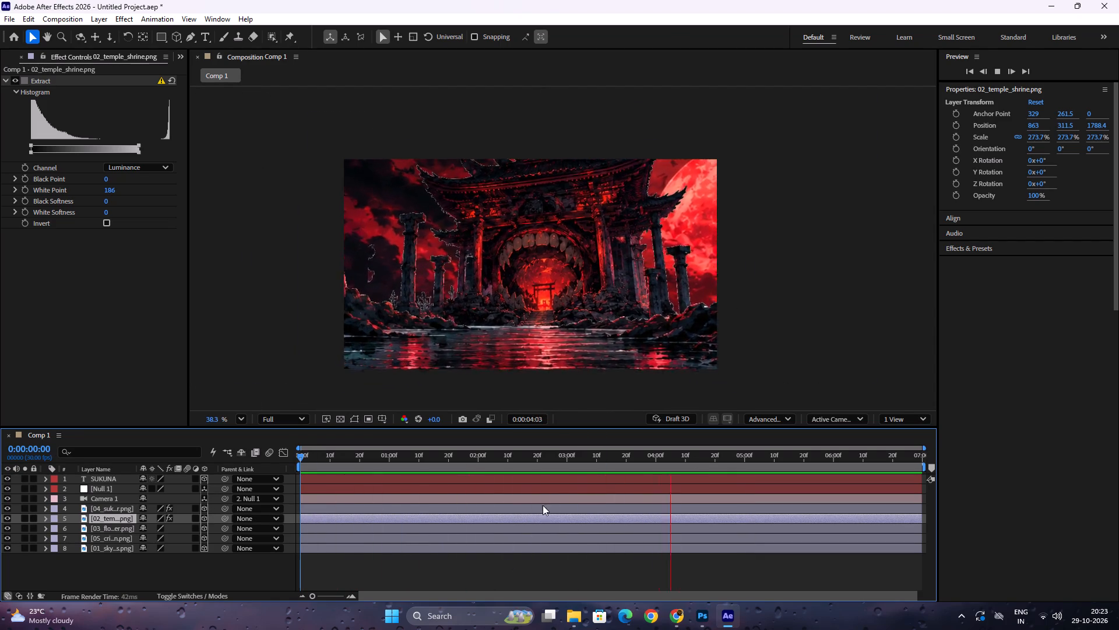
left_click_drag(590, 452, 261, 472)
key("space")
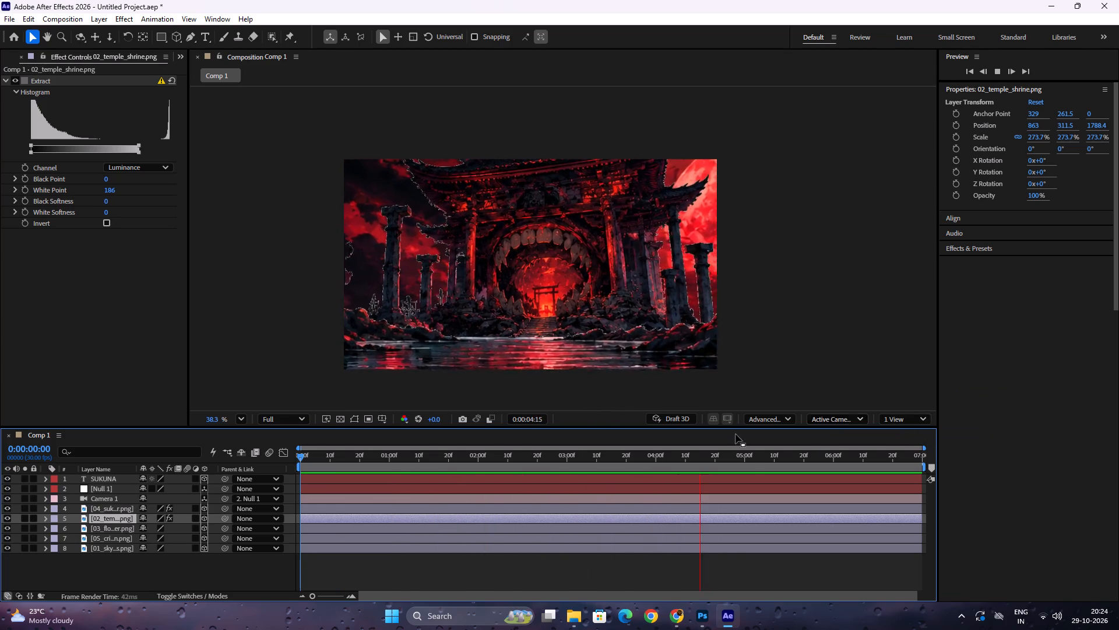
left_click_drag(634, 462, 118, 565)
key("space")
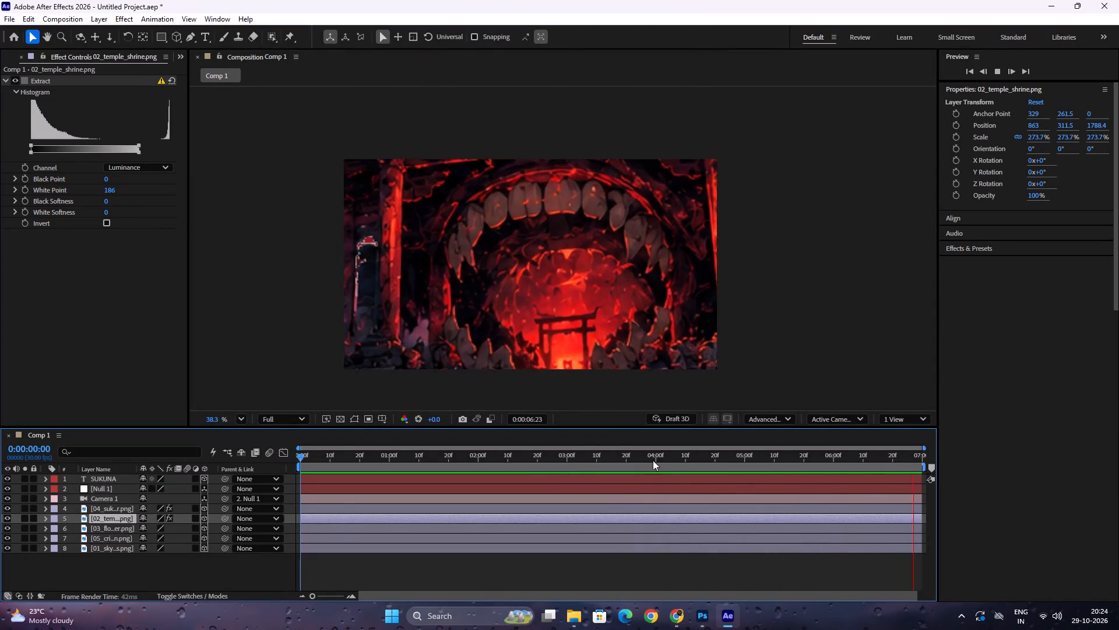
left_click_drag(647, 458, 214, 463)
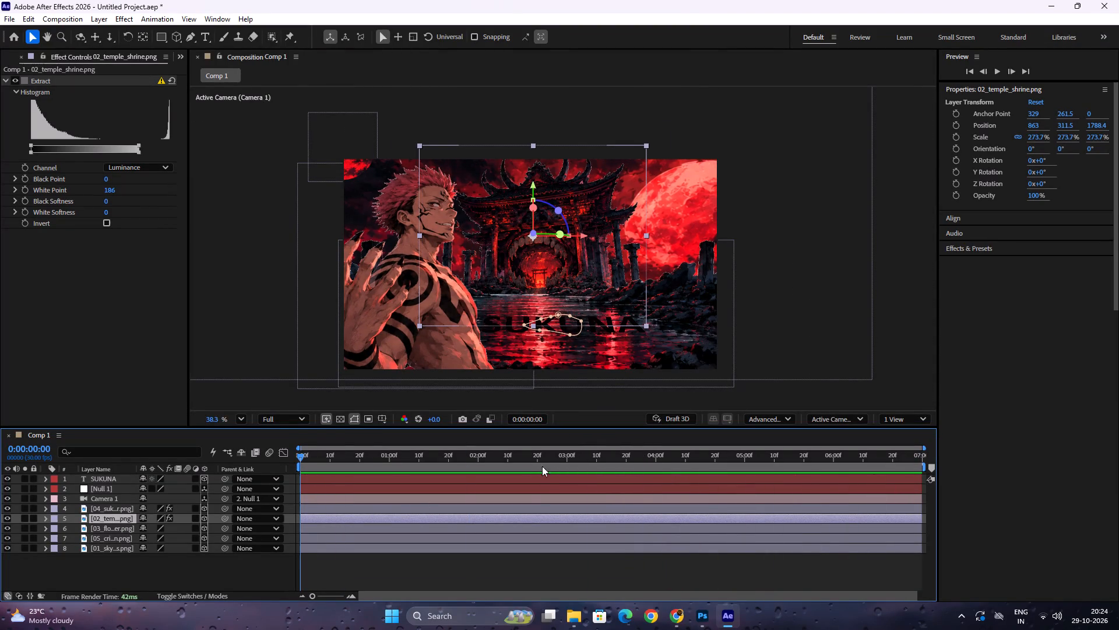
Expand the Camera Options properties of the Camera 1 layer.
left_click(111, 485)
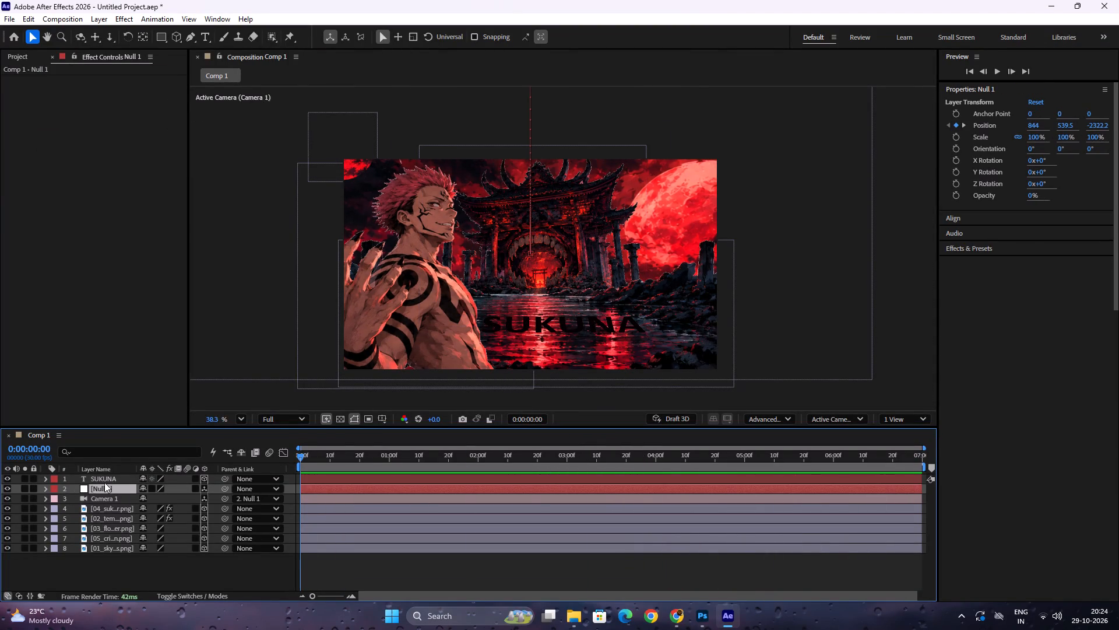
left_click(103, 479)
left_click(110, 499)
left_click(45, 500)
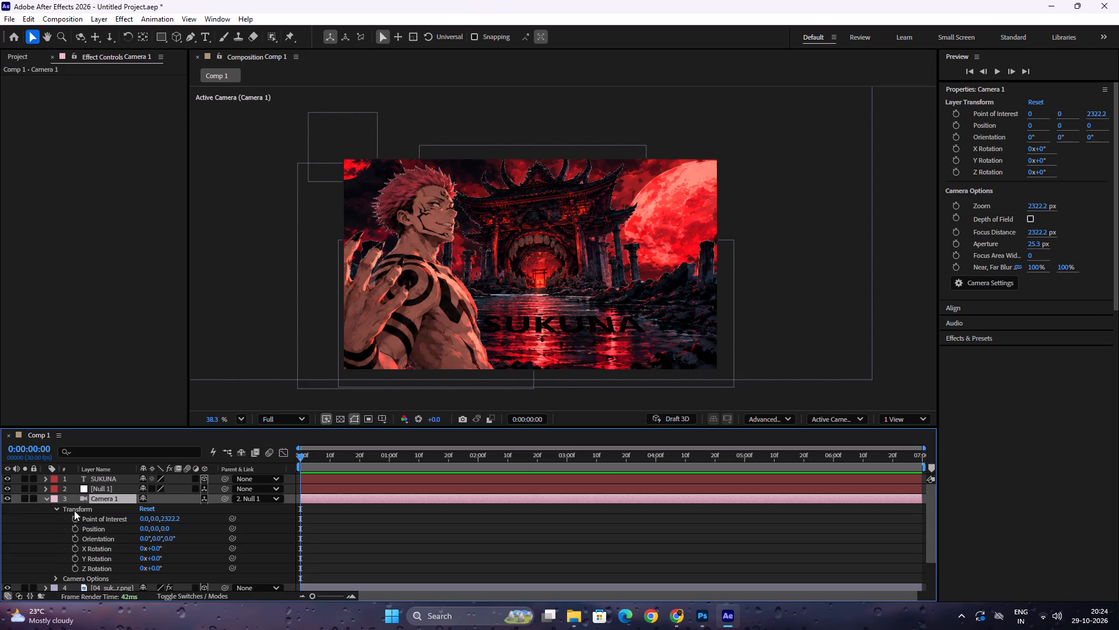
left_click(58, 508)
left_click(56, 518)
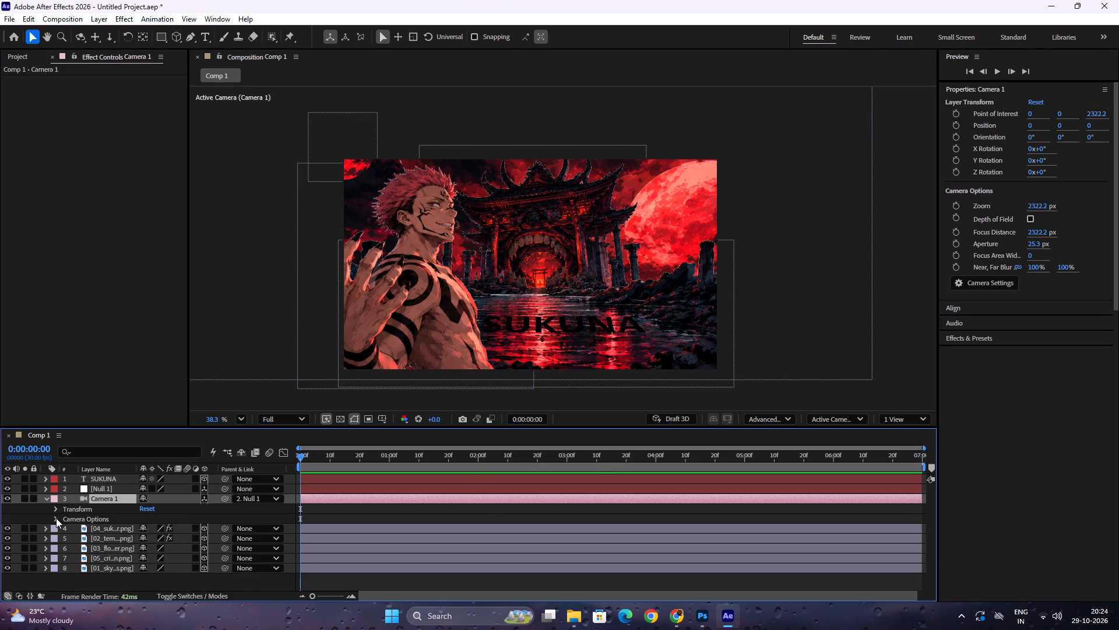
scroll(87, 528, "down", 1)
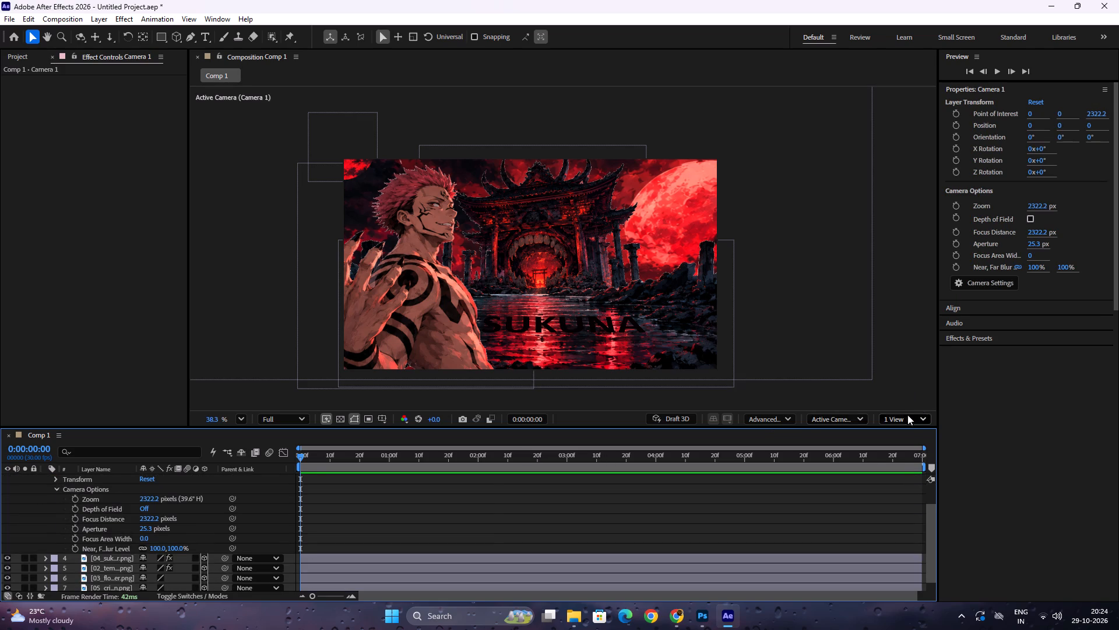
Switch to 2 Views with the second view set to Top, framing the camera and all layer planes.
left_click(906, 417)
left_click(911, 452)
left_click(856, 423)
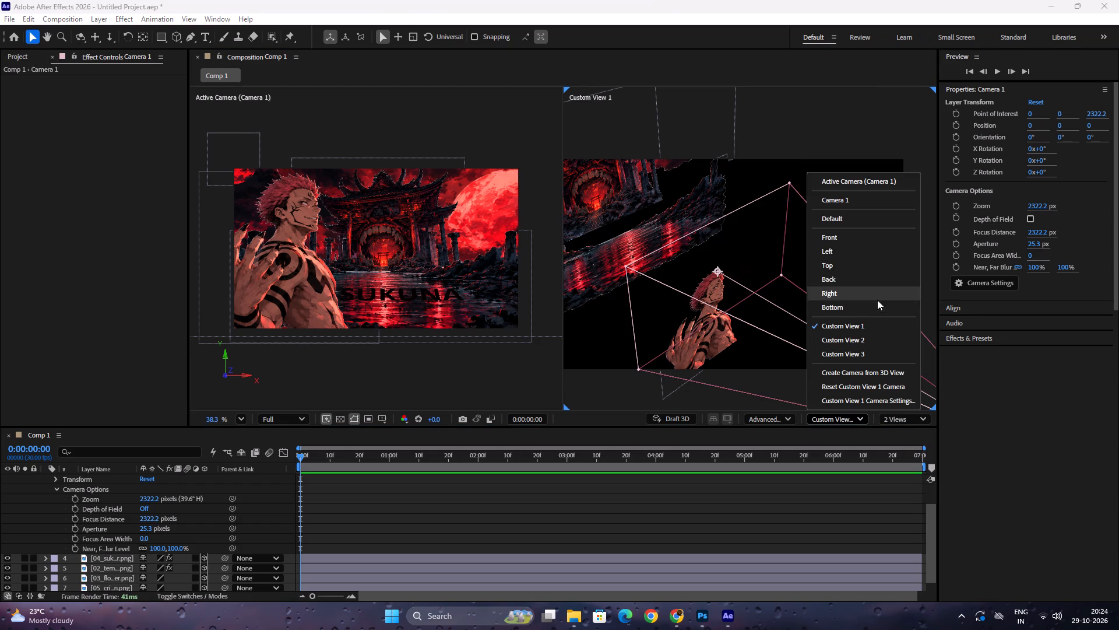
left_click(852, 261)
scroll(780, 288, "down", 4)
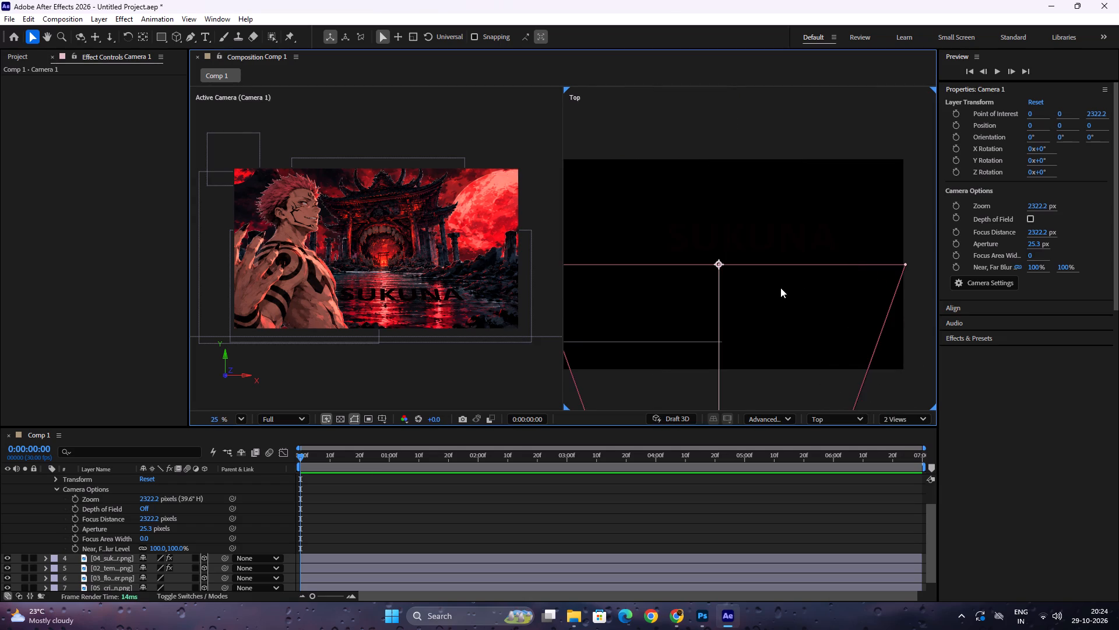
key("space")
key("space")
key("space")
key("space")
left_click_drag(784, 326, 780, 199)
scroll(780, 199, "down", 3)
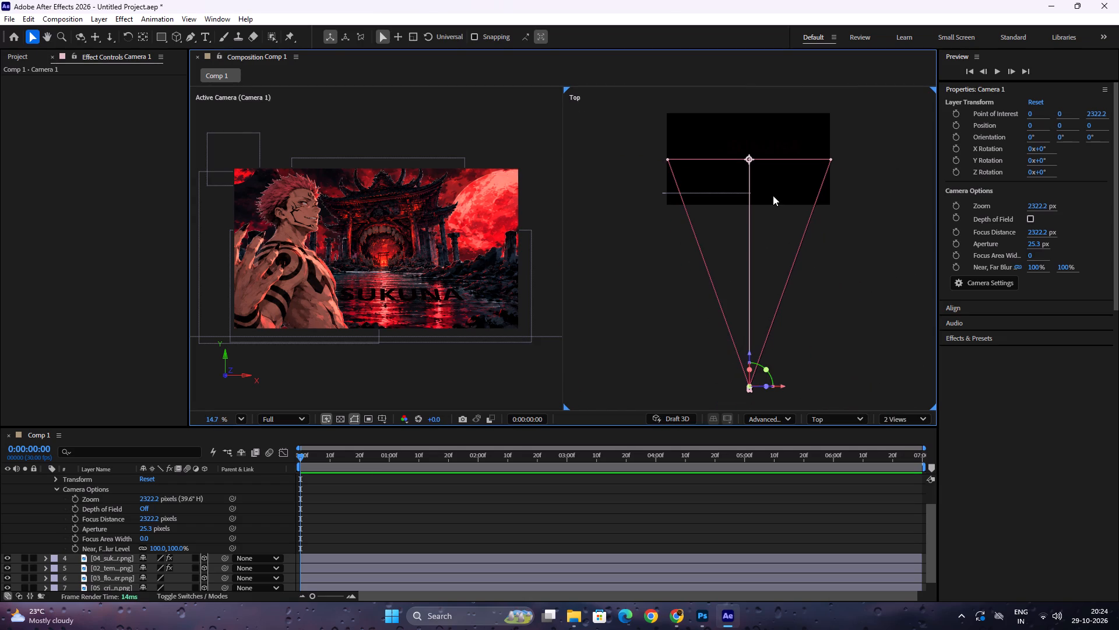
scroll(856, 209, "up", 3)
scroll(856, 213, "down", 14)
key("space")
key("space")
key("space")
key("space")
key("space")
key("space")
left_click_drag(861, 194, 812, 218)
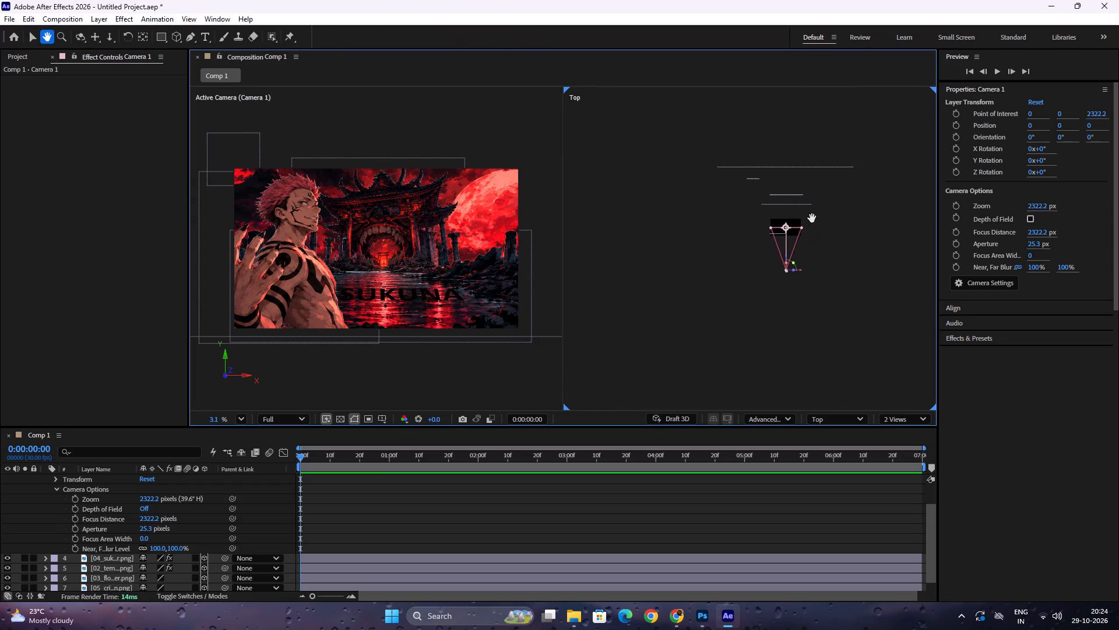
left_click_drag(812, 218, 805, 226)
scroll(805, 226, "up", 8)
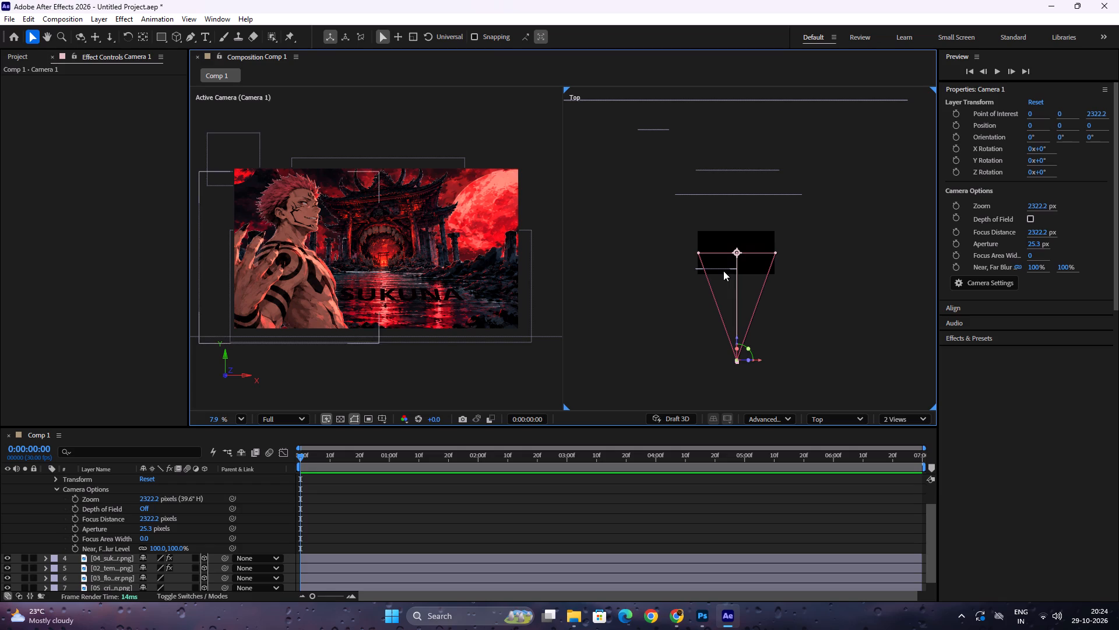
Identify the 04_sukuna_character layer's plane in the Top view relative to the camera.
left_click(721, 268)
left_click(863, 257)
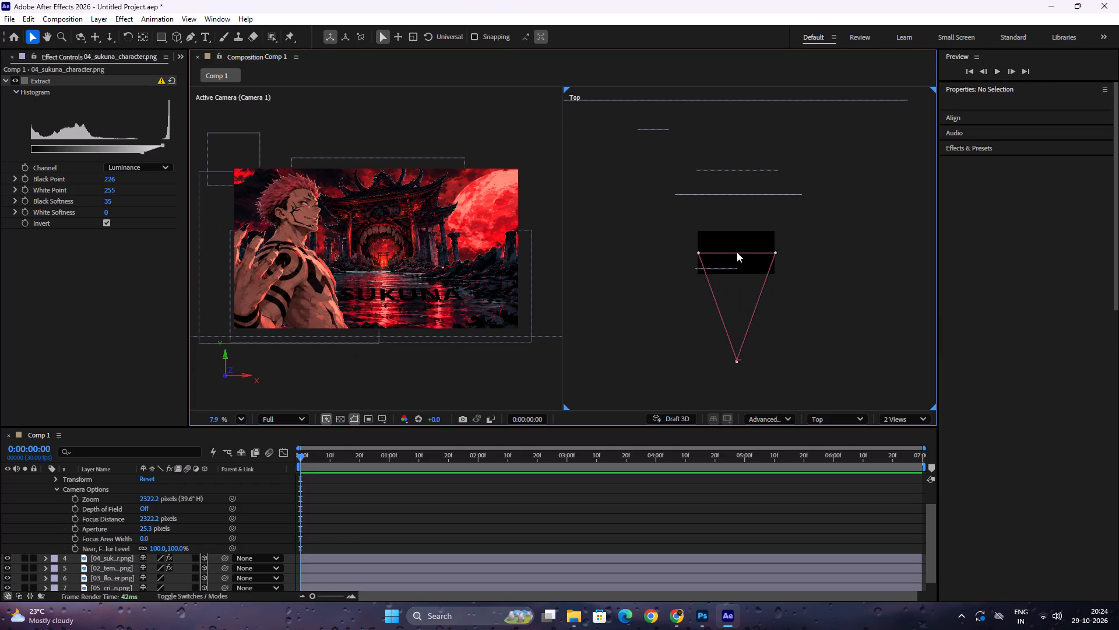
left_click(723, 269)
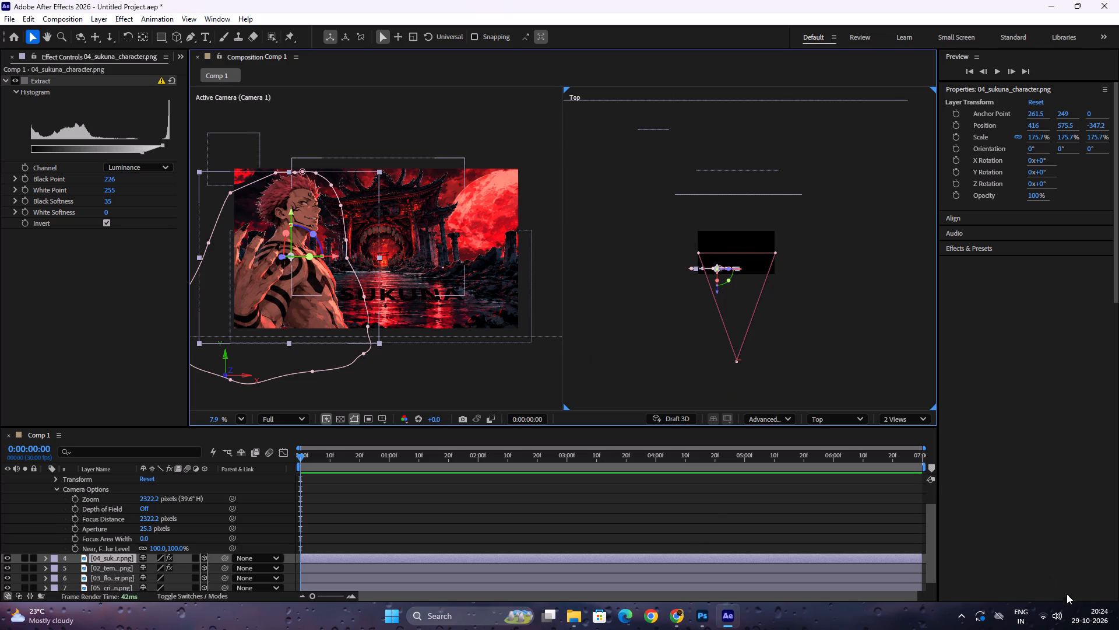
left_click(1057, 615)
left_click(875, 488)
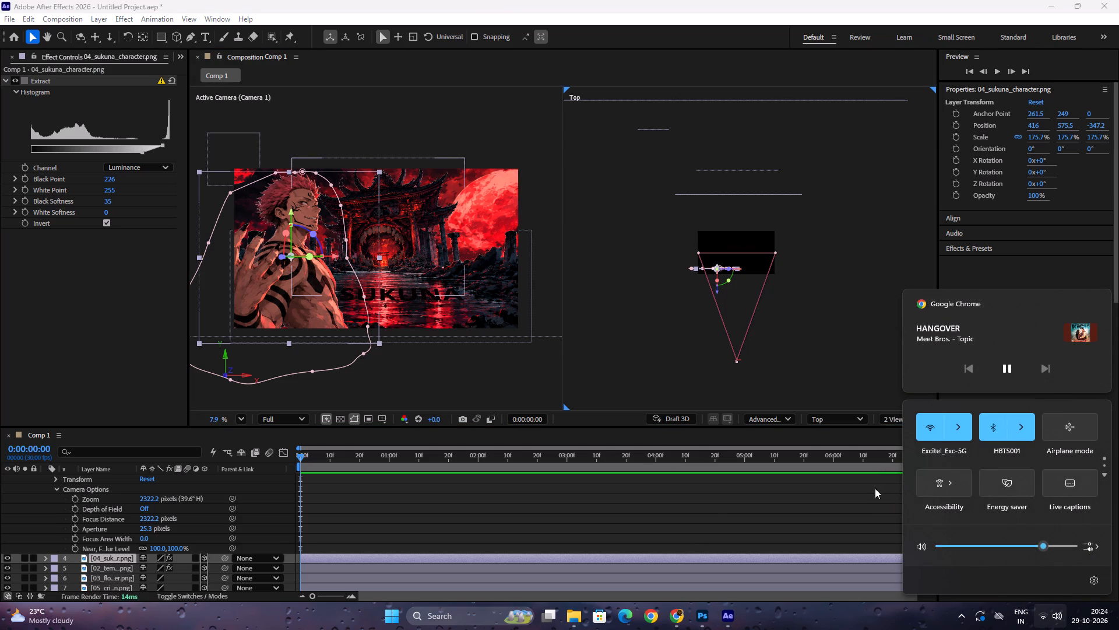
left_click(717, 269)
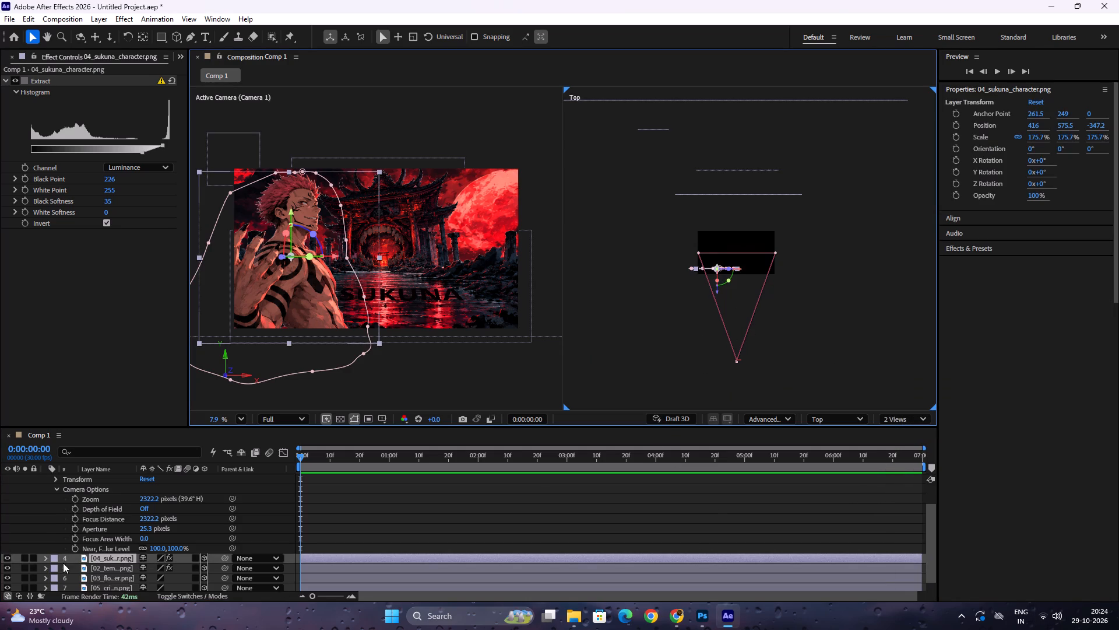
Turn on Depth of Field for Camera 1 and set Focus Distance to 1992.2 pixels, level with the Sukuna character plane.
scroll(66, 547, "up", 1)
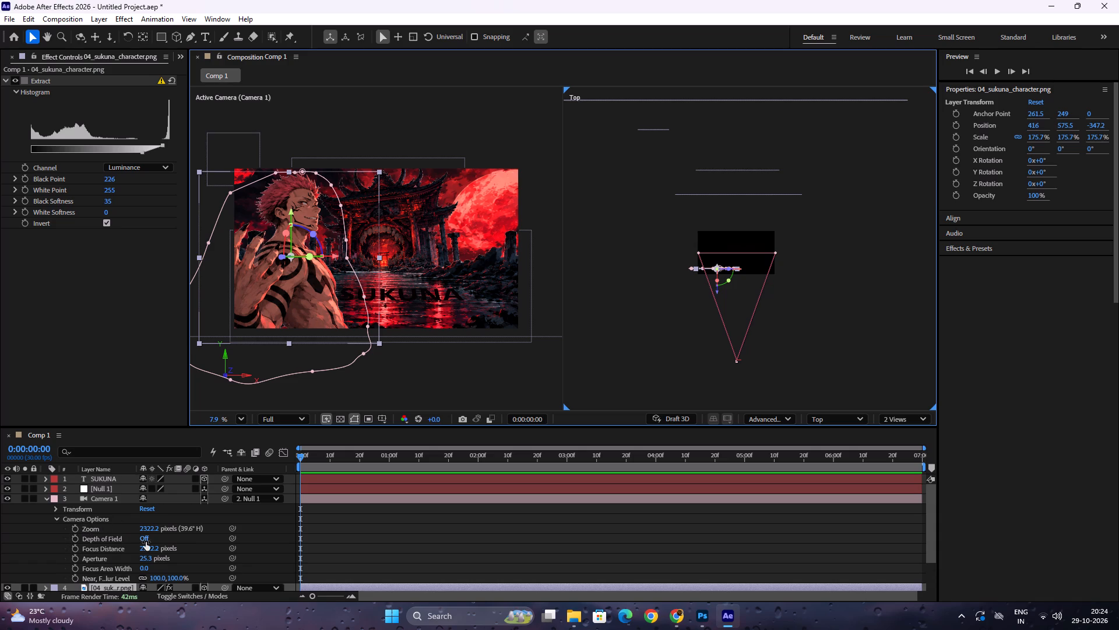
left_click(144, 540)
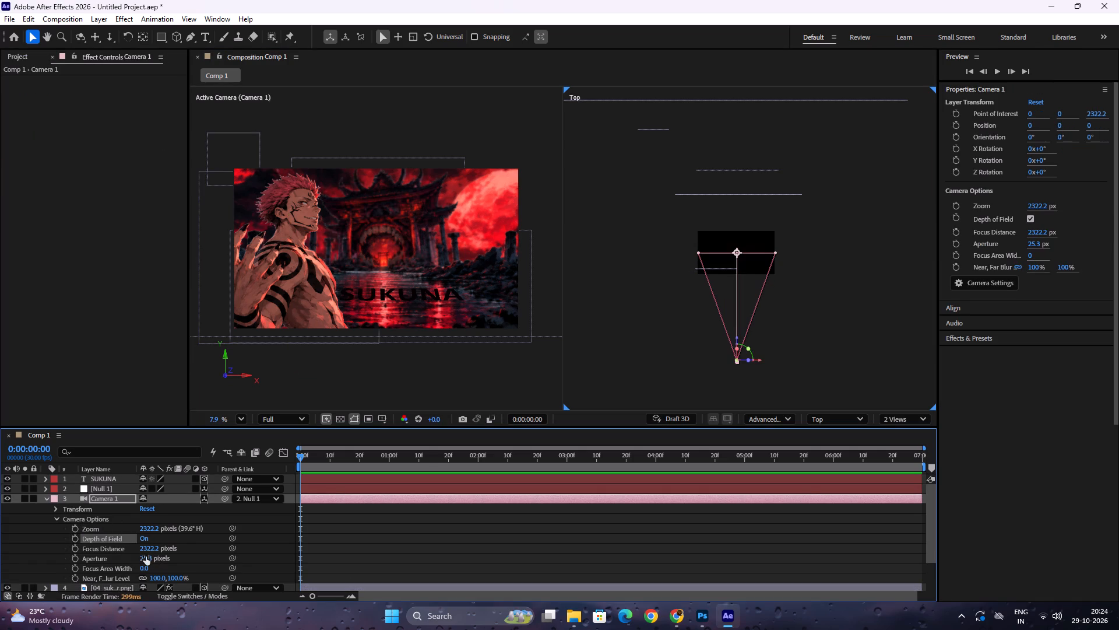
left_click_drag(145, 547, 176, 552)
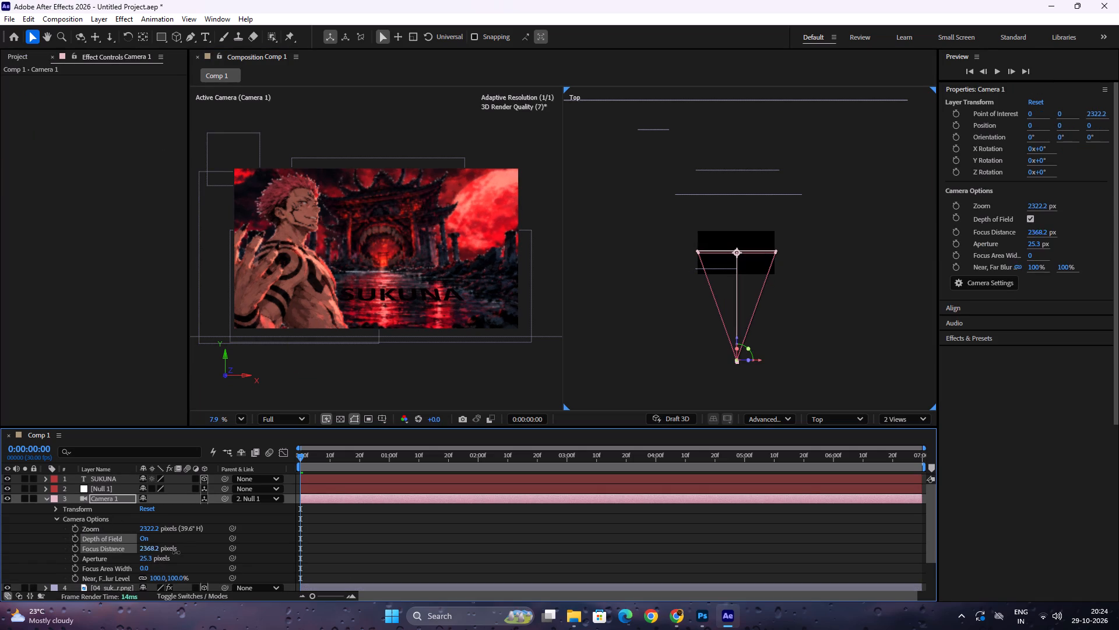
left_click_drag(176, 552, 0, 538)
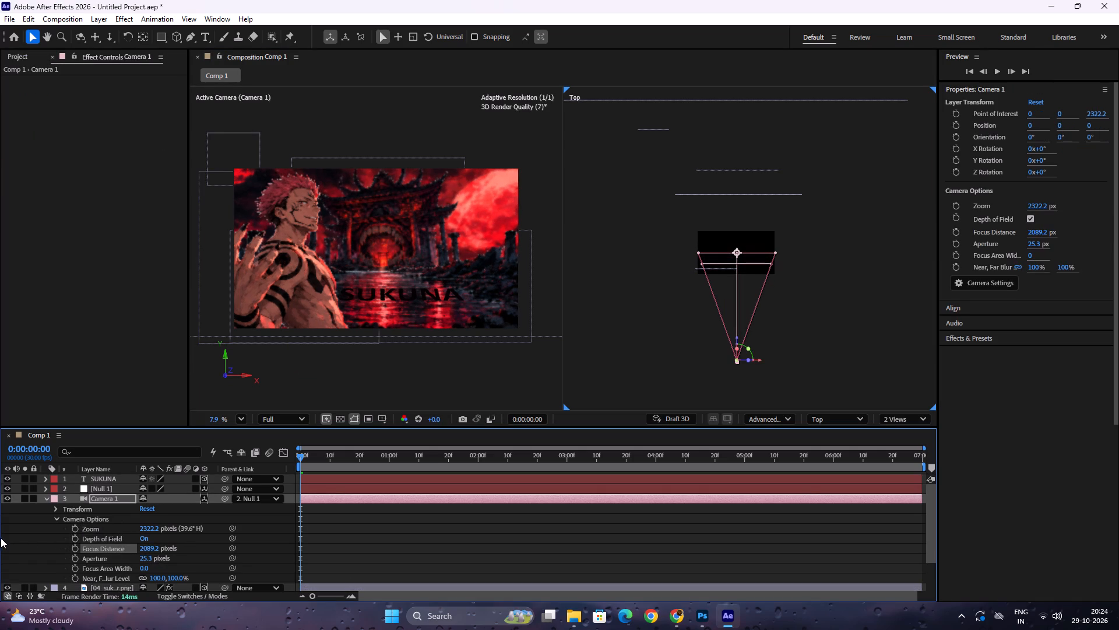
left_click_drag(150, 548, 118, 551)
left_click_drag(118, 551, 98, 552)
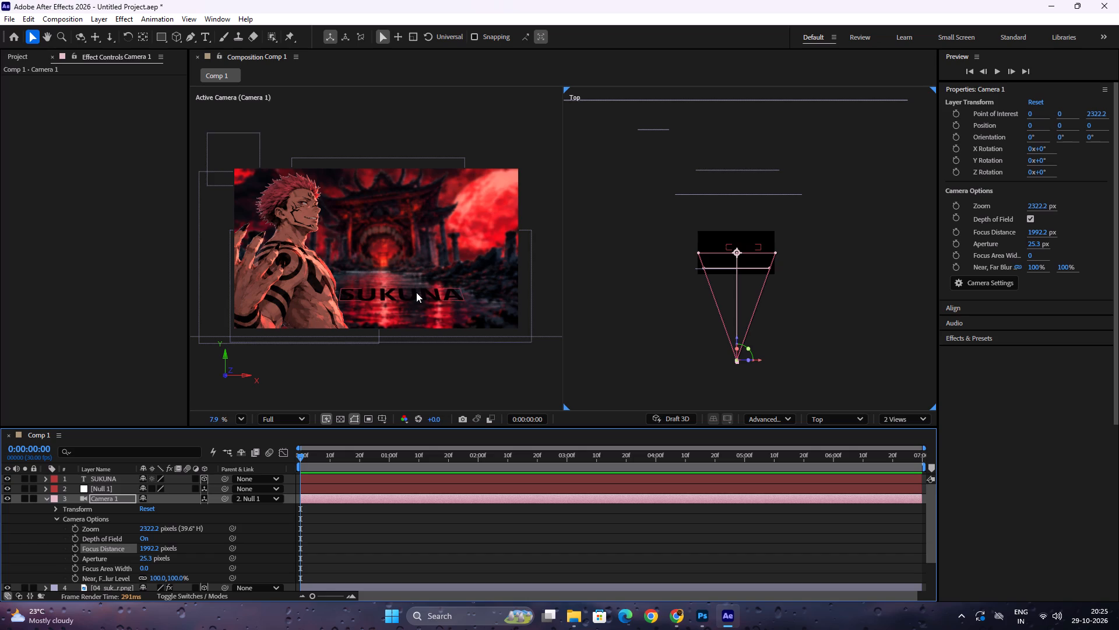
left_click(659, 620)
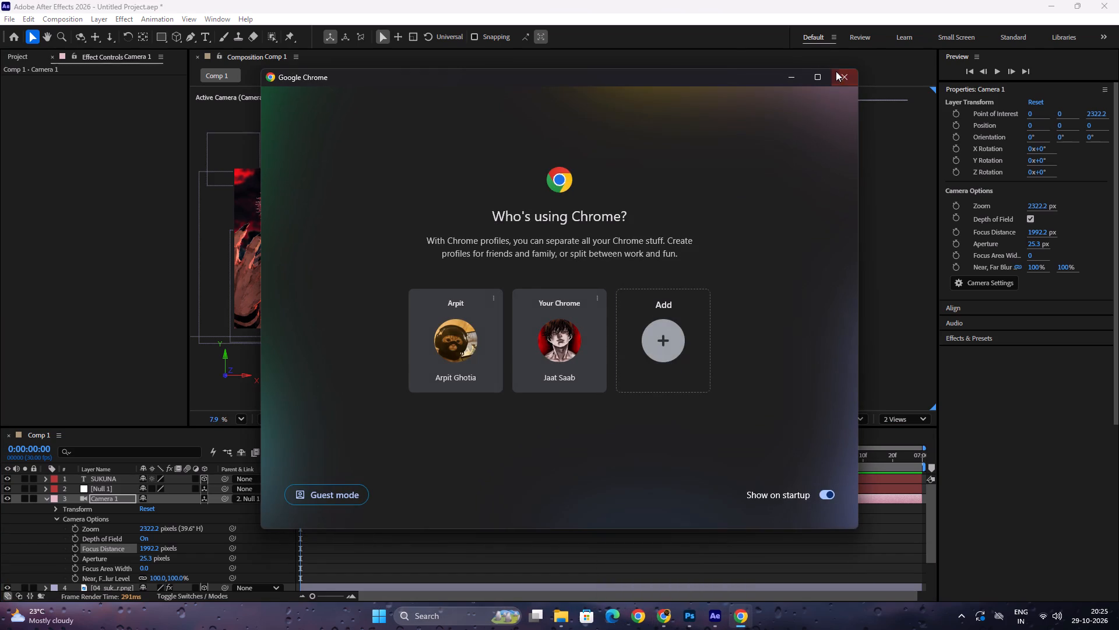
Close the Chrome profile chooser window and return to After Effects.
left_click(836, 71)
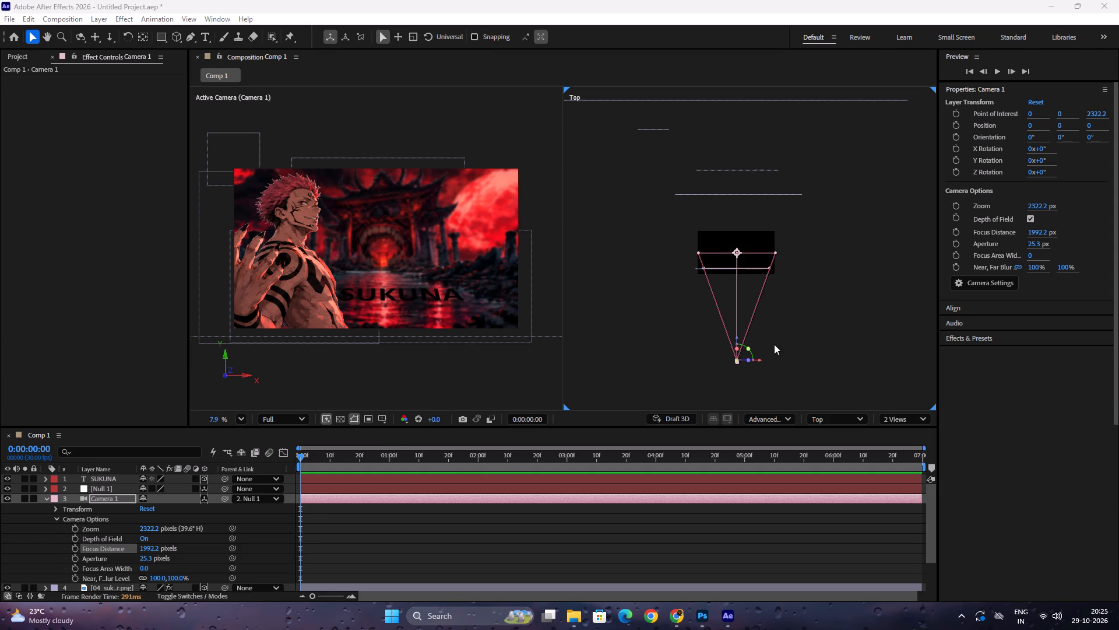
Scrub from the first frame to 0:00:04:21 to check the depth-of-field blur along the camera push.
left_click_drag(318, 457, 360, 467)
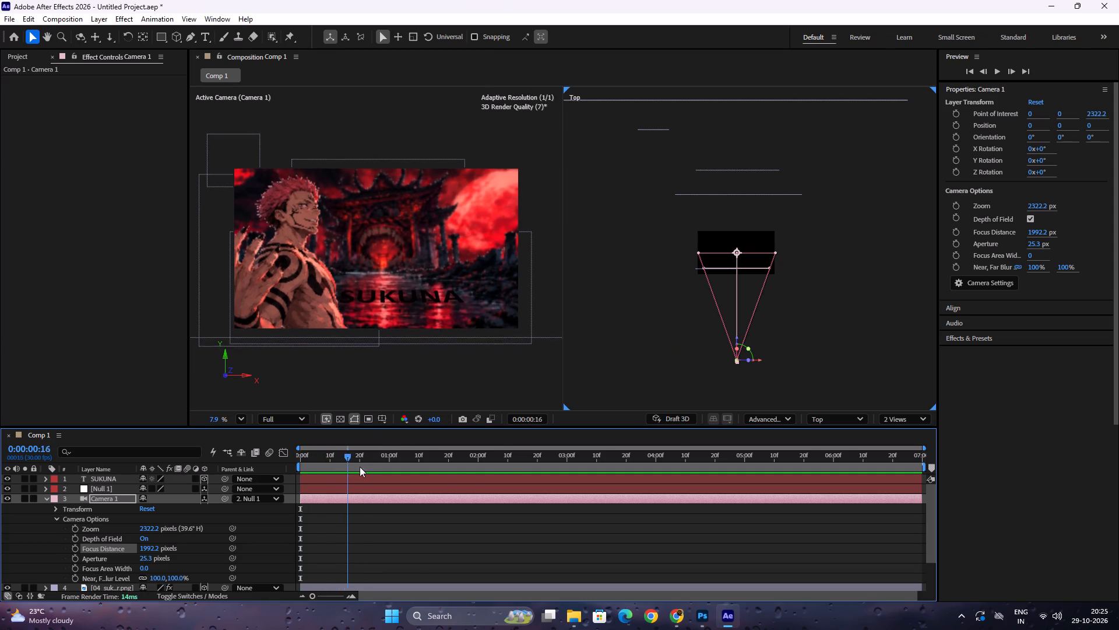
left_click_drag(360, 467, 567, 480)
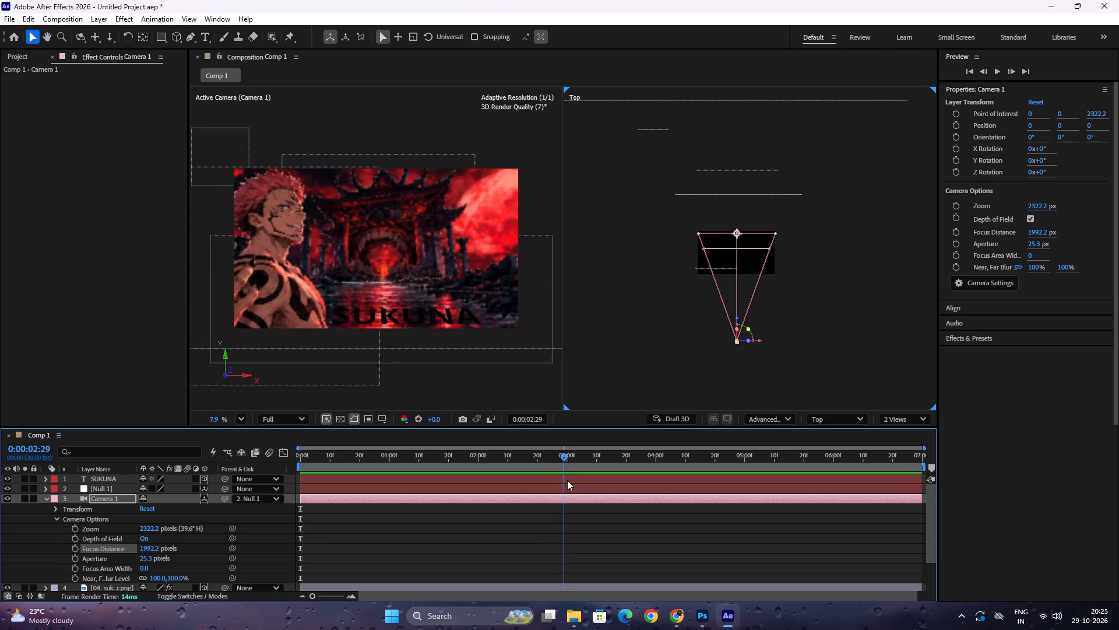
left_click_drag(567, 480, 709, 488)
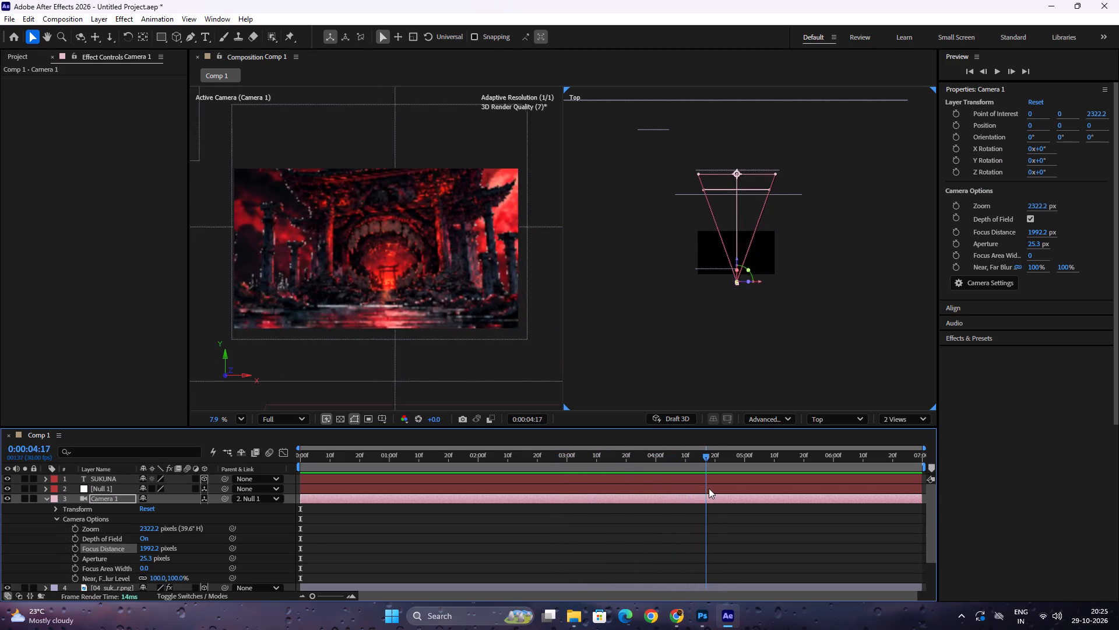
left_click_drag(709, 488, 716, 488)
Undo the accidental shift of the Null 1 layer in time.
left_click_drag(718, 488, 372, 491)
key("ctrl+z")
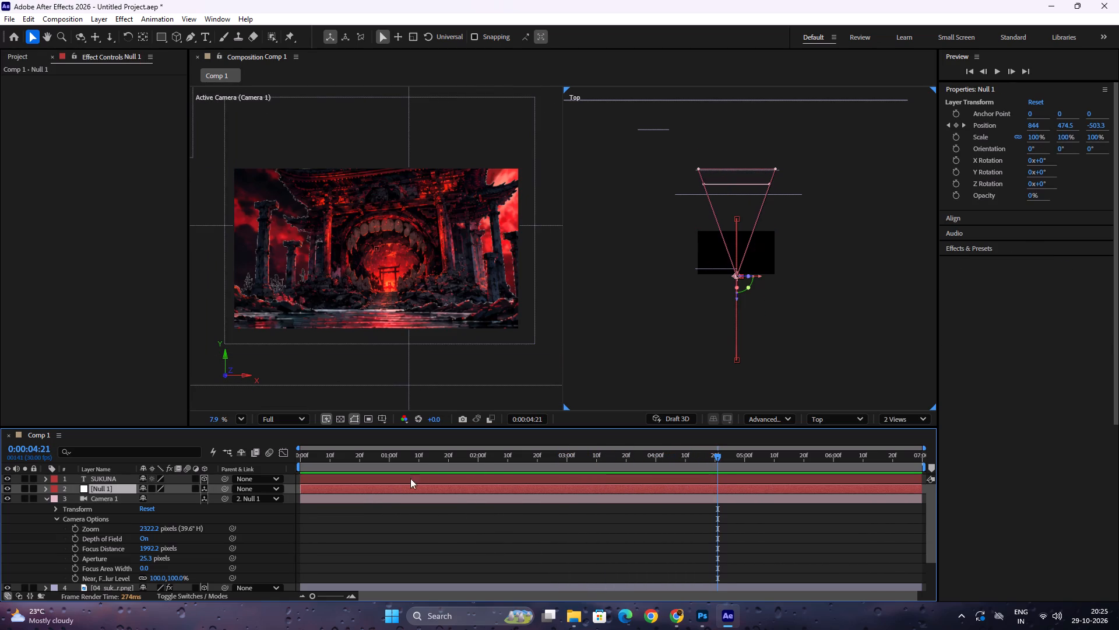
Play back the camera push from the first frame to preview the depth of field.
left_click_drag(526, 456, 121, 463)
key("space")
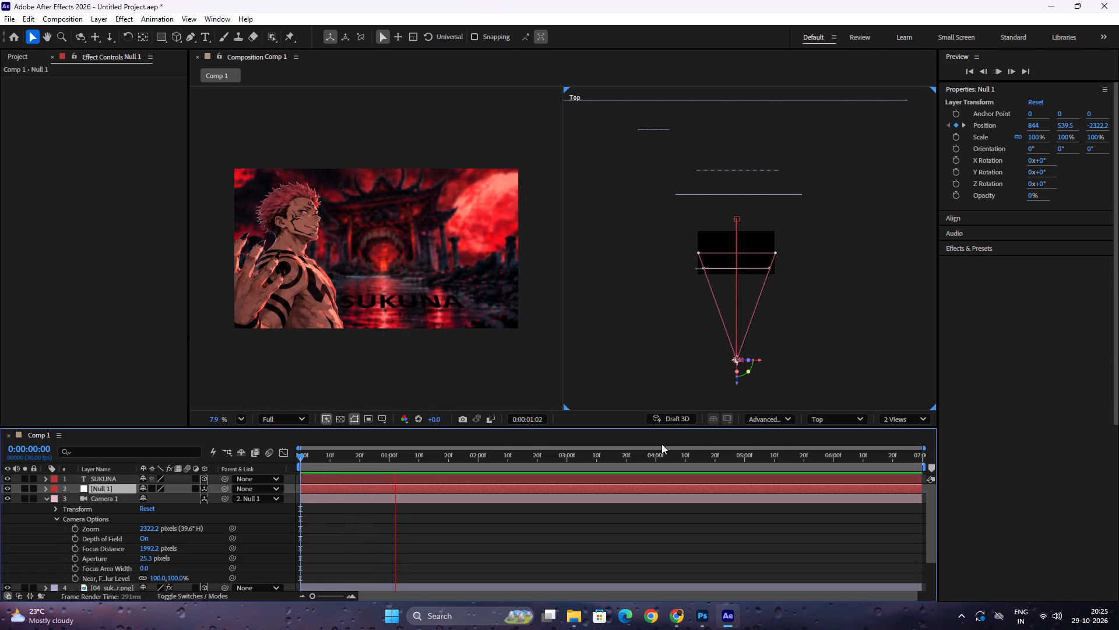
Set Camera 1's aperture to 13.3 pixels at 0:00:01:02 and preview the softer background blur.
left_click_drag(406, 461, 396, 460)
left_click_drag(148, 556, 145, 556)
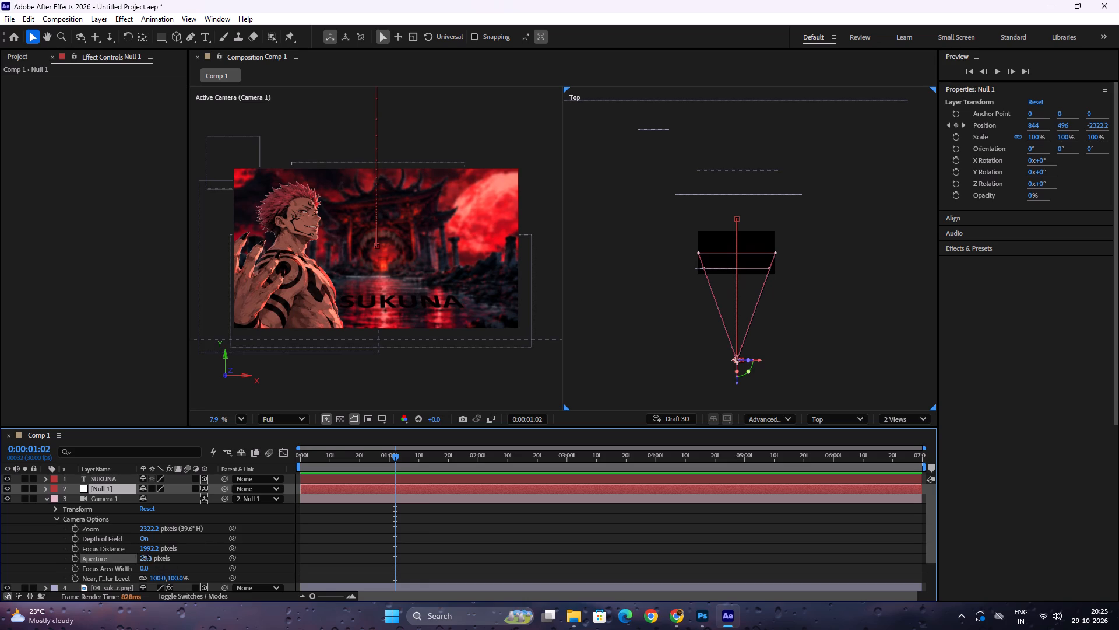
left_click_drag(145, 556, 134, 556)
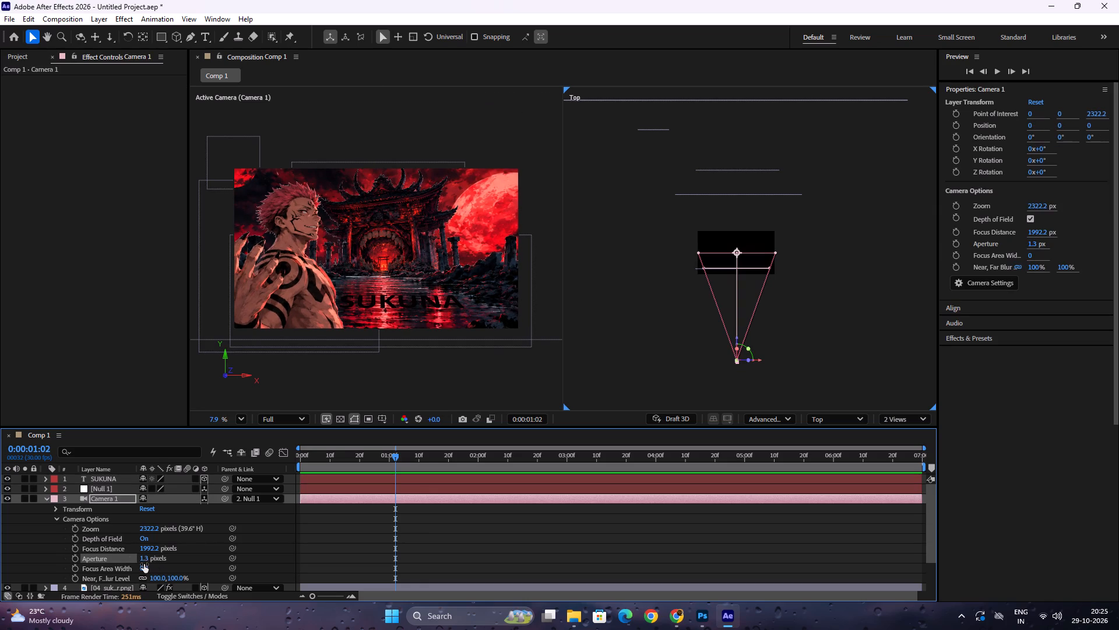
left_click_drag(143, 558, 152, 560)
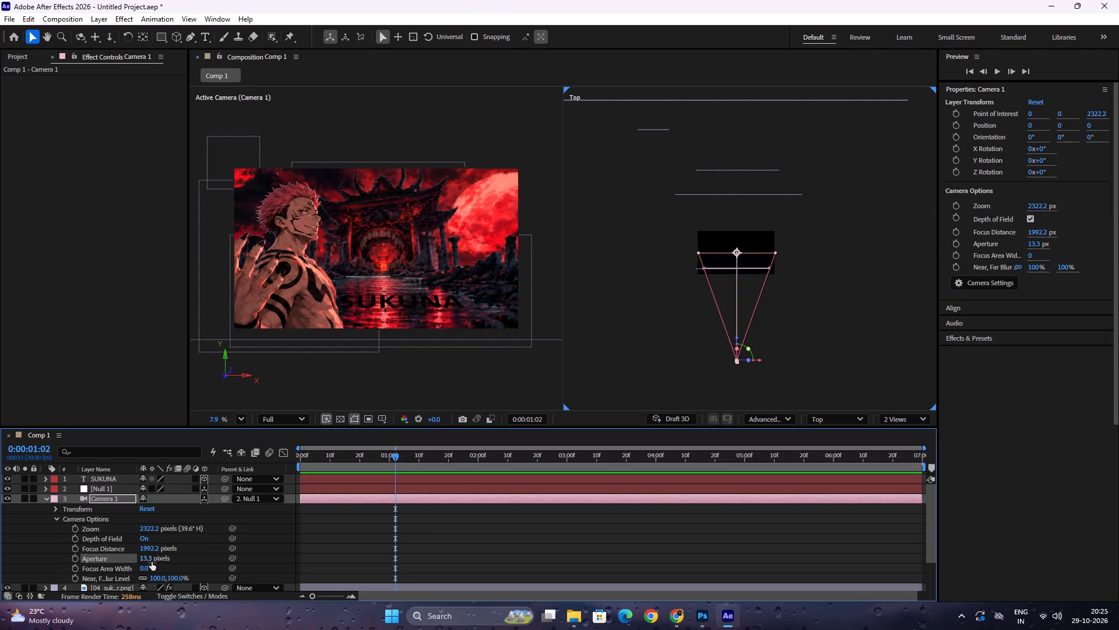
left_click(145, 561)
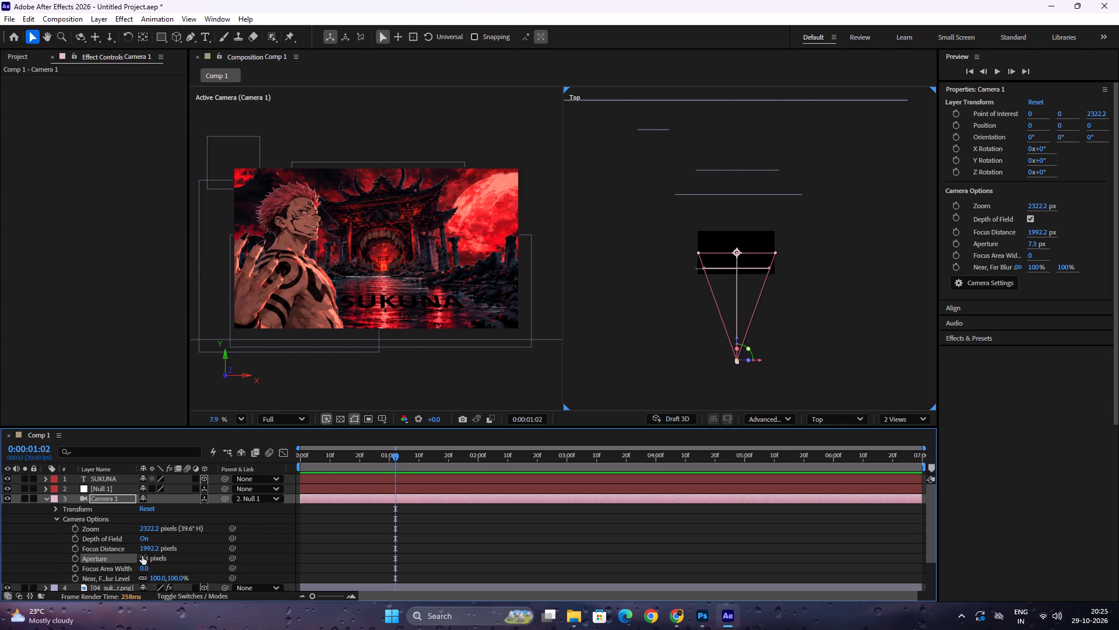
left_click(143, 556)
left_click(143, 557)
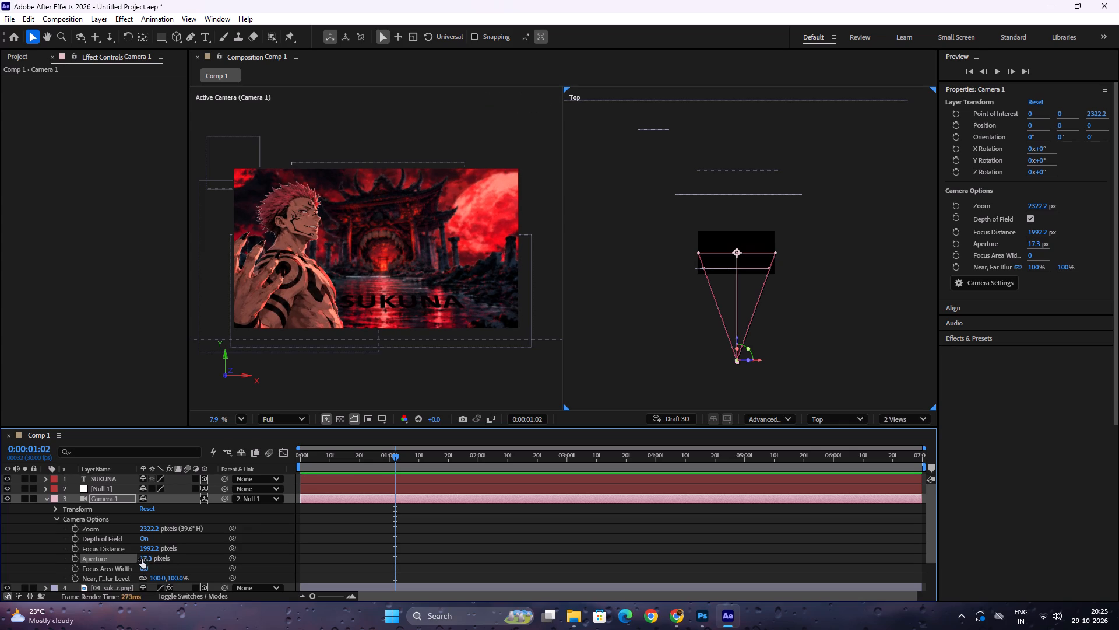
left_click(142, 559)
key("space")
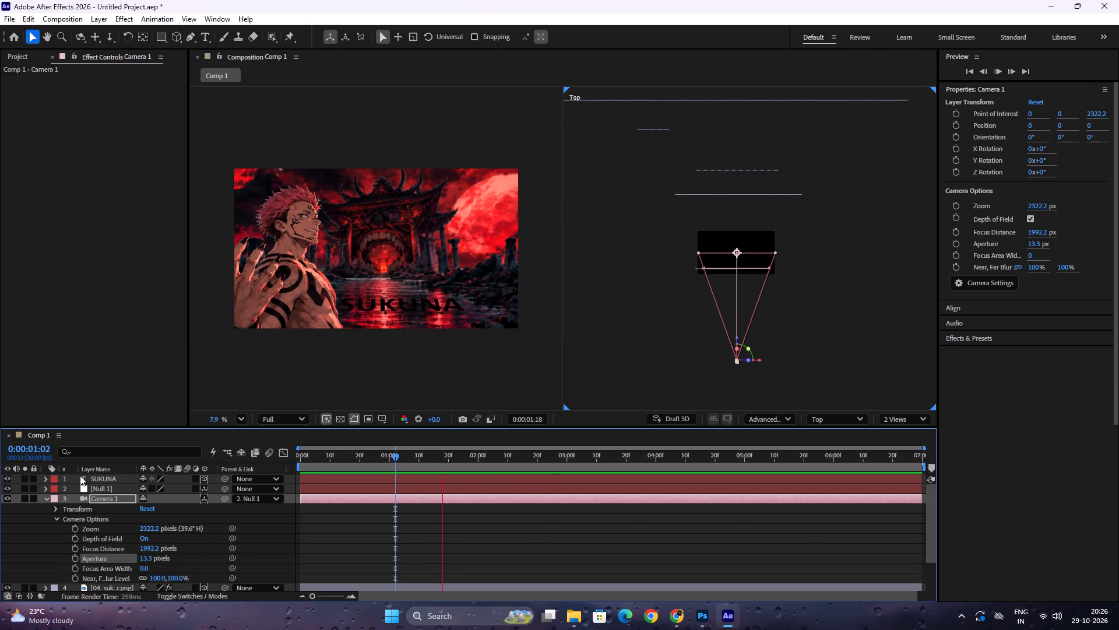
Collapse Camera 1's properties and switch back to 1 View through the active camera, with the whole frame in sight.
left_click(45, 498)
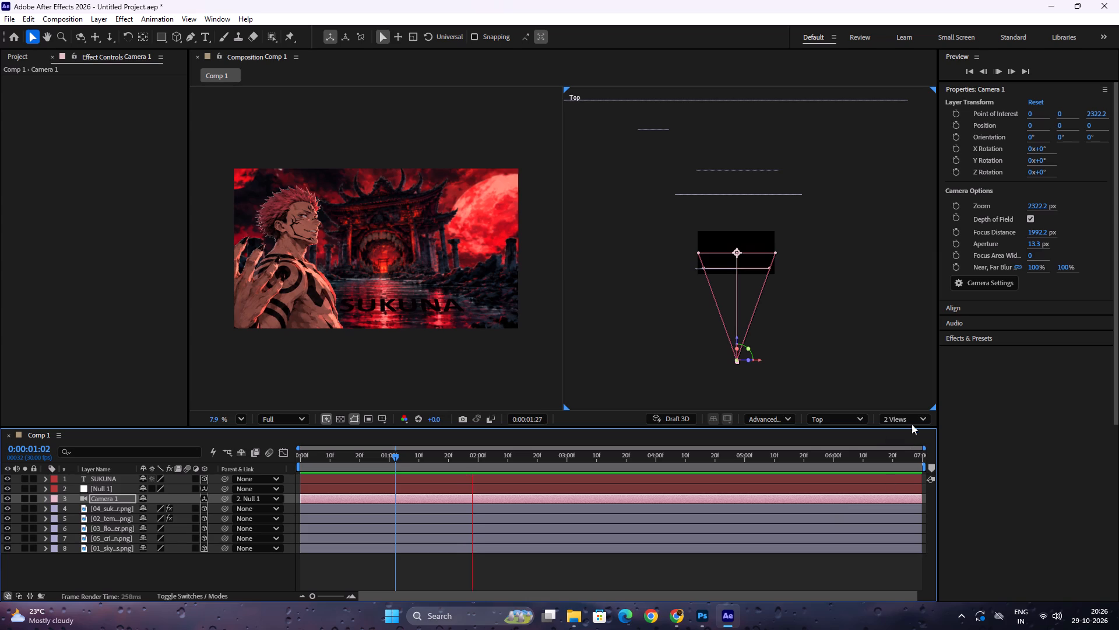
left_click(909, 421)
left_click(903, 437)
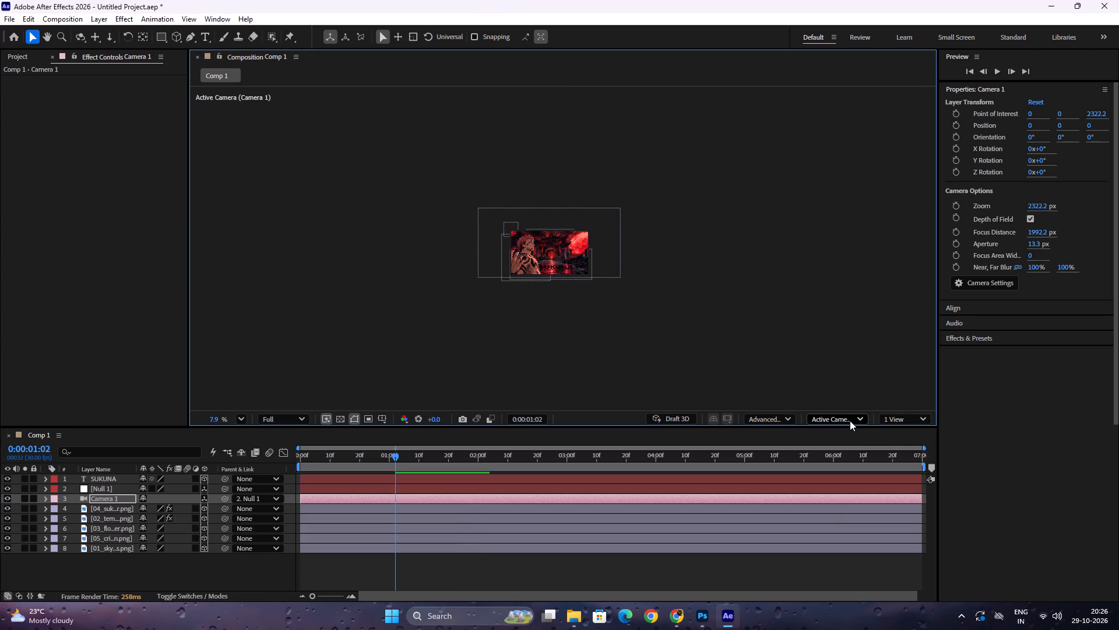
left_click(850, 420)
left_click(851, 180)
scroll(469, 303, "up", 15)
scroll(701, 237, "down", 3)
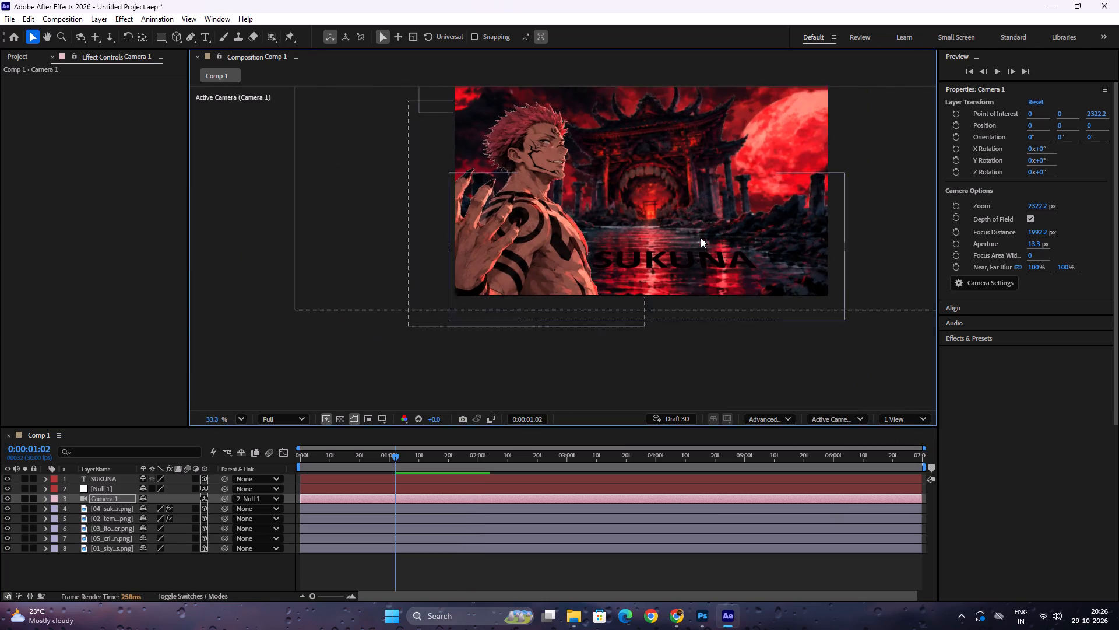
scroll(701, 237, "down", 1)
key("space")
key("space")
key("space")
key("space")
left_click_drag(712, 229, 665, 309)
scroll(664, 309, "up", 2)
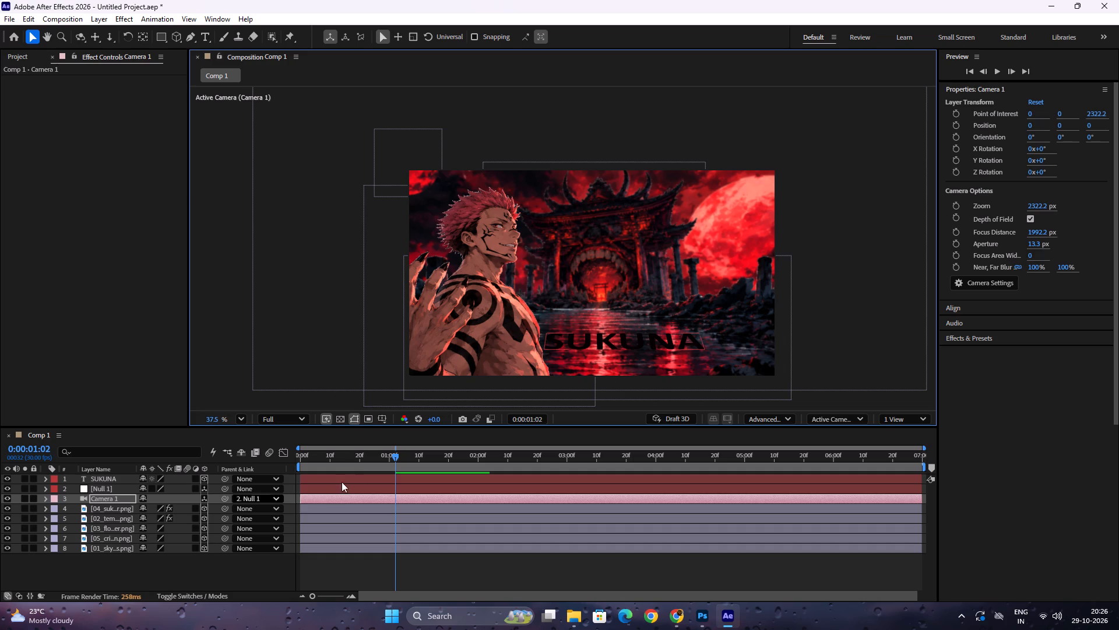
Play back the camera push from the first frame to review the blur at the new aperture.
left_click_drag(338, 454, 111, 454)
key("space")
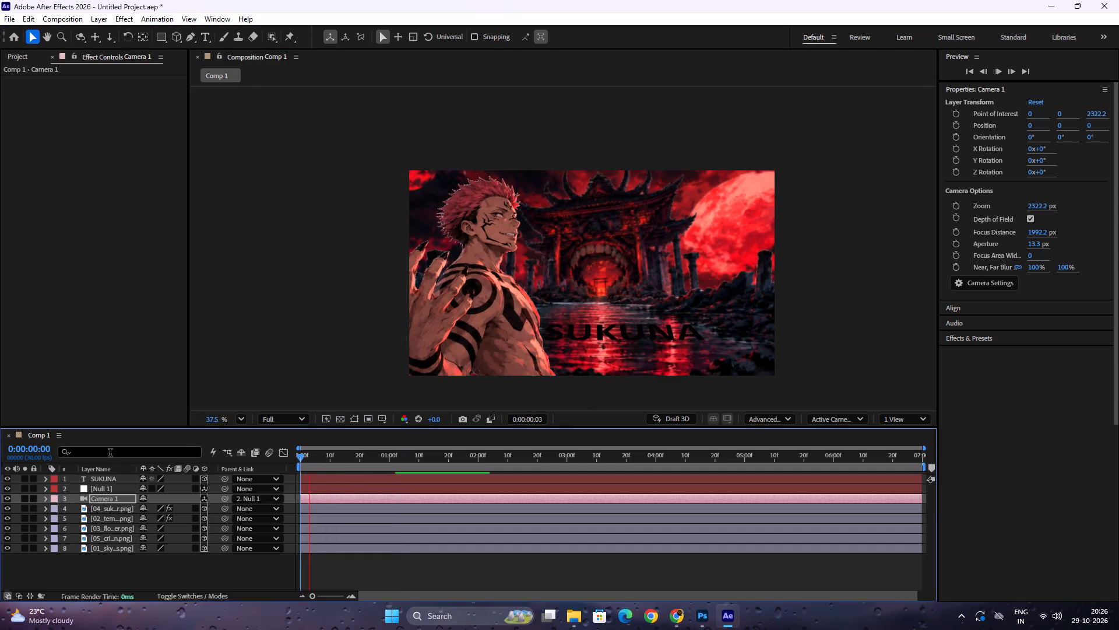
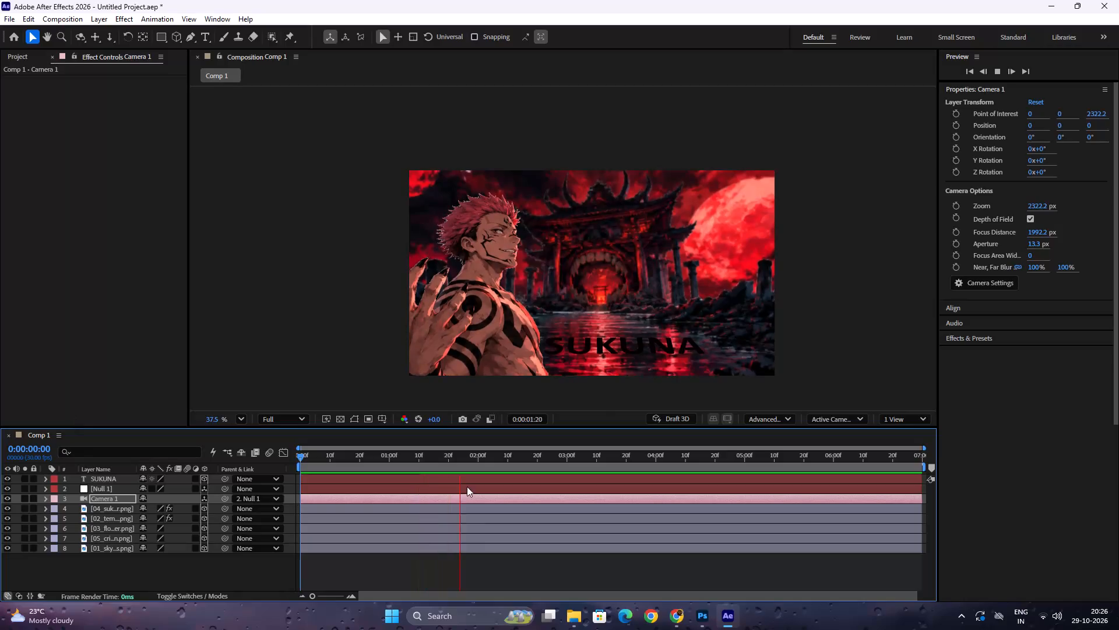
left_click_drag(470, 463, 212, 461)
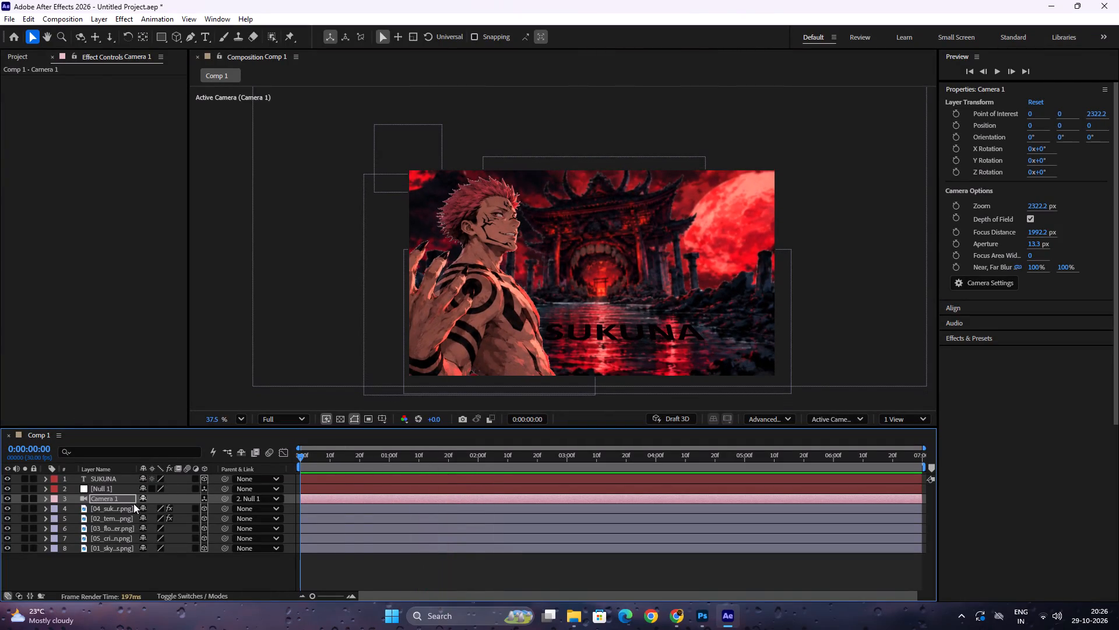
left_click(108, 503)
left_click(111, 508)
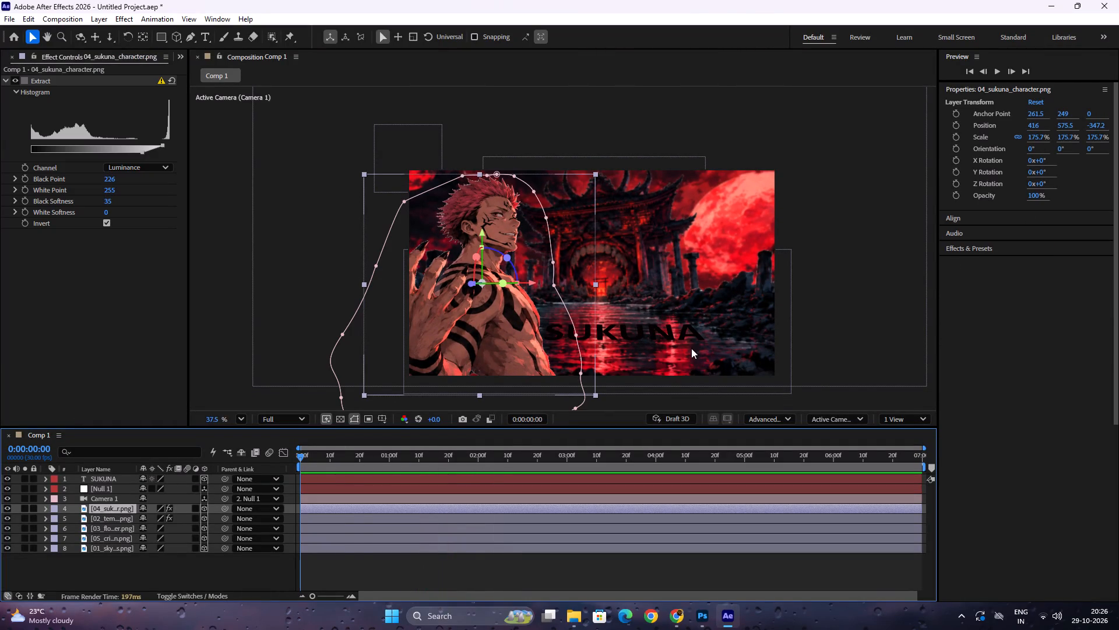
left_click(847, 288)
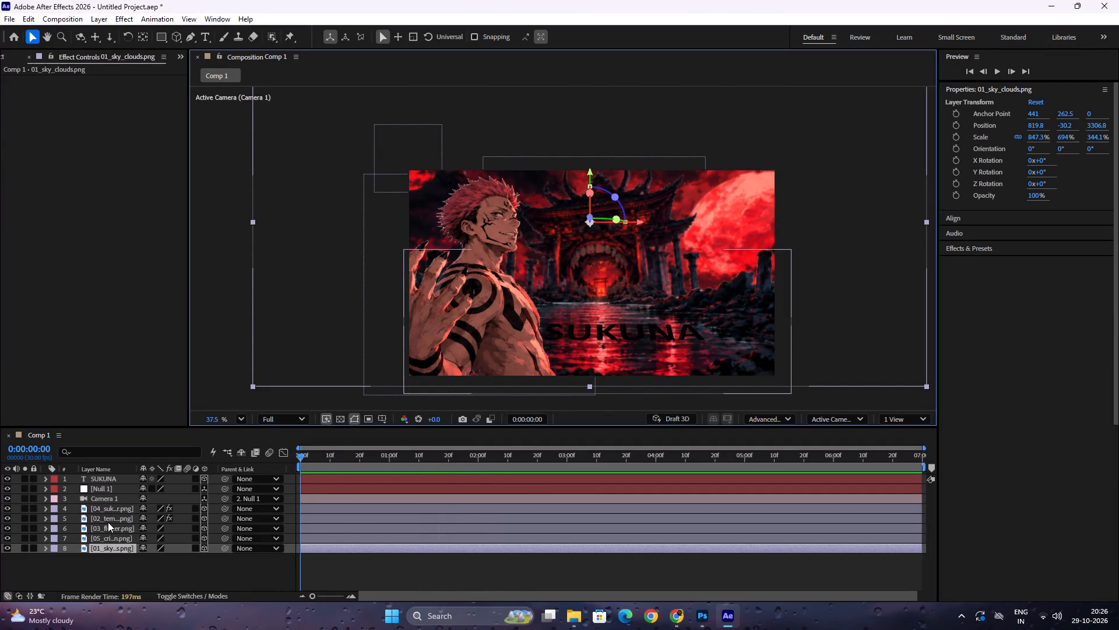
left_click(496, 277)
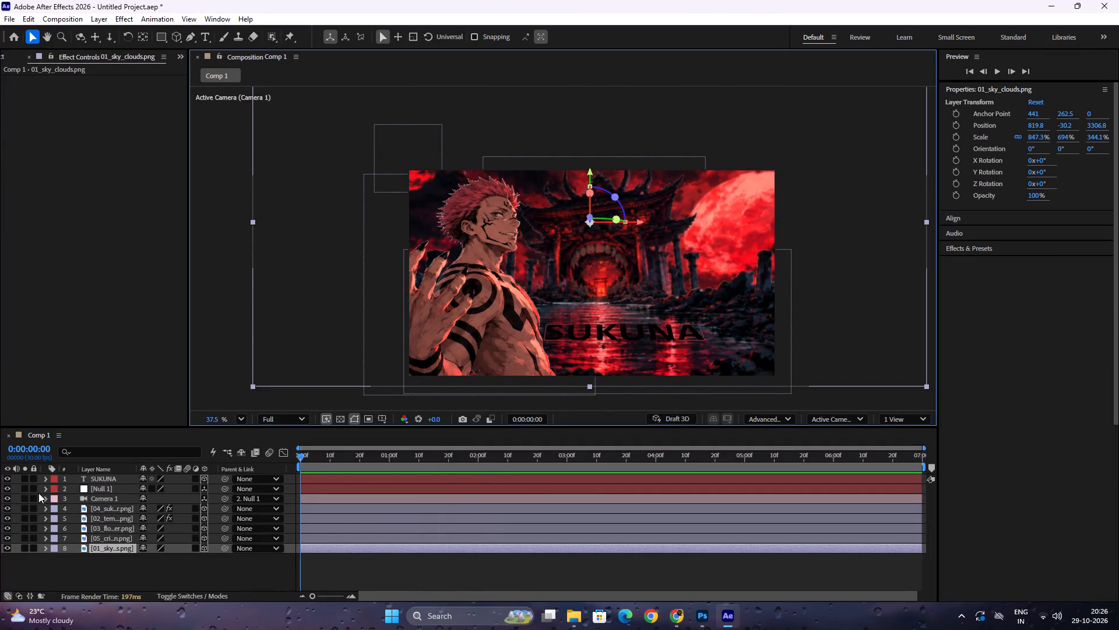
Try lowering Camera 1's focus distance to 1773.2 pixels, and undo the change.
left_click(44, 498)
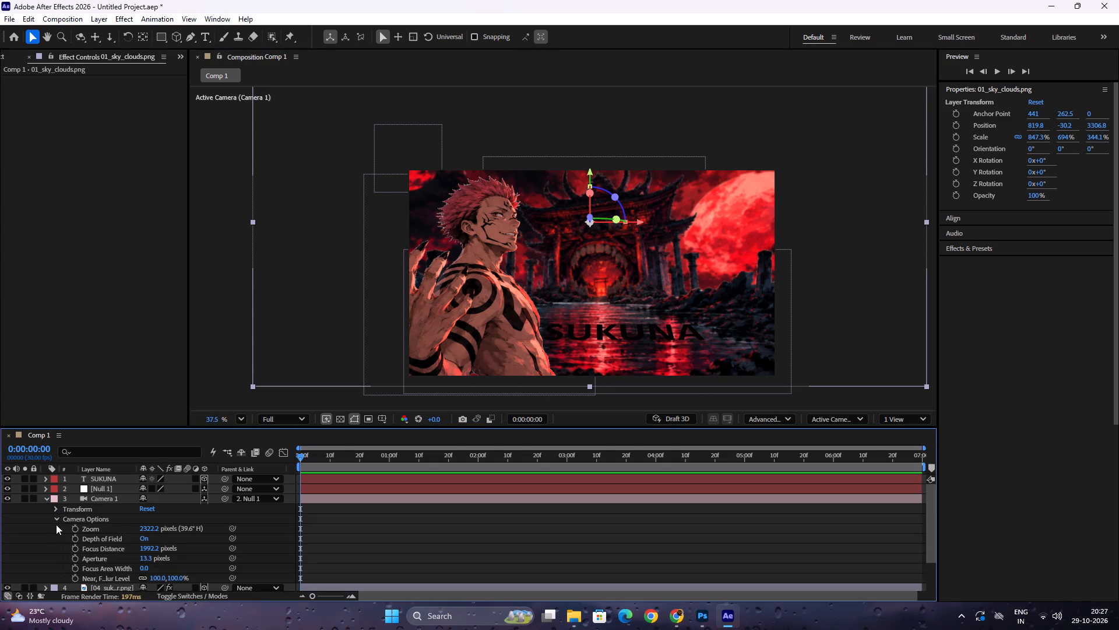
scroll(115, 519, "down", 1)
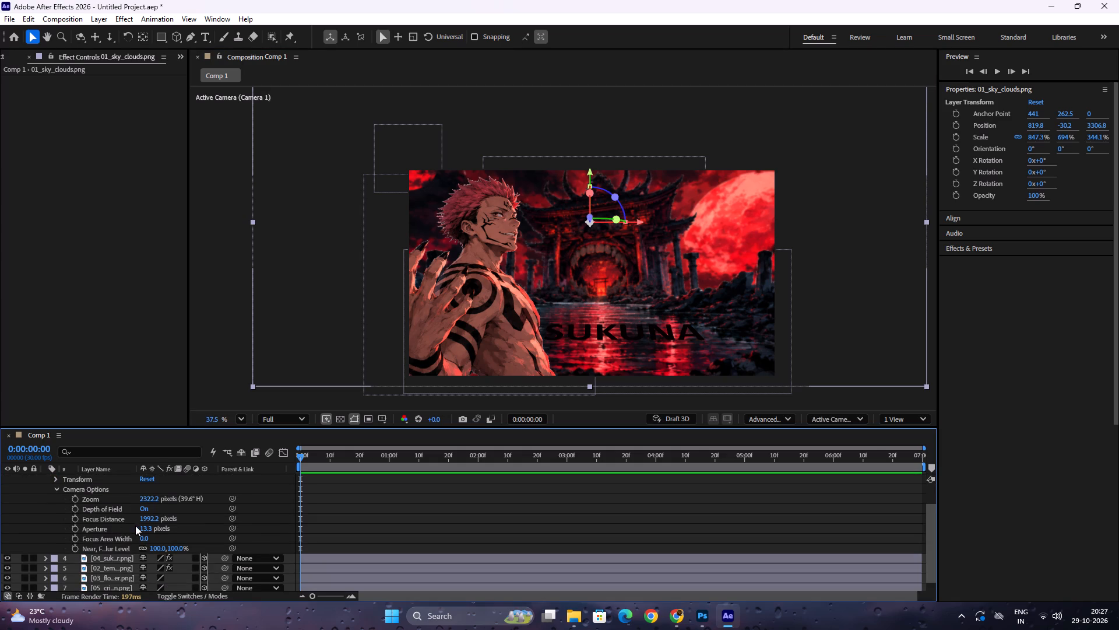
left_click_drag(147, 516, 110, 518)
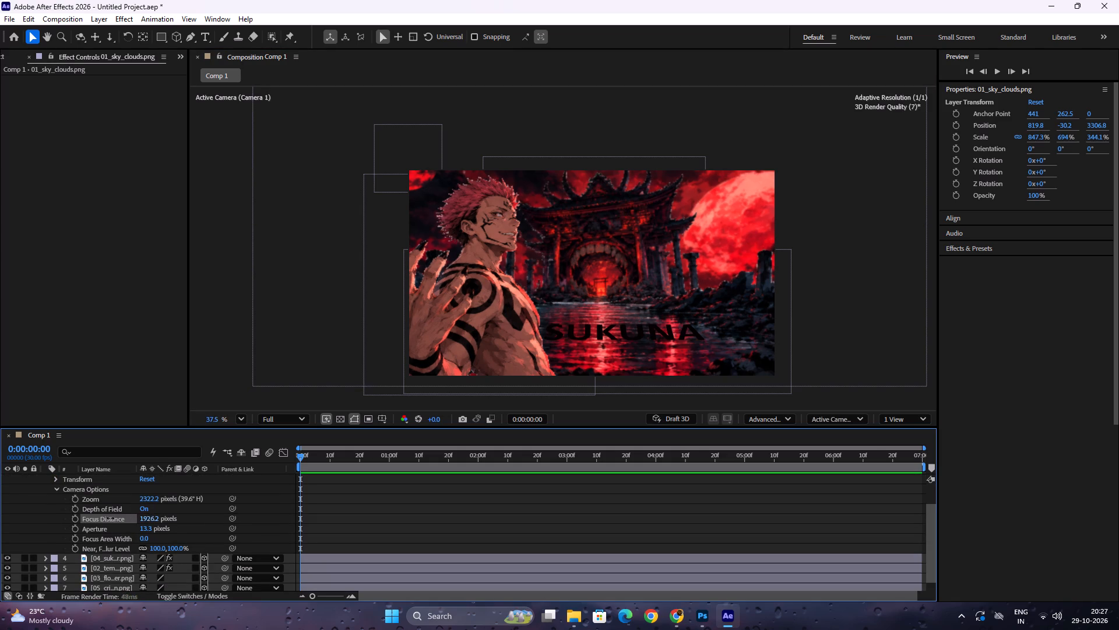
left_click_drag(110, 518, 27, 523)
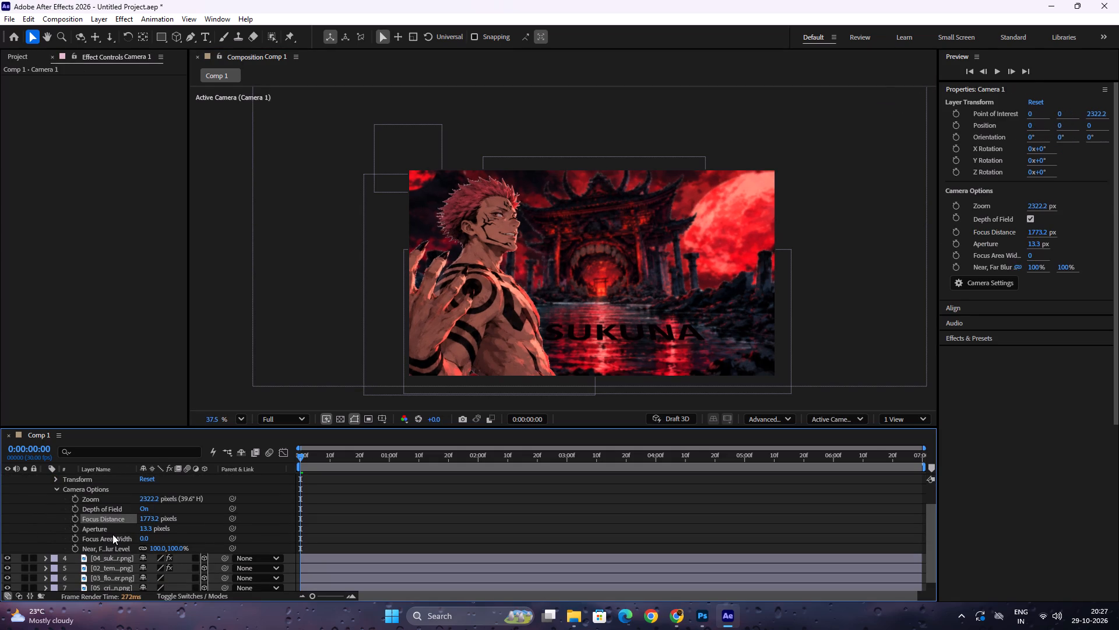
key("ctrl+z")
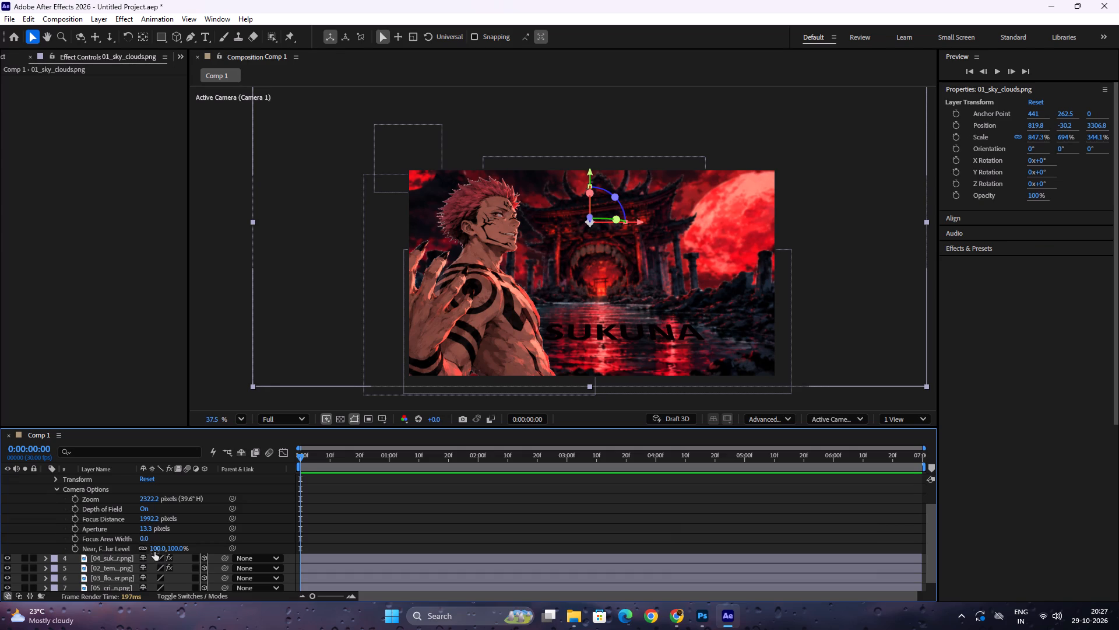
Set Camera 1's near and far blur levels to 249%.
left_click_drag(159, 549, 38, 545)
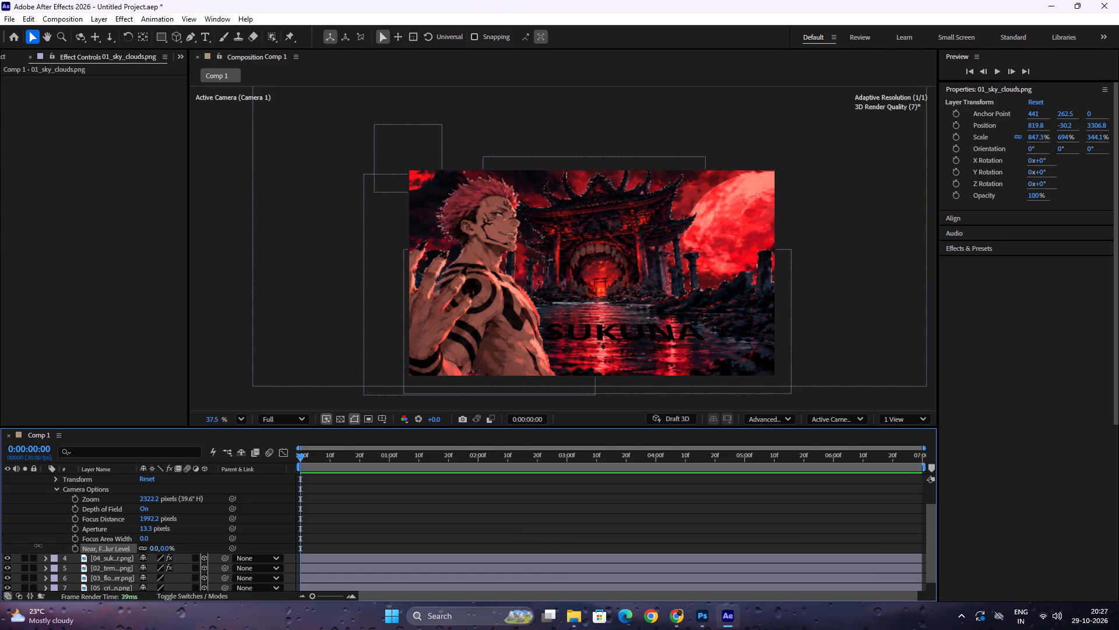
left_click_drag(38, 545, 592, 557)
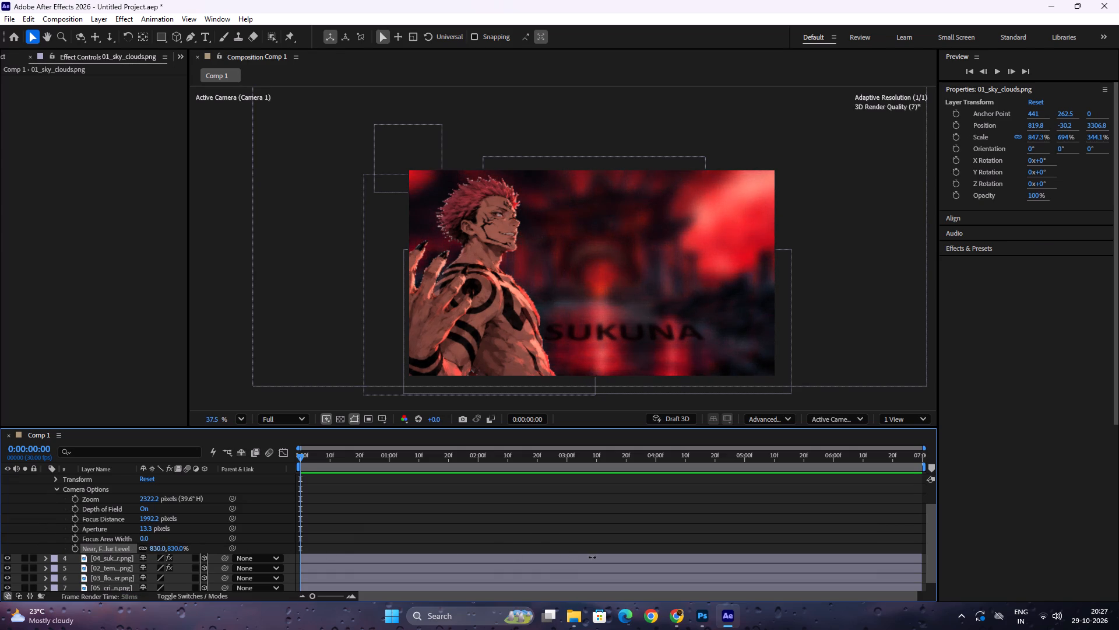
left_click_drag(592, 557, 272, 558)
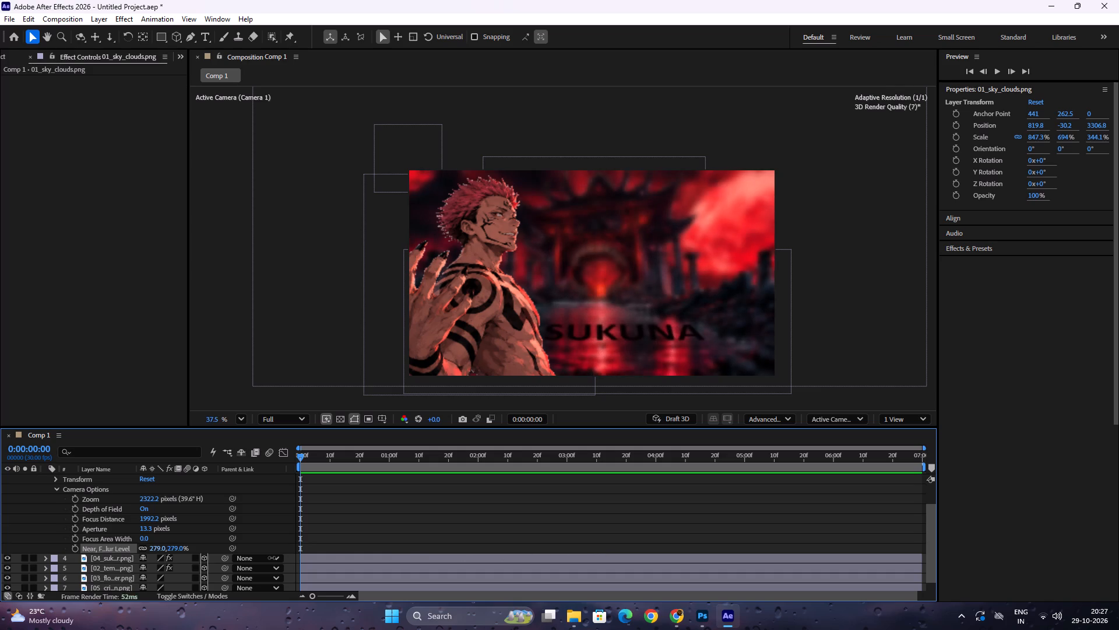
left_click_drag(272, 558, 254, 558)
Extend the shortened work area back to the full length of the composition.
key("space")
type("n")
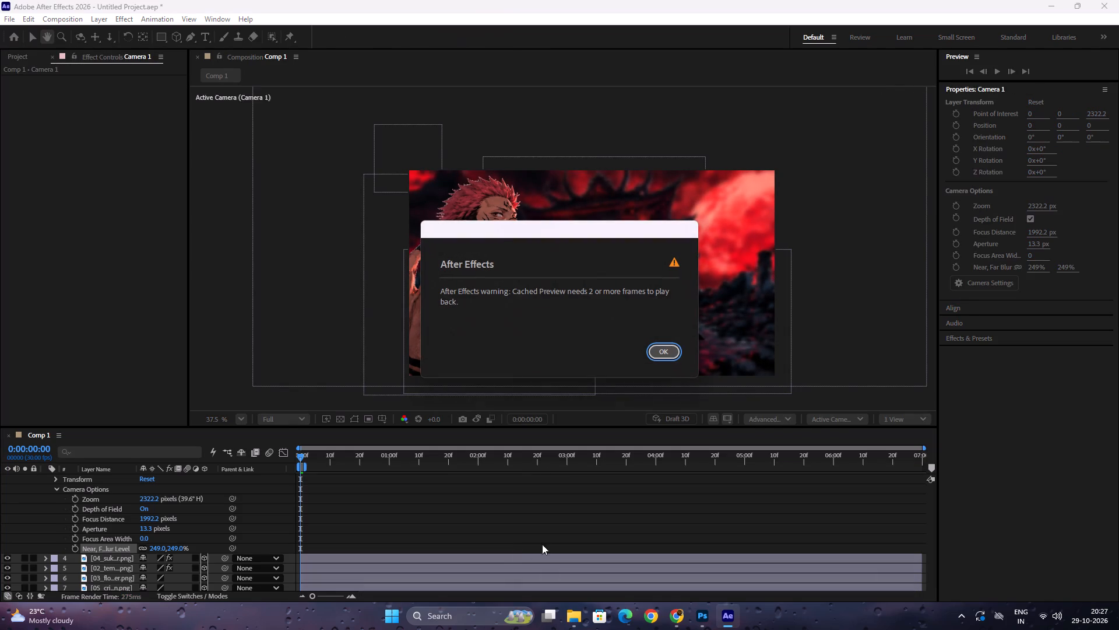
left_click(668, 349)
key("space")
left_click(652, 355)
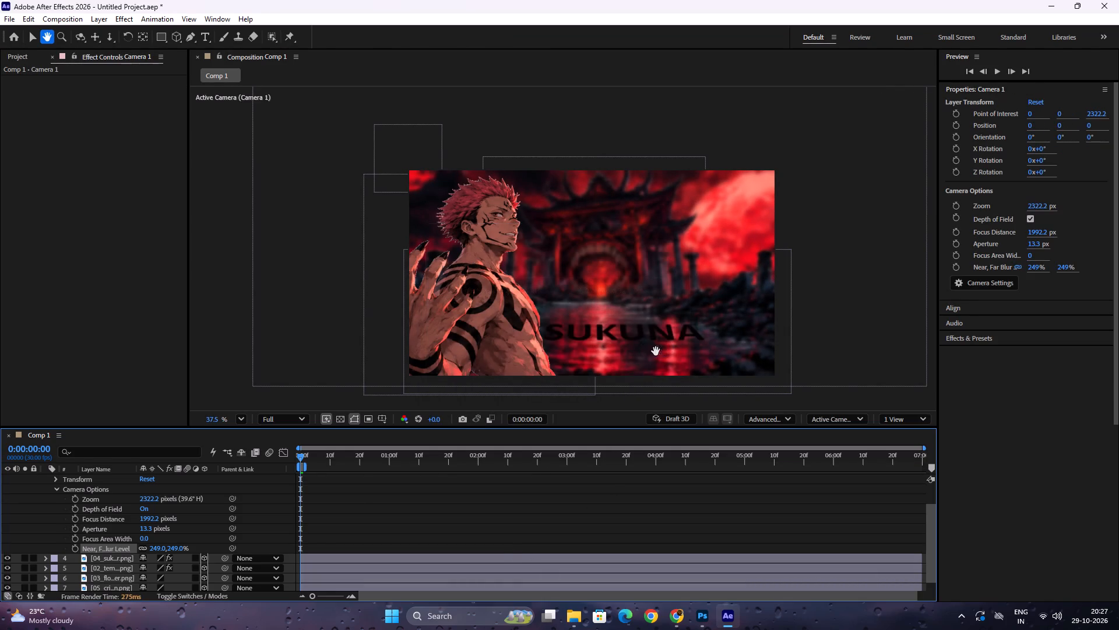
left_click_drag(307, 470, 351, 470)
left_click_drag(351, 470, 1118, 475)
Play back the camera push to review the stronger background blur, collapse Camera 1's properties and return to the first frame.
key("space")
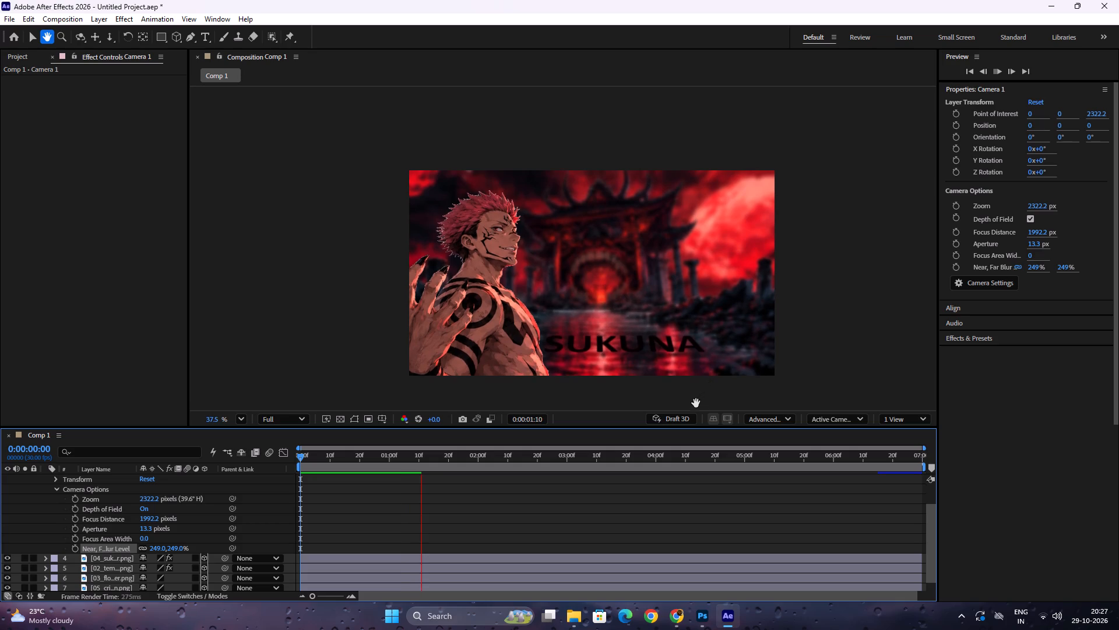
left_click_drag(413, 462, 252, 482)
key("space")
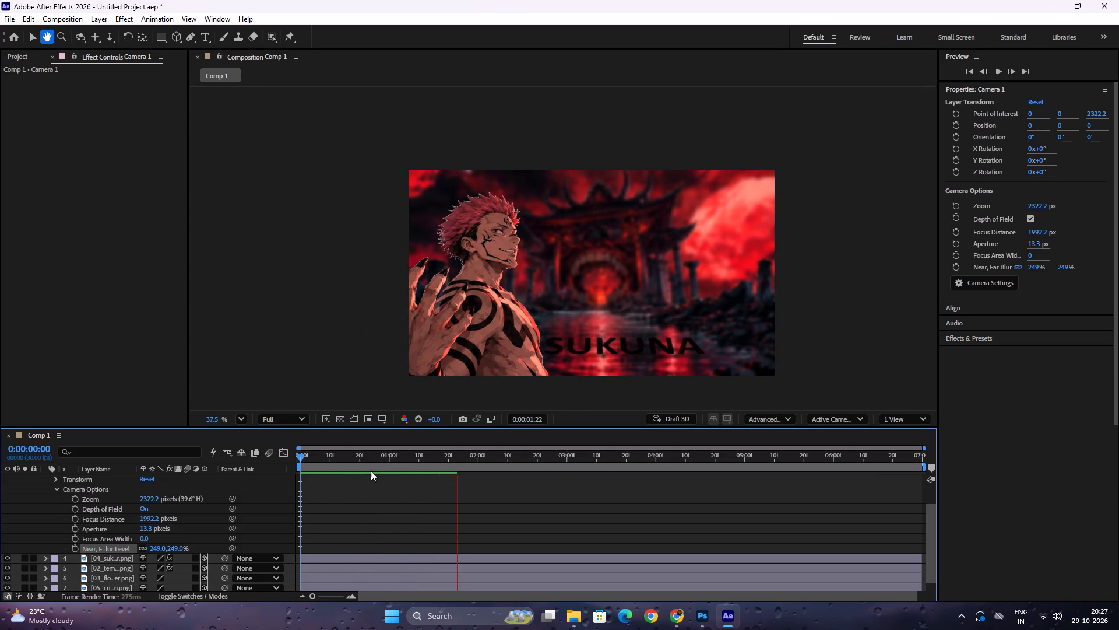
left_click(354, 459)
left_click_drag(347, 459, 321, 459)
key("space")
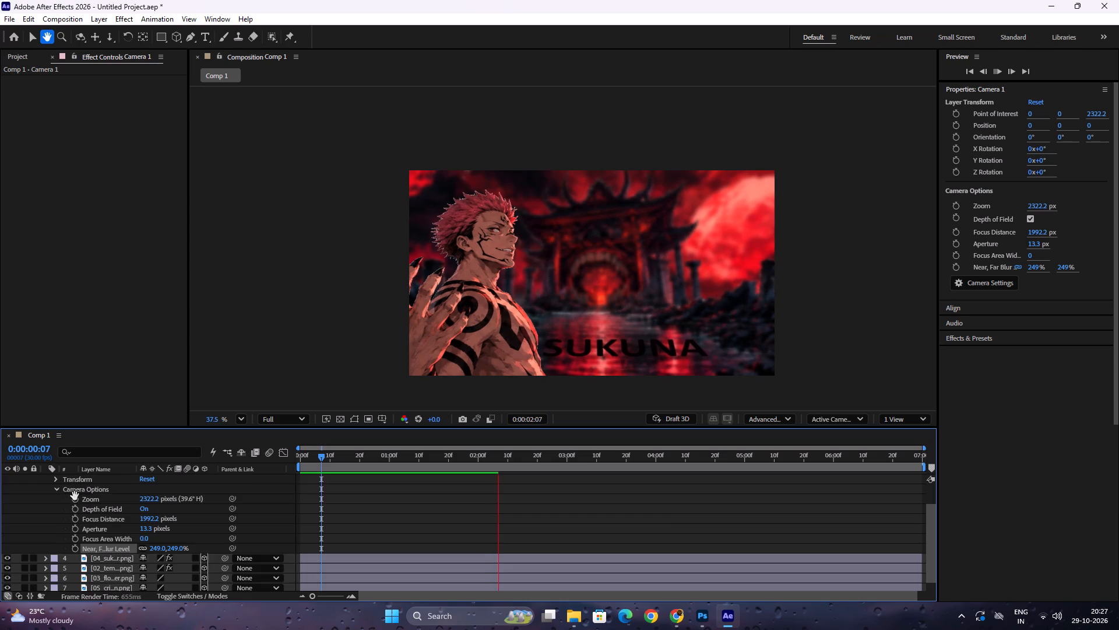
scroll(76, 497, "up", 2)
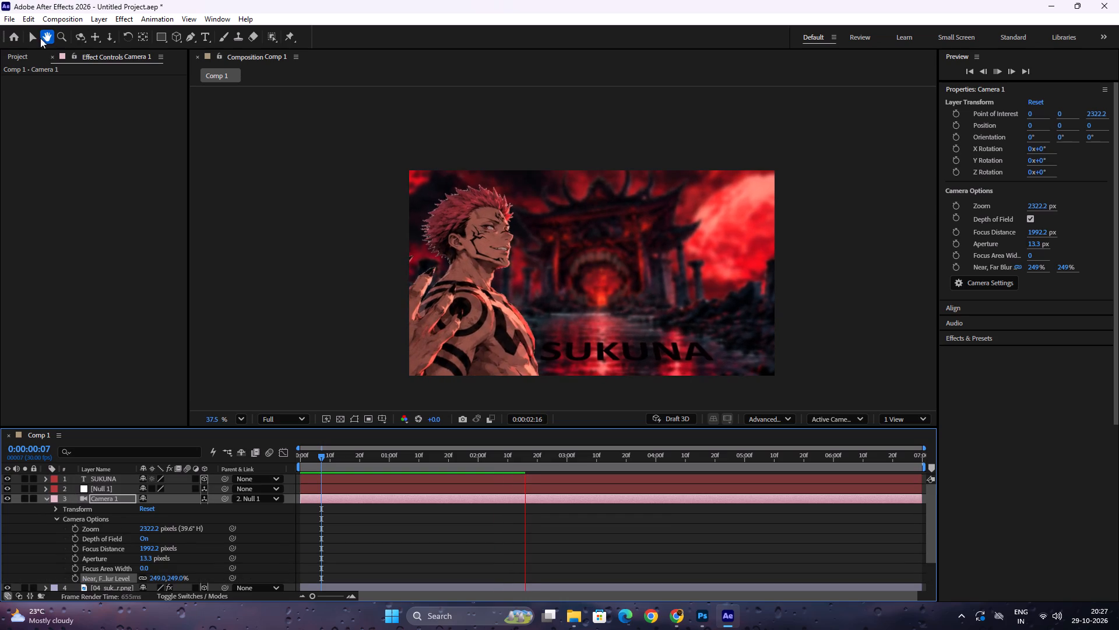
left_click(35, 37)
left_click(47, 501)
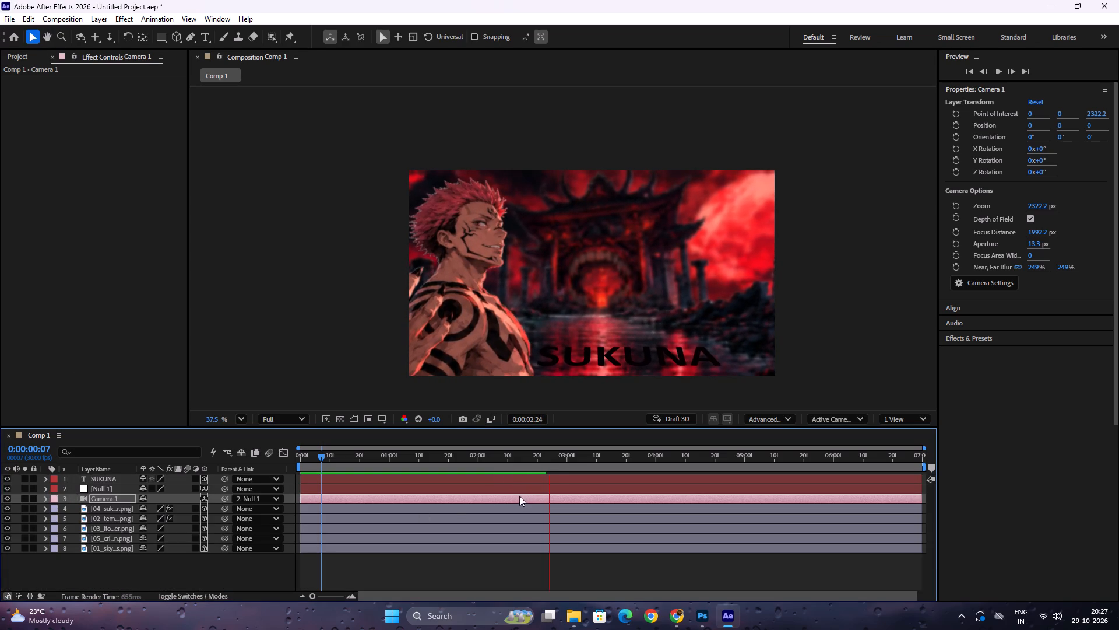
left_click_drag(518, 466, 196, 513)
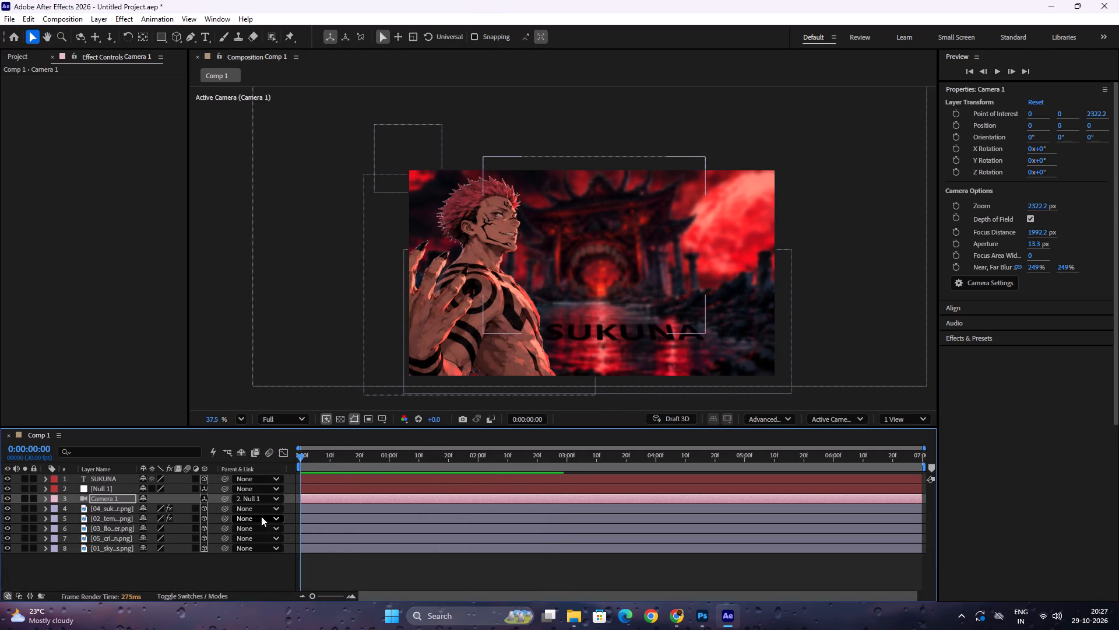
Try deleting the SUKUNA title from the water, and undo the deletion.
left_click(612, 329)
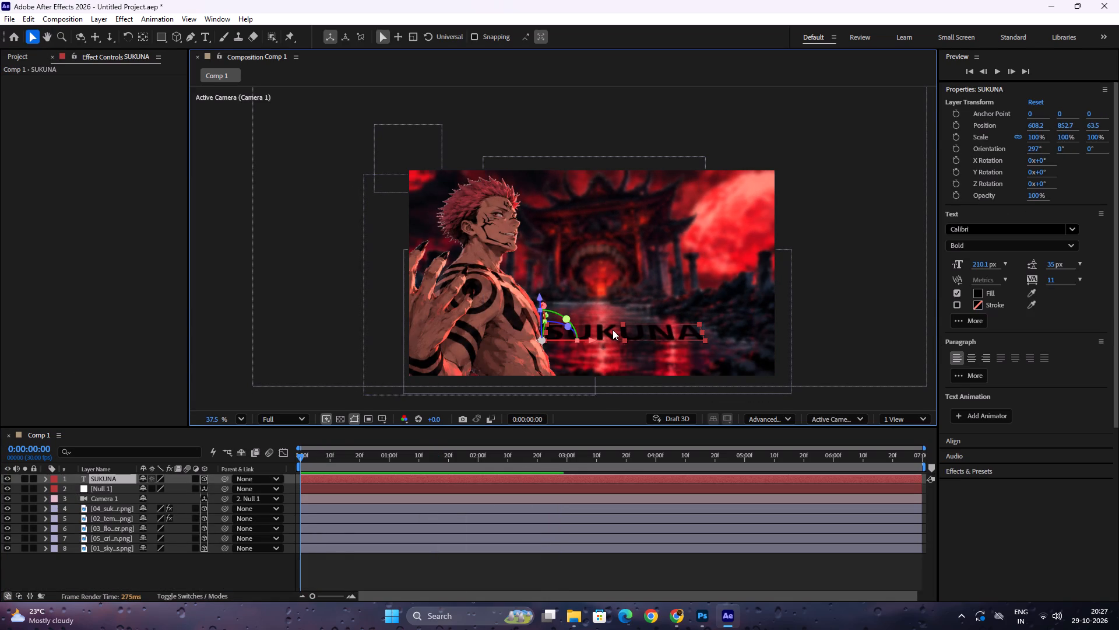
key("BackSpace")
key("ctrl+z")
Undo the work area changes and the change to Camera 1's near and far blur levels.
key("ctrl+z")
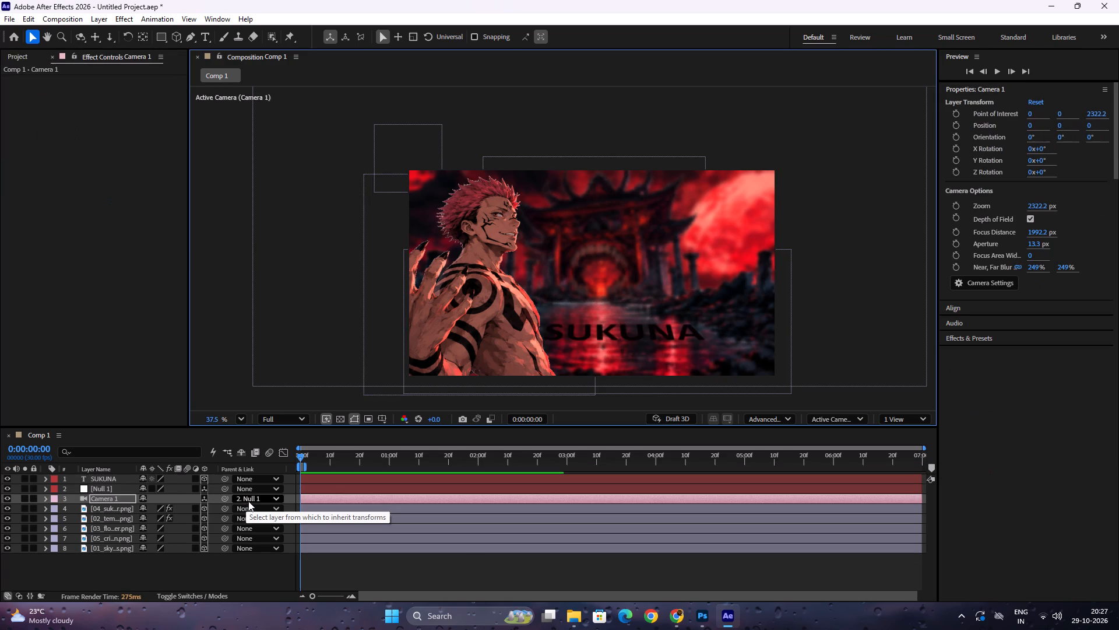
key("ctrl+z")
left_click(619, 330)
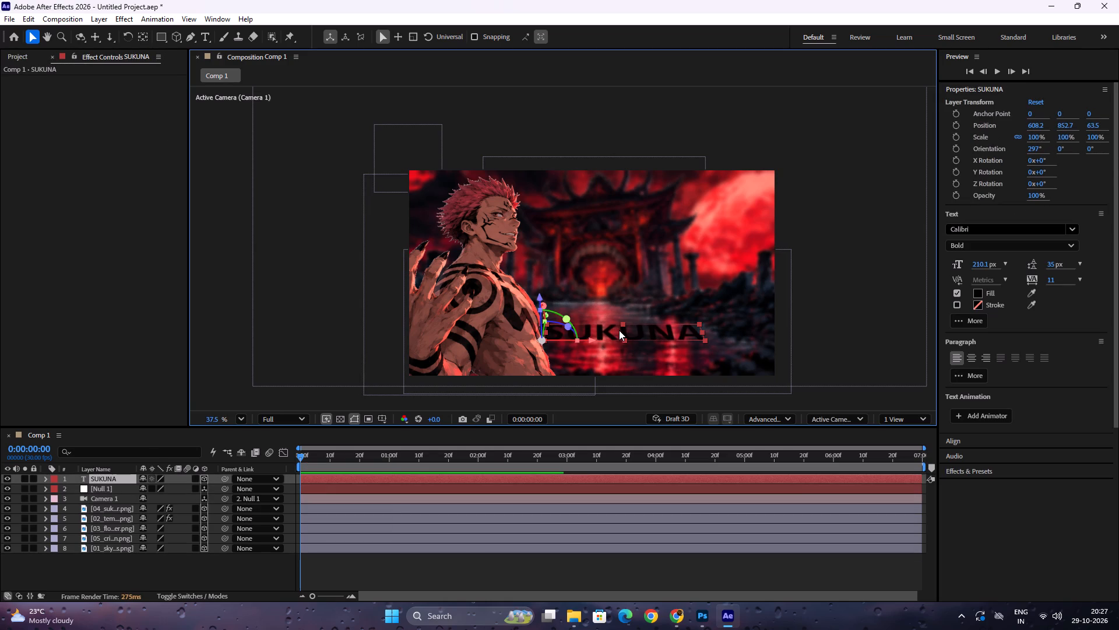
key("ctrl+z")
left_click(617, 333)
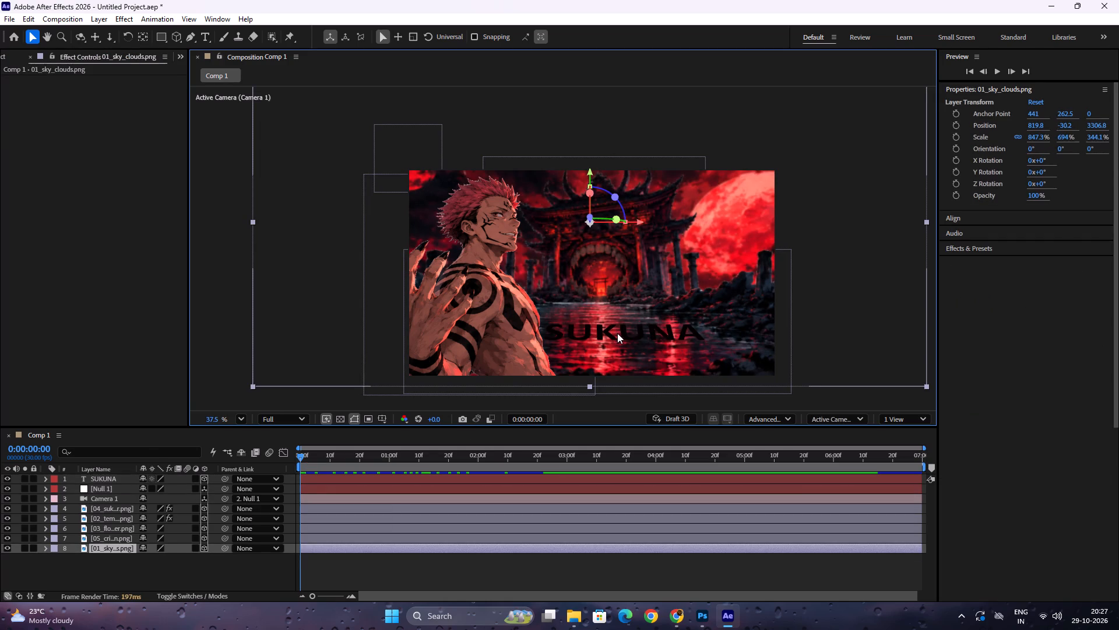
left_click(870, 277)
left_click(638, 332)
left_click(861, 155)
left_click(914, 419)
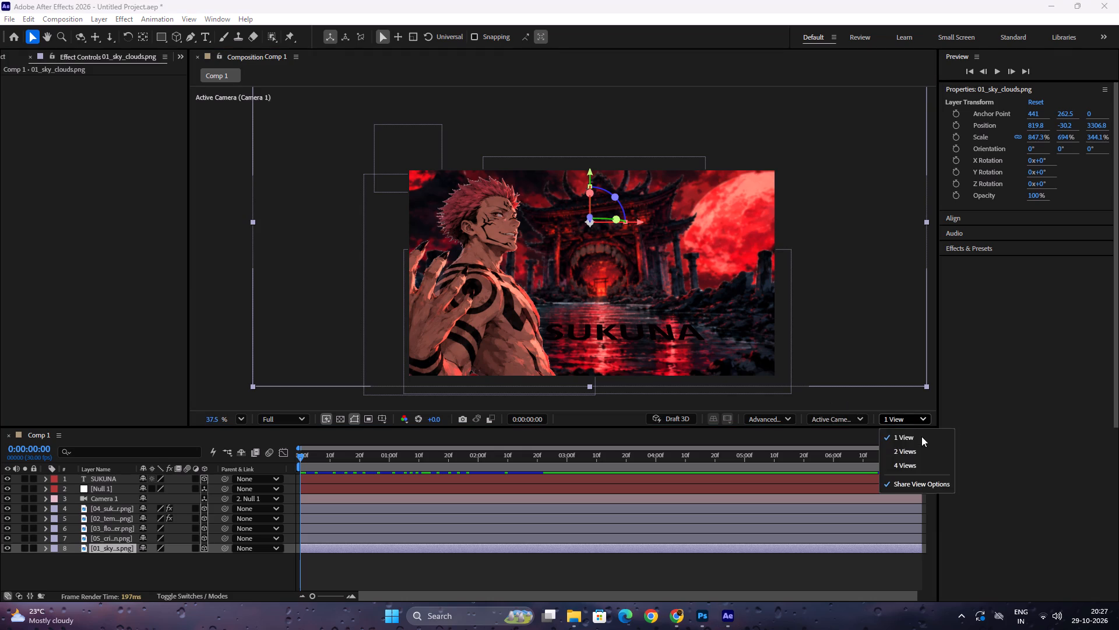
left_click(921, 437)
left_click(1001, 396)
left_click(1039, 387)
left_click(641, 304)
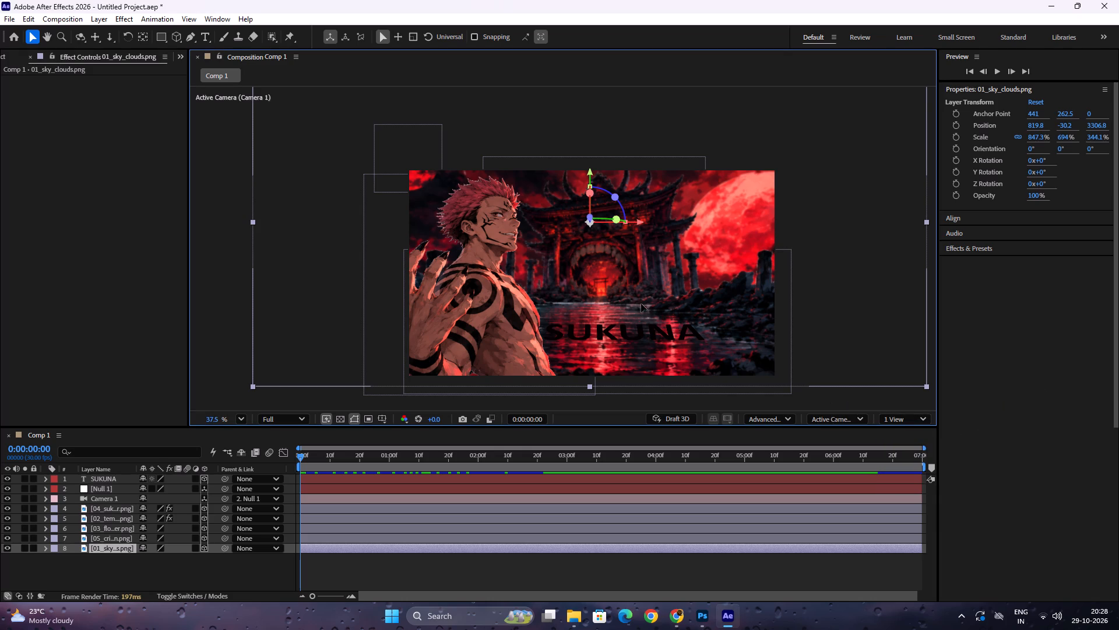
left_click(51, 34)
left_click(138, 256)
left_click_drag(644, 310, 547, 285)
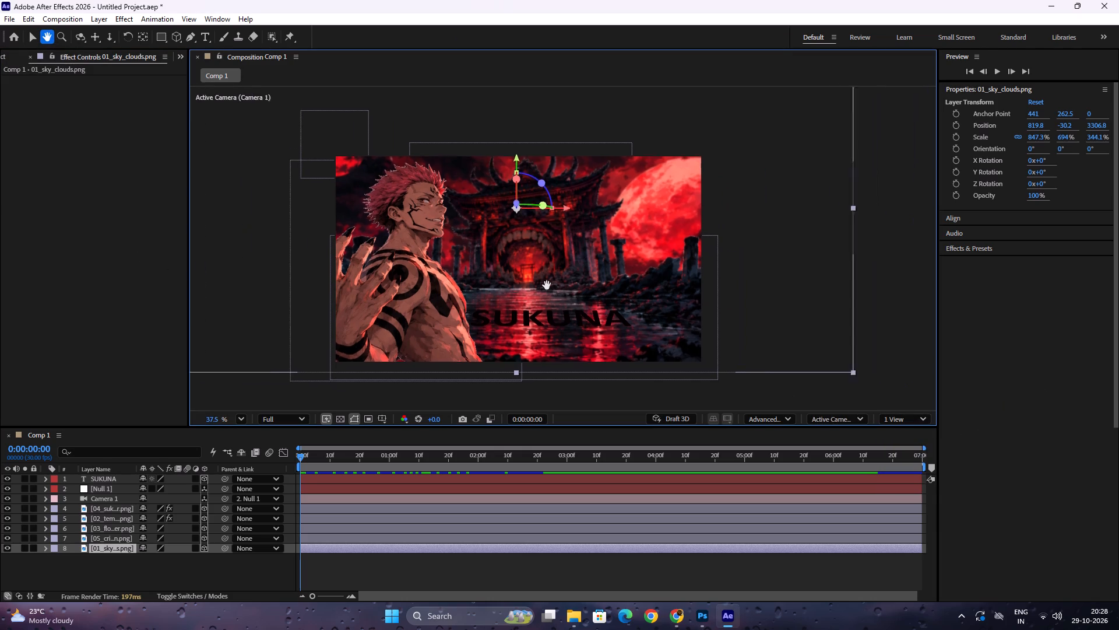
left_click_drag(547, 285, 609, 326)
Delete the SUKUNA title layer from the composition.
left_click(35, 33)
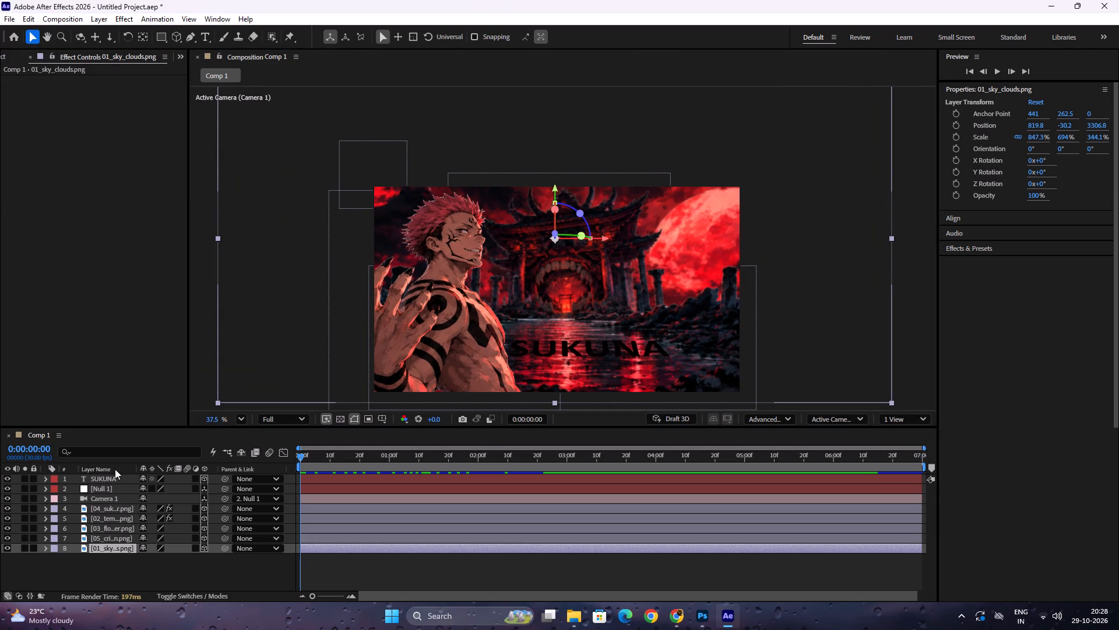
left_click(119, 522)
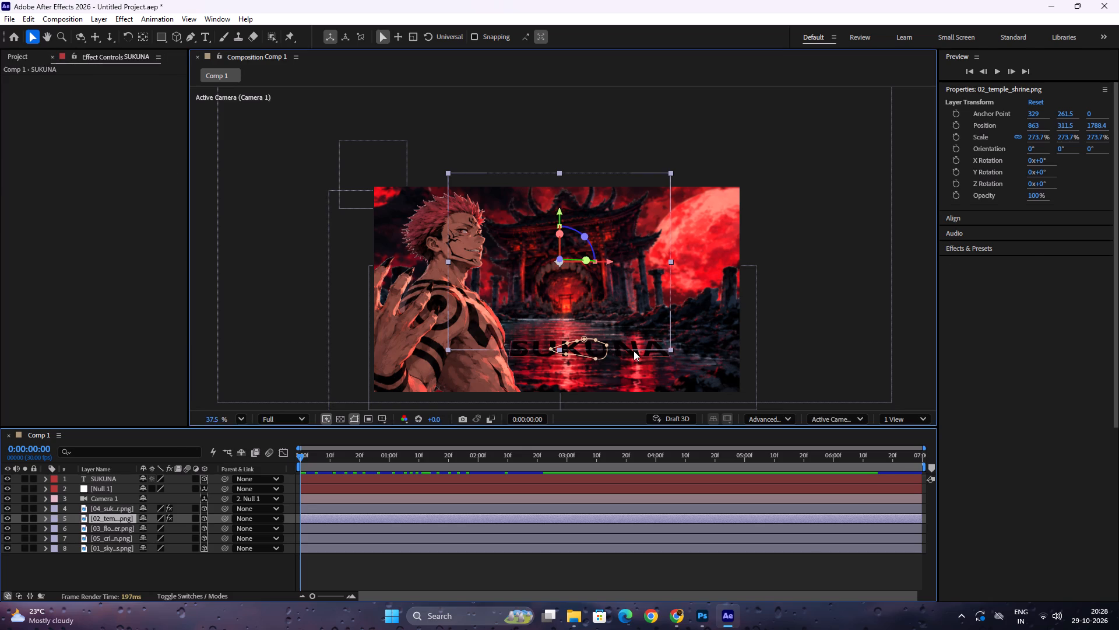
left_click(634, 351)
key("BackSpace")
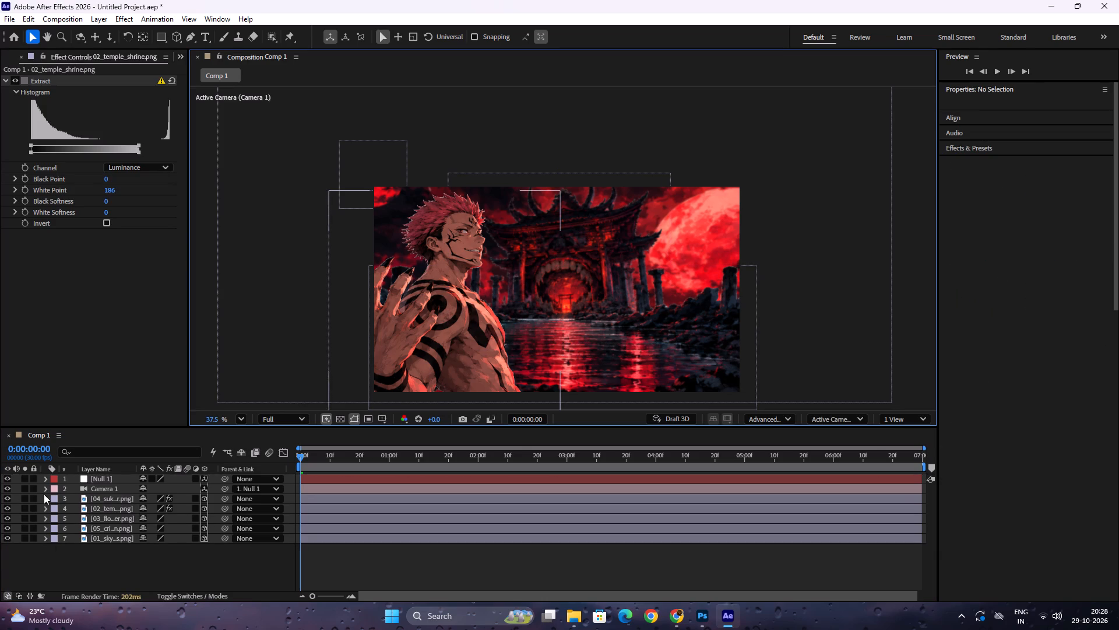
Expand Camera 1's camera options and show the composition in two views, with the Top view framed around the camera and layers.
left_click(43, 491)
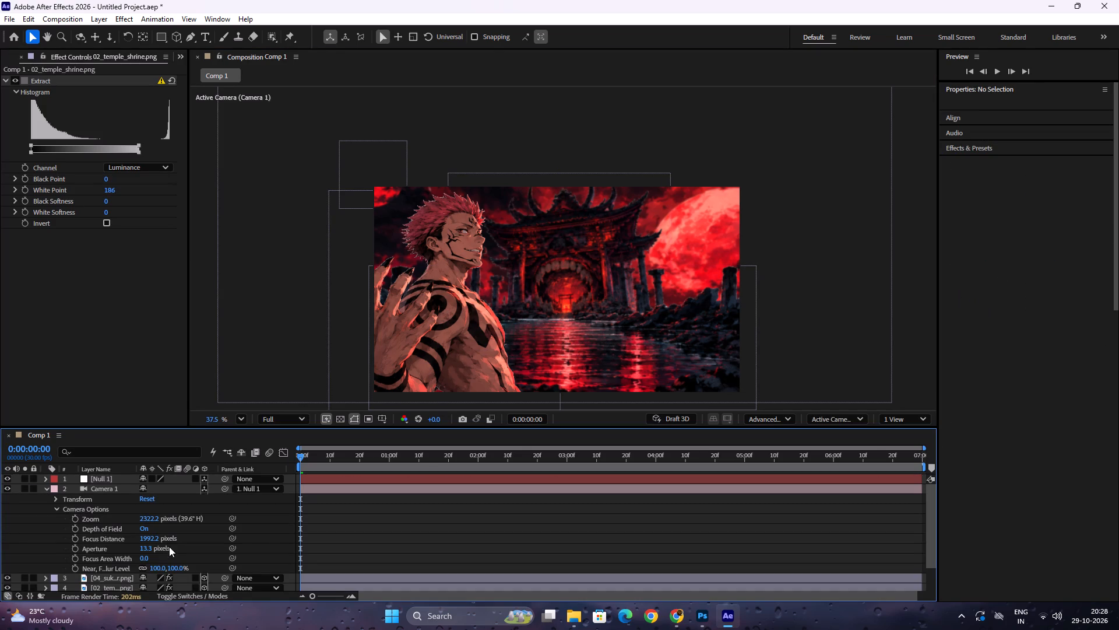
left_click(911, 421)
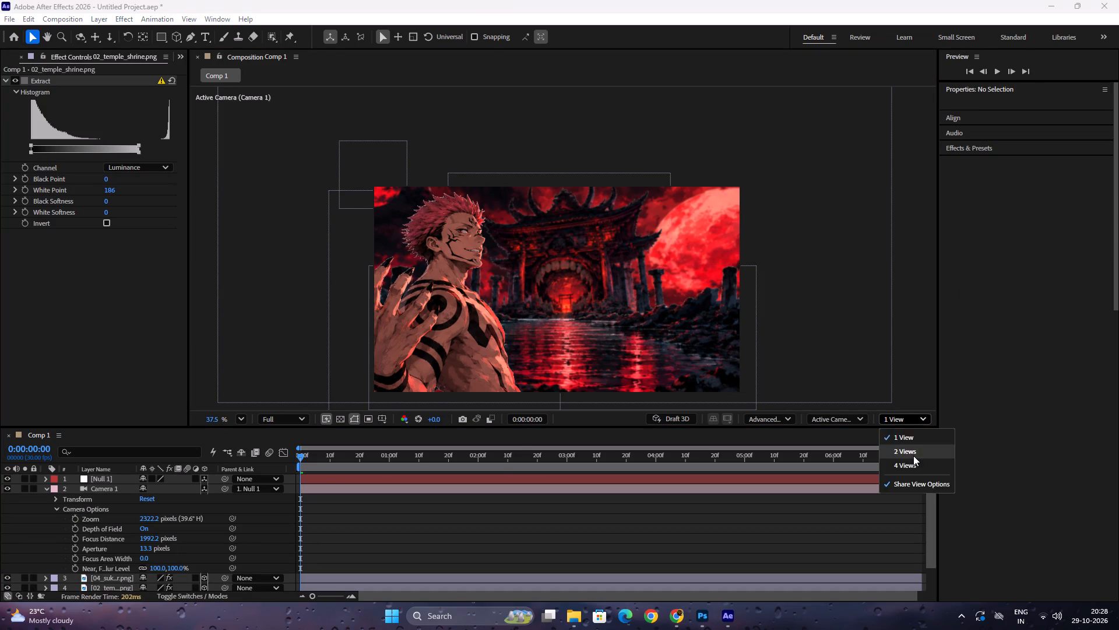
left_click(913, 455)
scroll(772, 313, "down", 5)
key("space")
key("space")
key("space")
left_click_drag(779, 362, 779, 363)
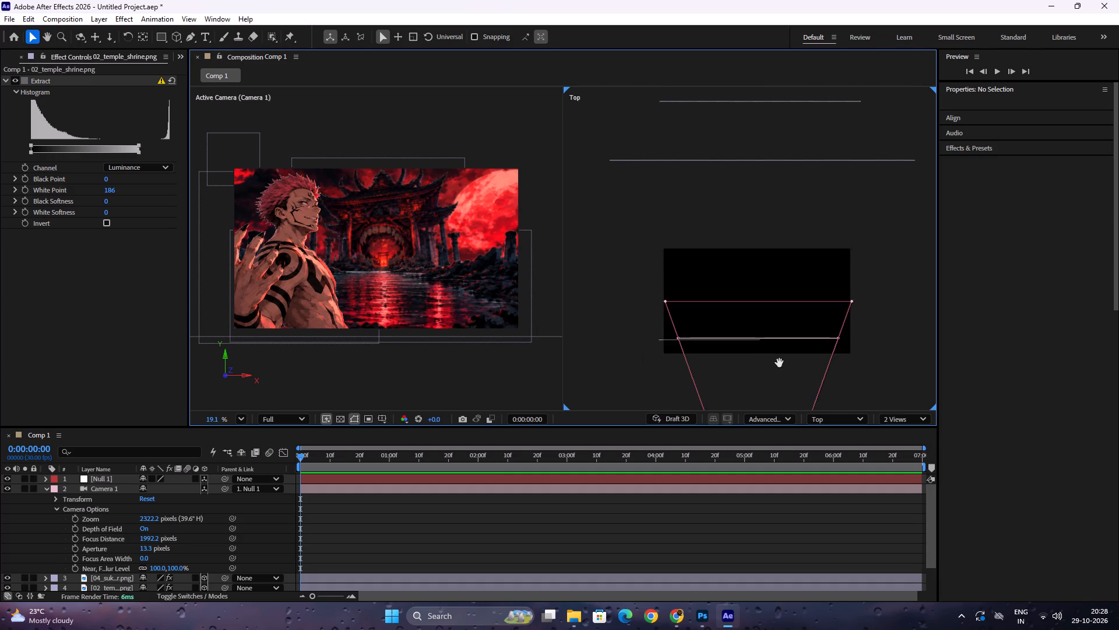
left_click_drag(779, 363, 763, 343)
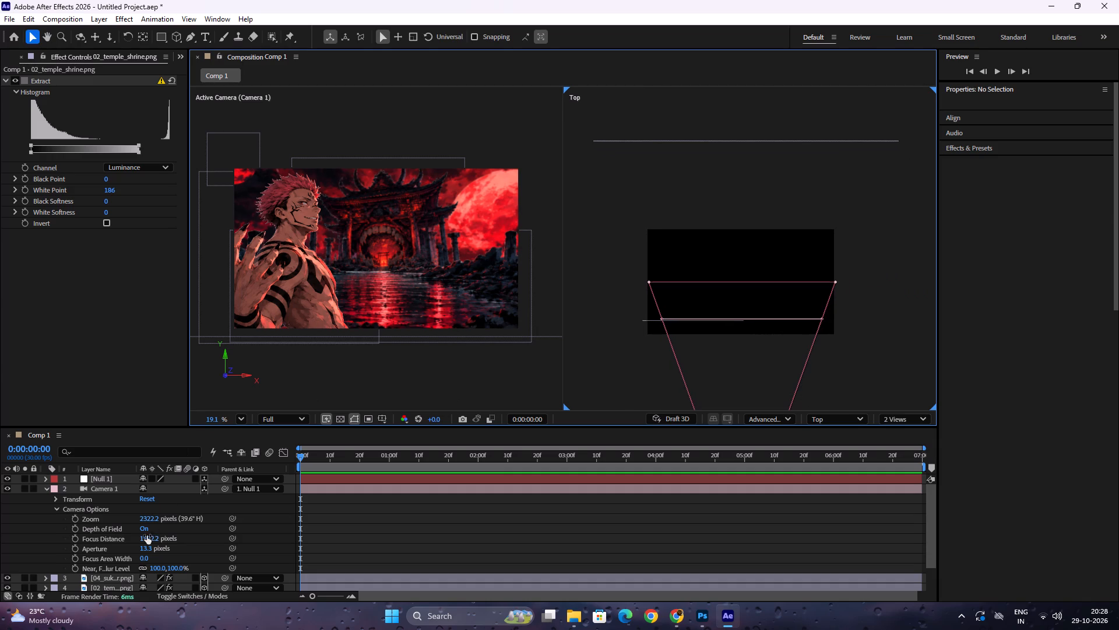
Start keyframing Camera 1's Focus Distance at the first frame, leaving Depth of Field without keyframes.
left_click_drag(395, 454, 244, 458)
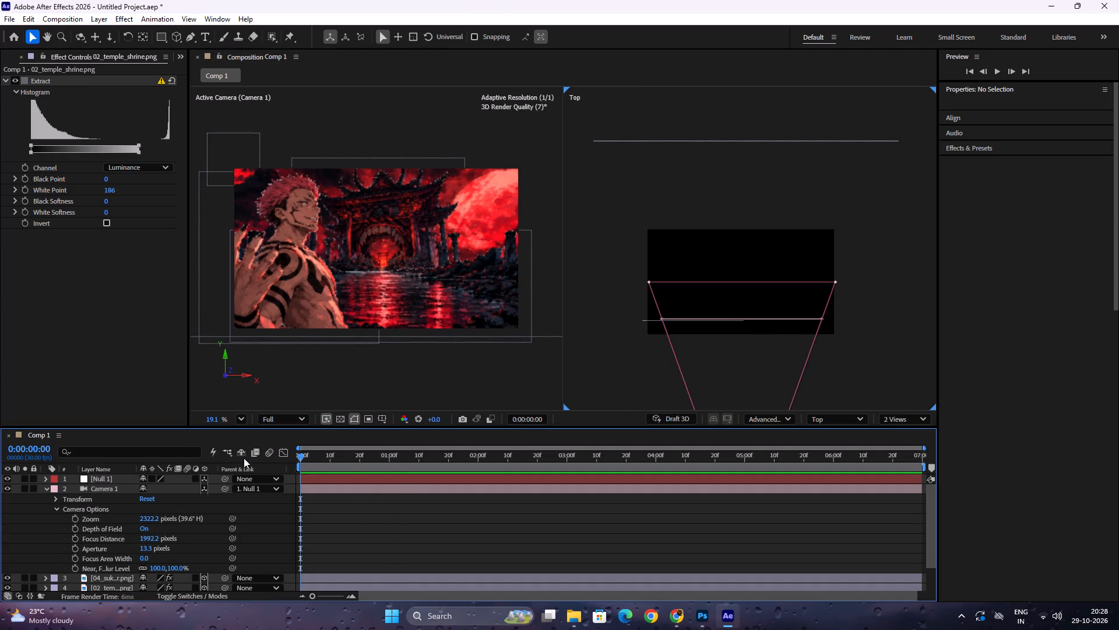
left_click_drag(244, 458, 232, 460)
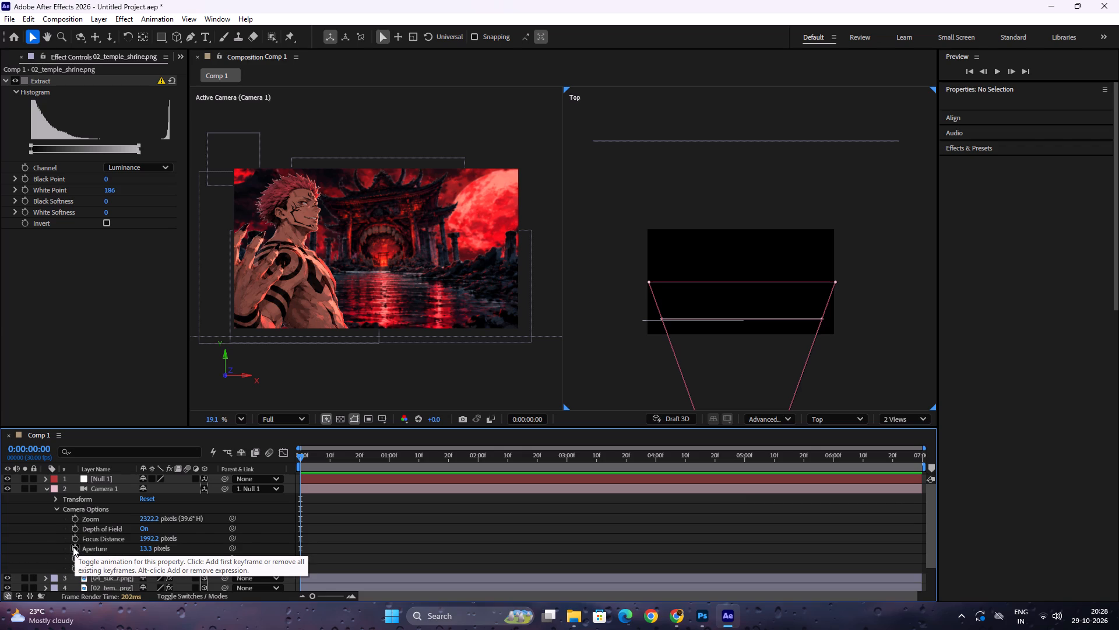
left_click(77, 531)
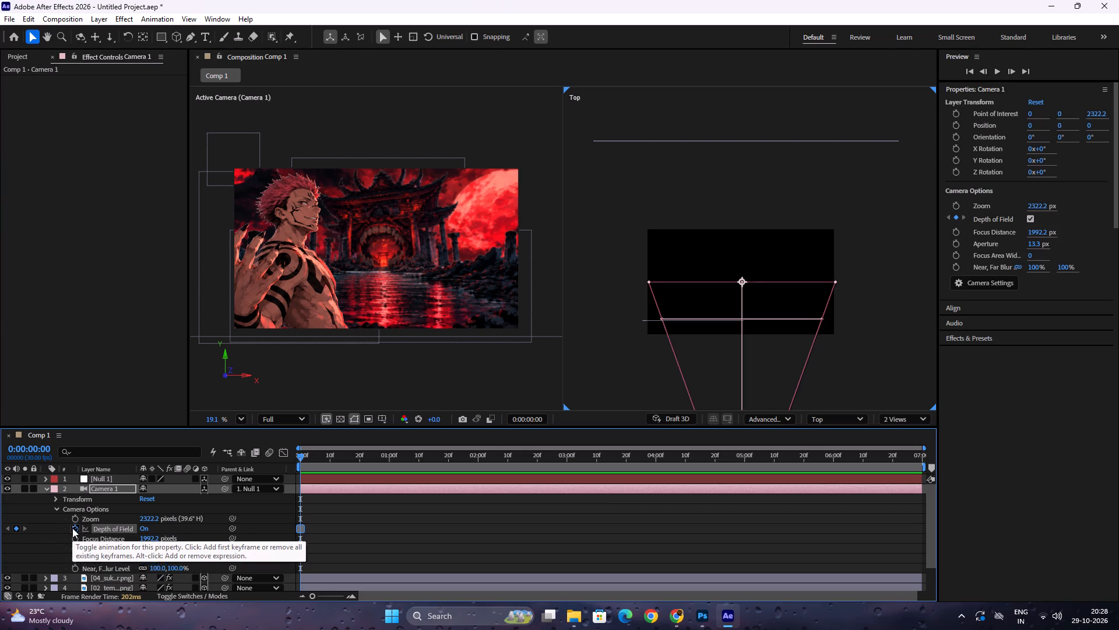
left_click(72, 528)
left_click(76, 536)
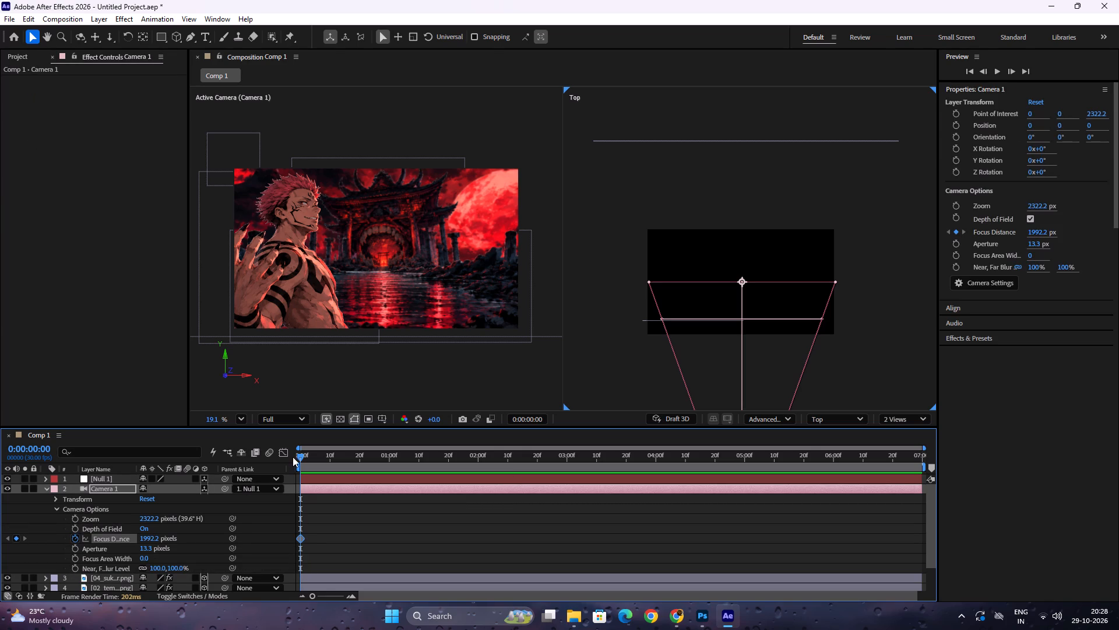
At 0:00:03:21, set Camera 1's Focus Distance to 1012.2 pixels so the focus plane meets the Sukuna layer.
left_click_drag(309, 453, 577, 471)
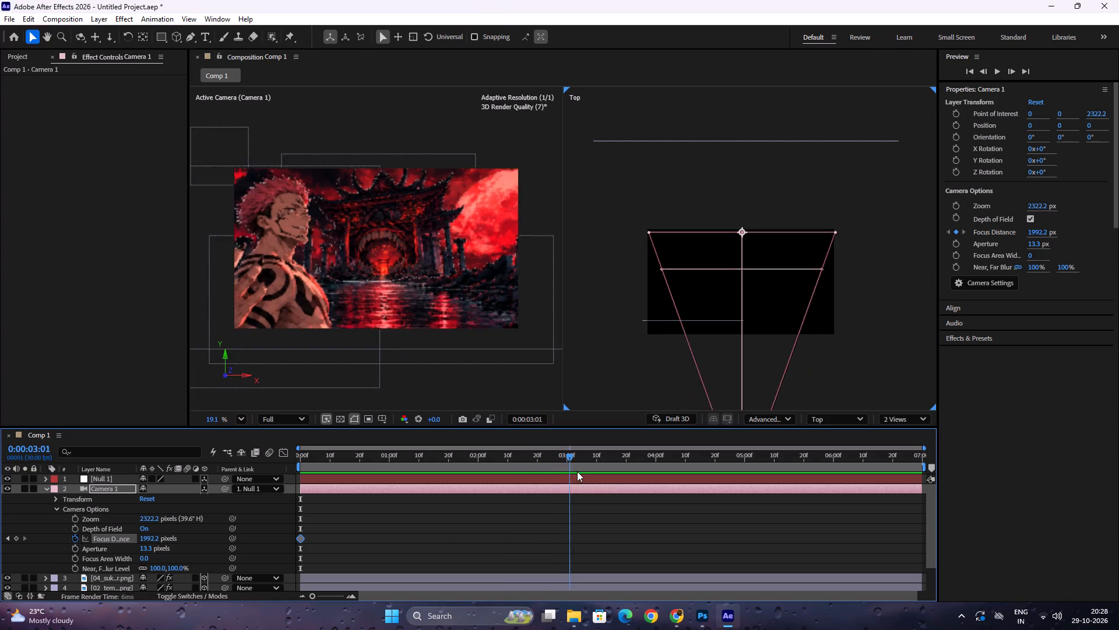
left_click_drag(577, 471, 628, 473)
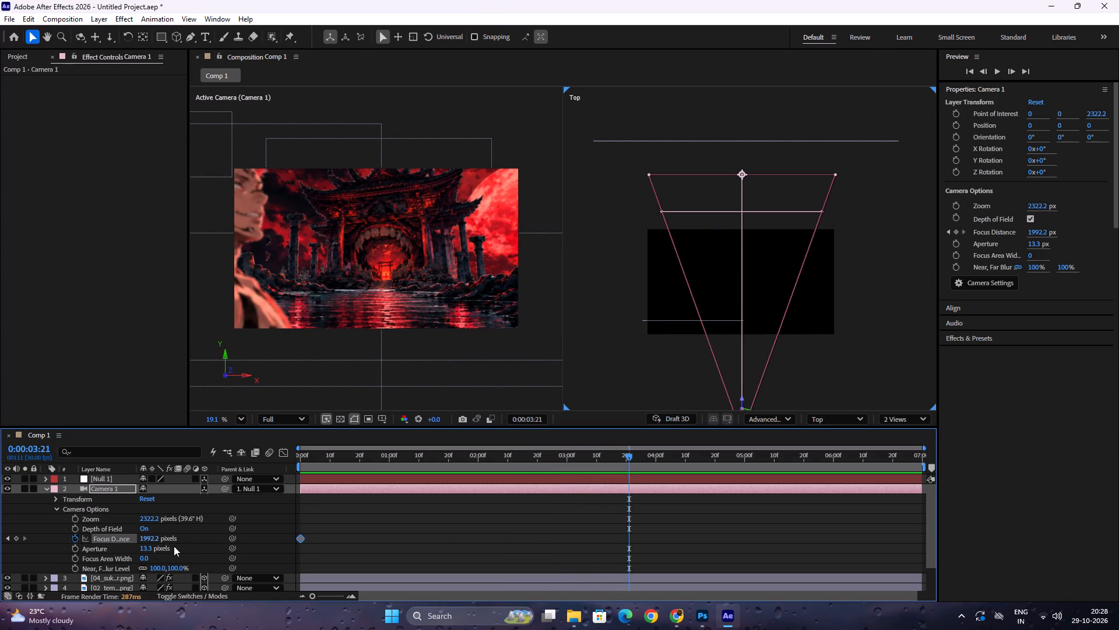
left_click_drag(149, 538, 0, 535)
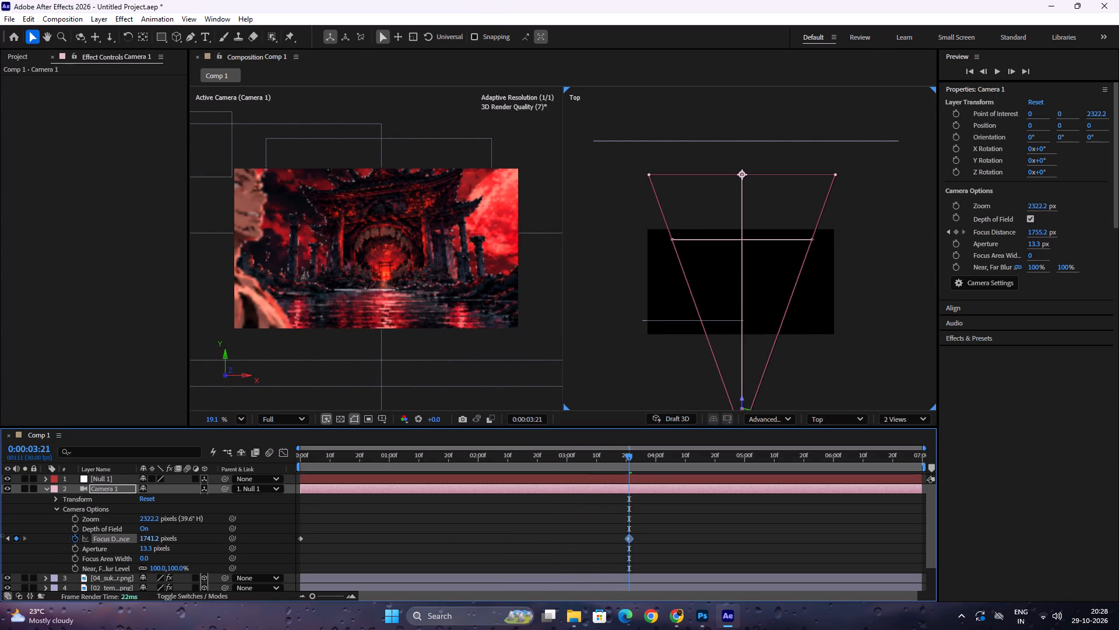
left_click_drag(0, 535, 0, 538)
left_click_drag(147, 536, 55, 552)
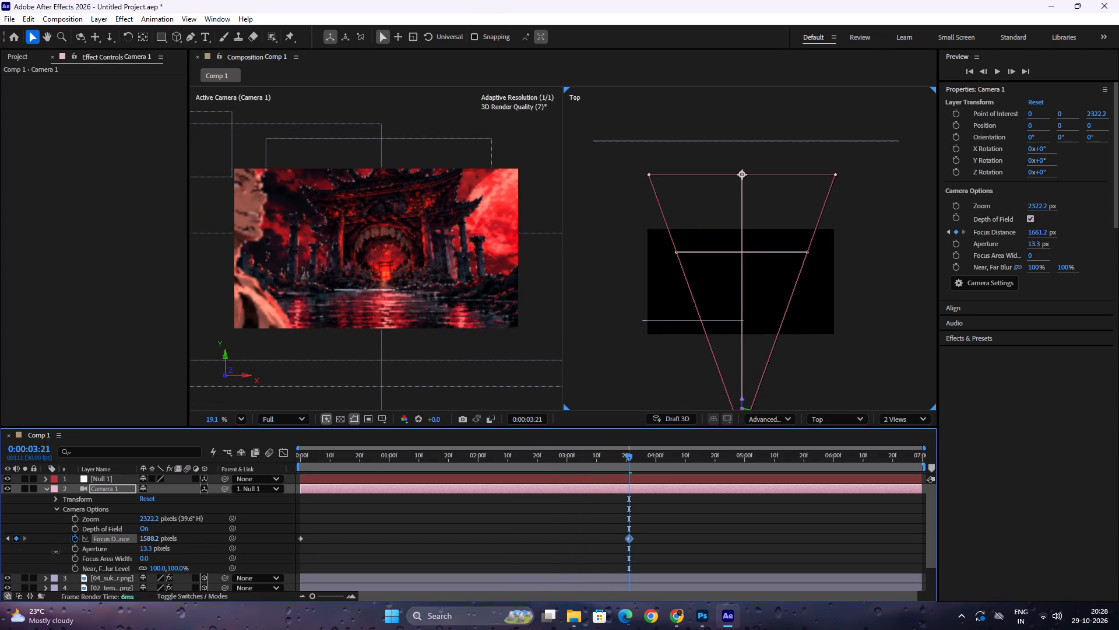
left_click_drag(55, 552, 0, 552)
left_click_drag(152, 540, 0, 558)
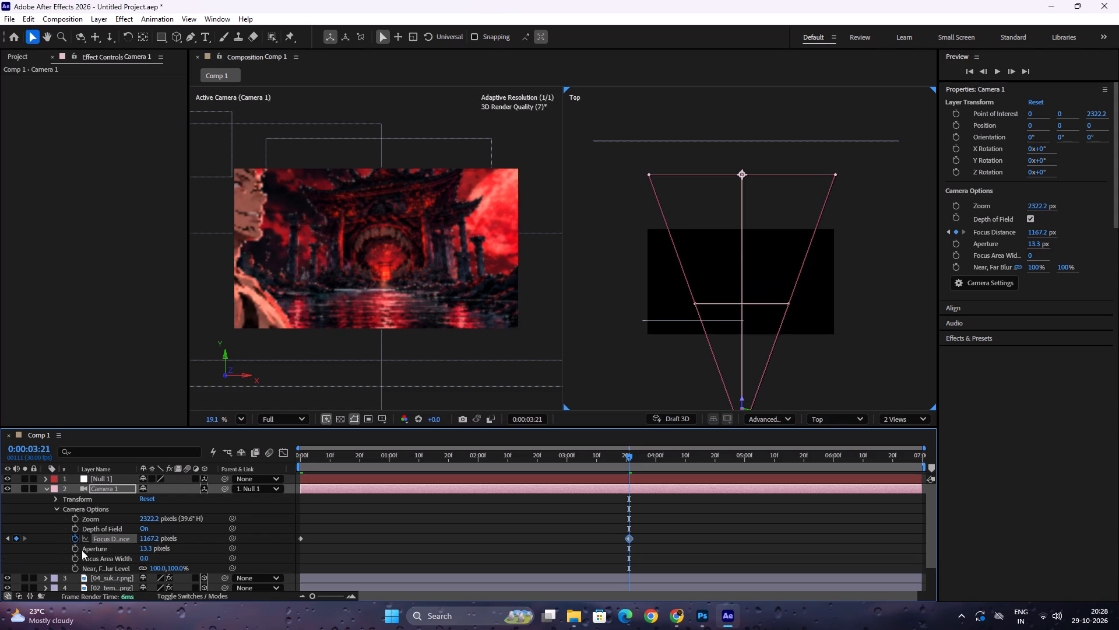
left_click_drag(148, 538, 55, 545)
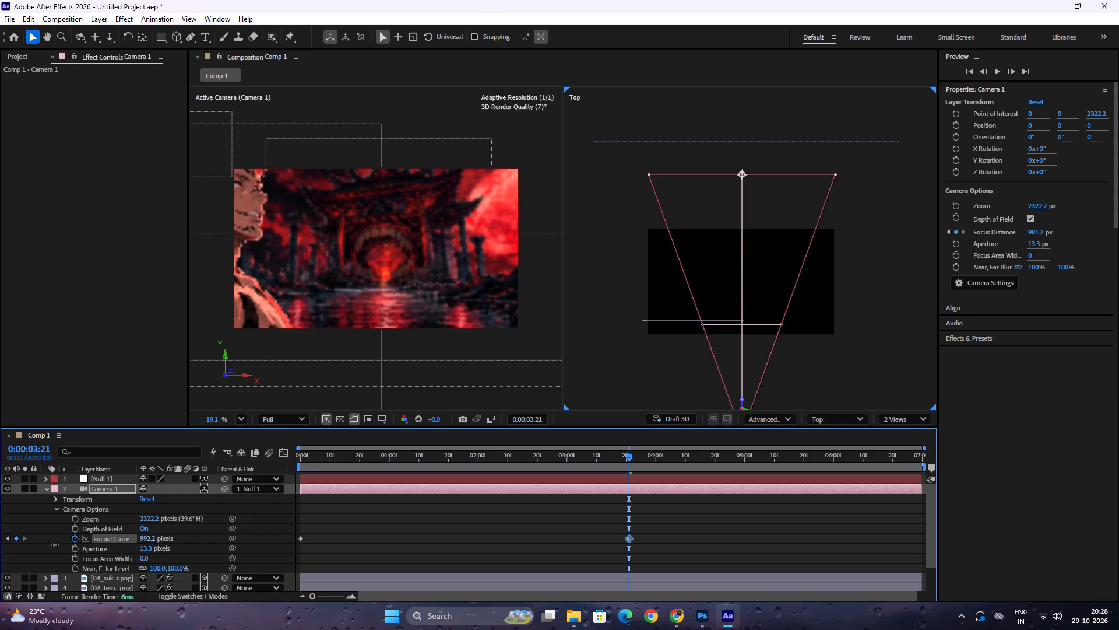
left_click_drag(55, 545, 66, 546)
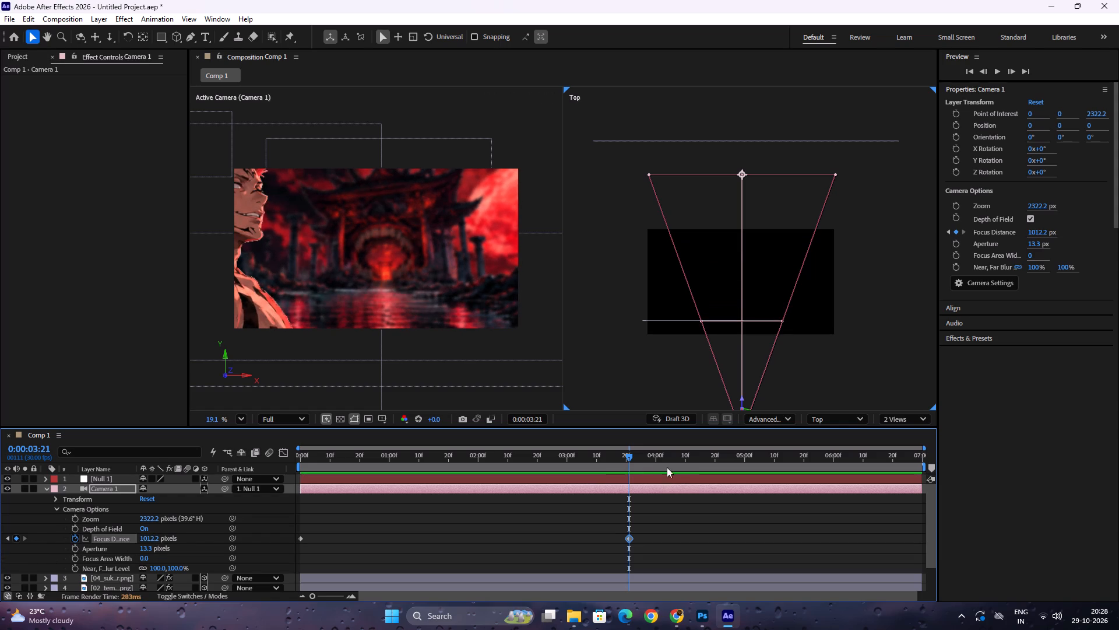
Check the camera push beyond the second Focus Distance keyframe, and move that keyframe earlier to about 0:00:02:15.
left_click_drag(628, 460, 718, 468)
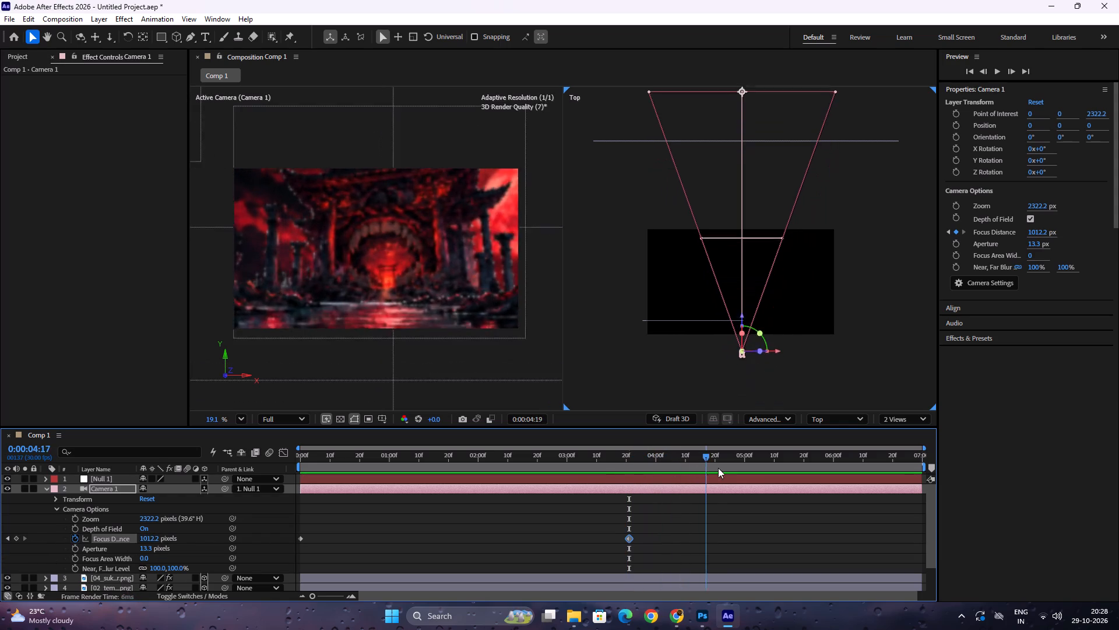
left_click_drag(718, 468, 773, 474)
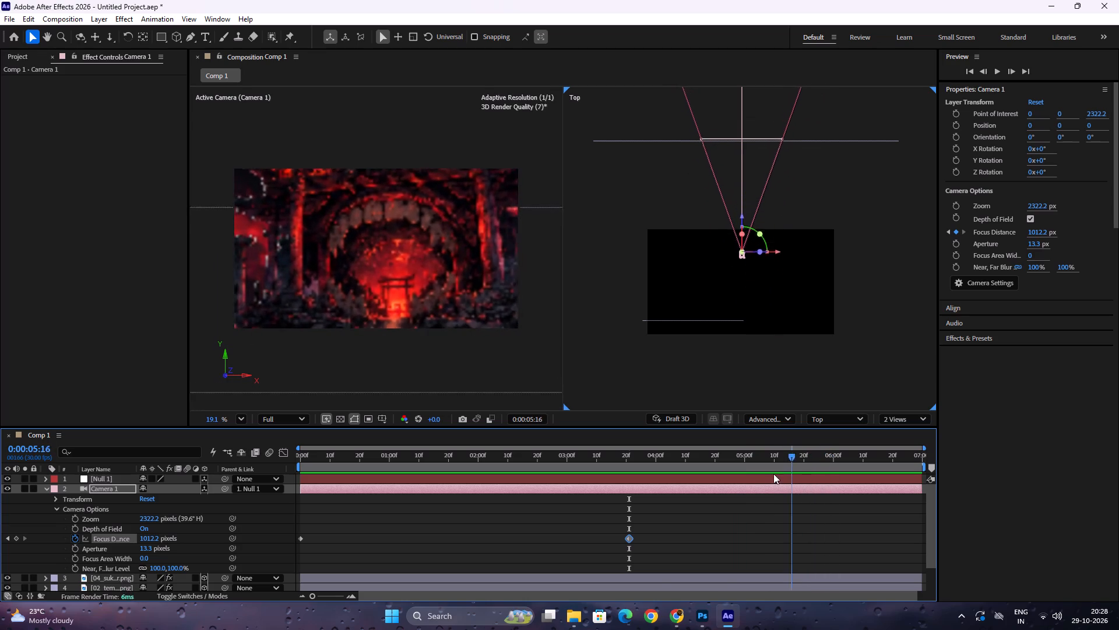
left_click_drag(773, 474, 659, 471)
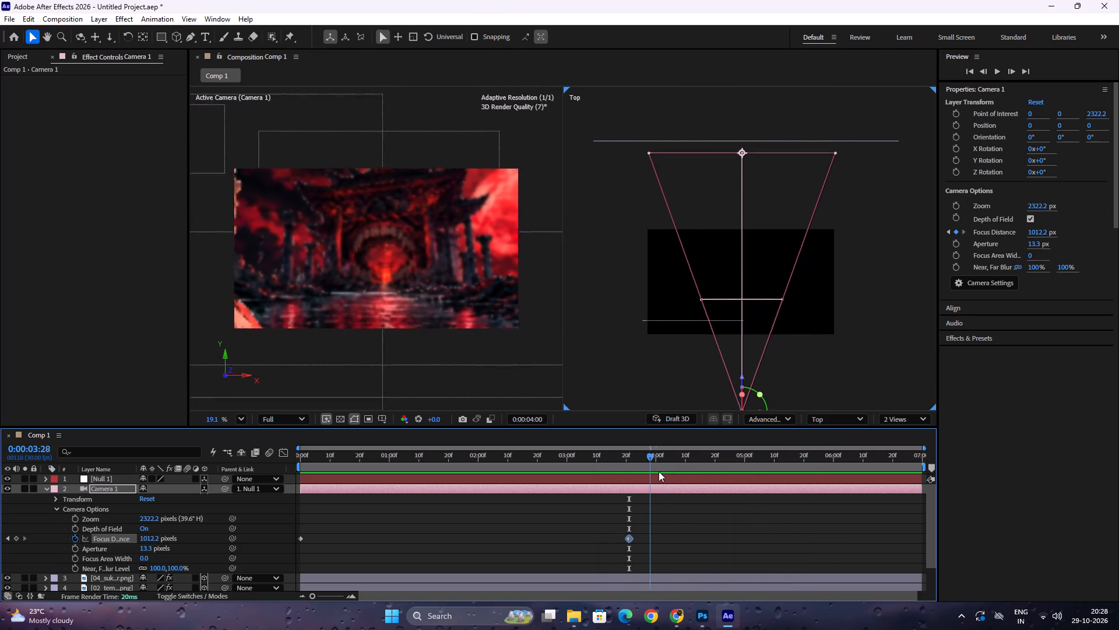
left_click_drag(659, 471, 671, 474)
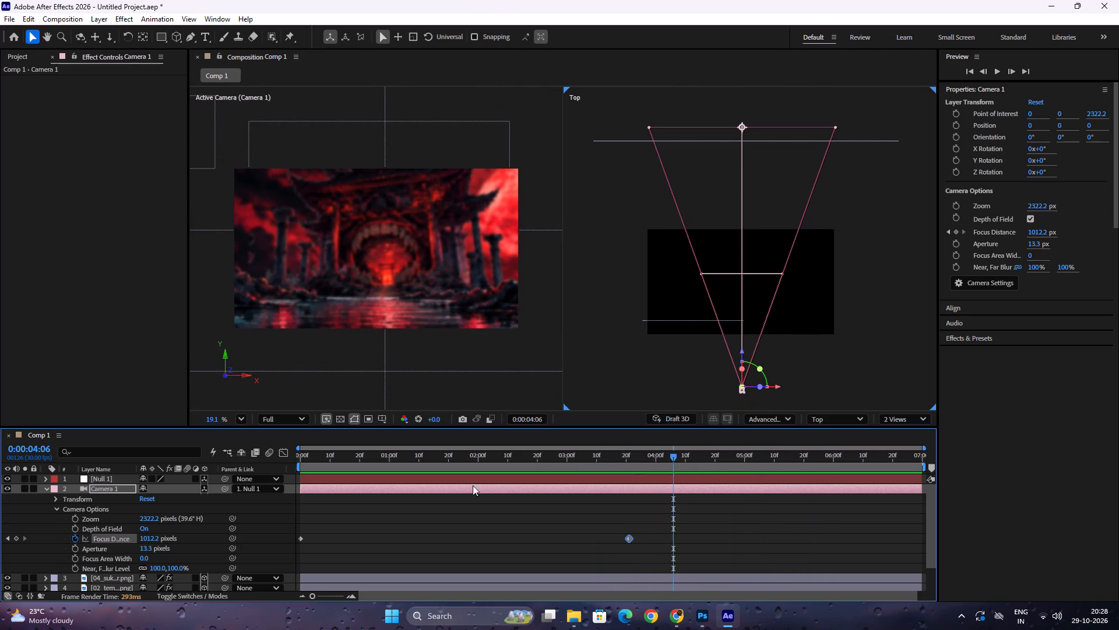
left_click_drag(629, 538, 524, 556)
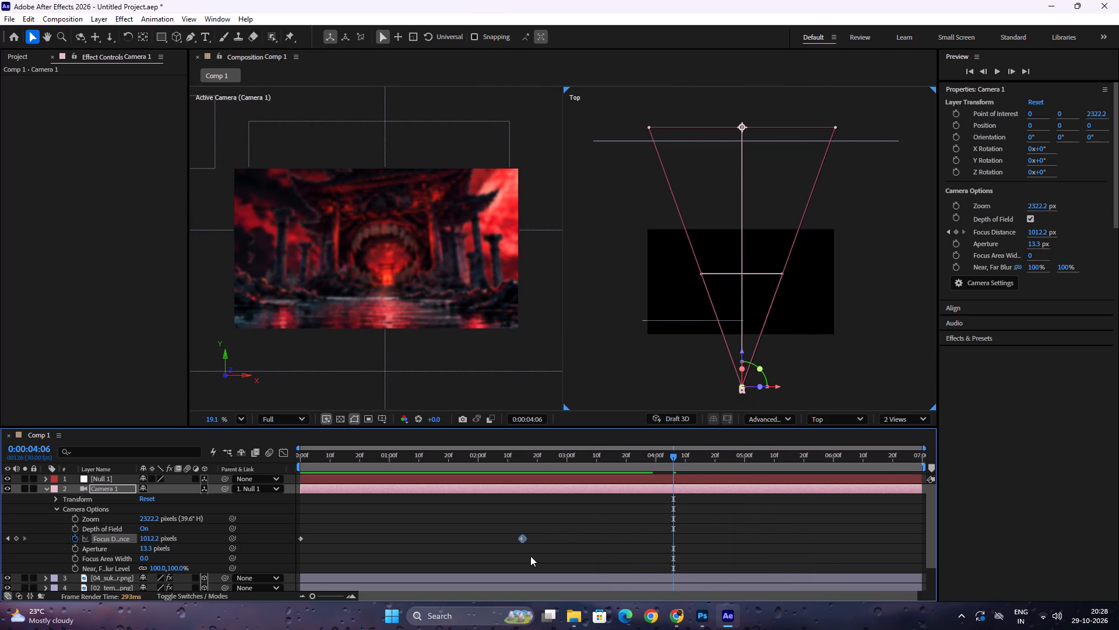
At 0:00:03:26, set Camera 1's Focus Distance to 2183.2 pixels to bring the temple into focus.
left_click_drag(634, 461, 643, 466)
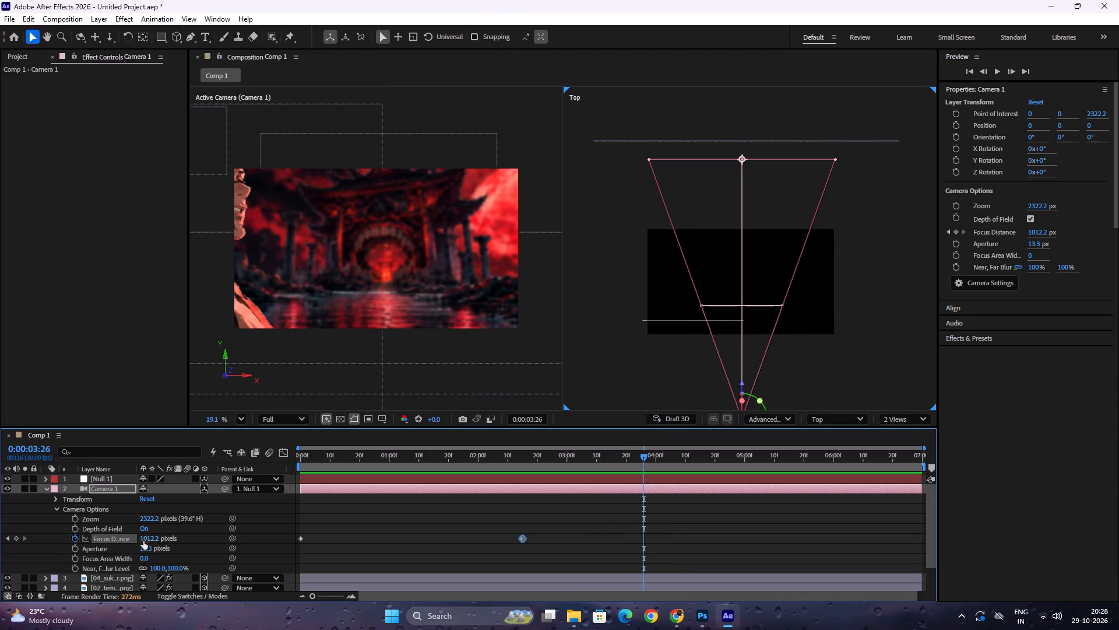
left_click_drag(143, 541, 763, 473)
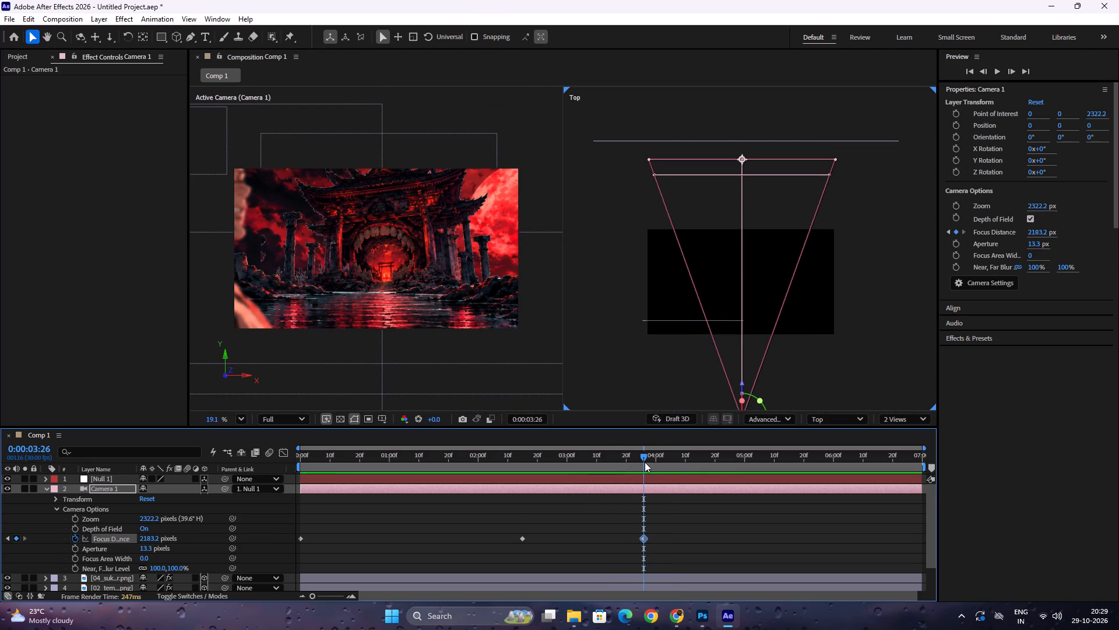
Play back the camera push from the first frame to review the focus shift, and return to the start.
left_click_drag(645, 462, 0, 499)
key("space")
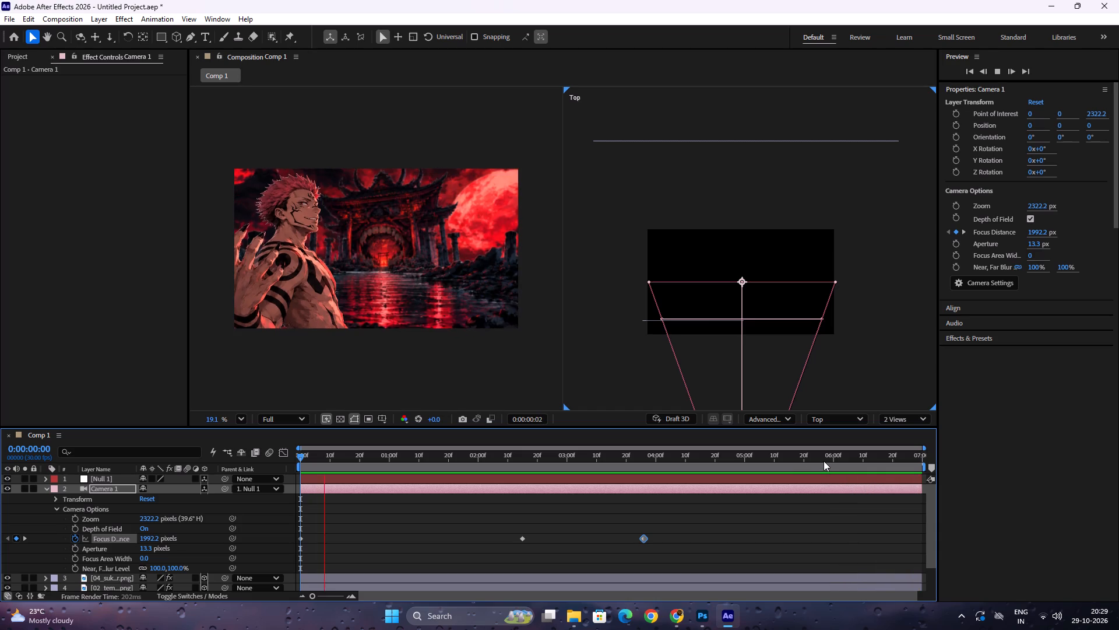
left_click_drag(411, 460, 135, 480)
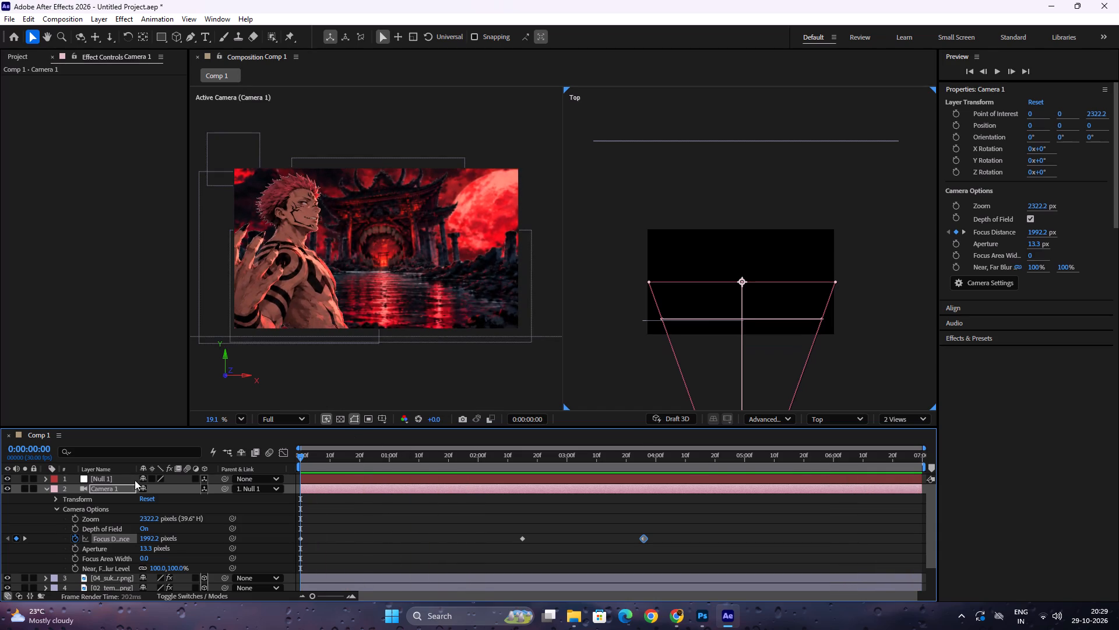
left_click_drag(135, 480, 121, 481)
Return to a single Active Camera view and enlarge and centre the artwork in it, undoing any stray layer change.
left_click(897, 419)
left_click(911, 440)
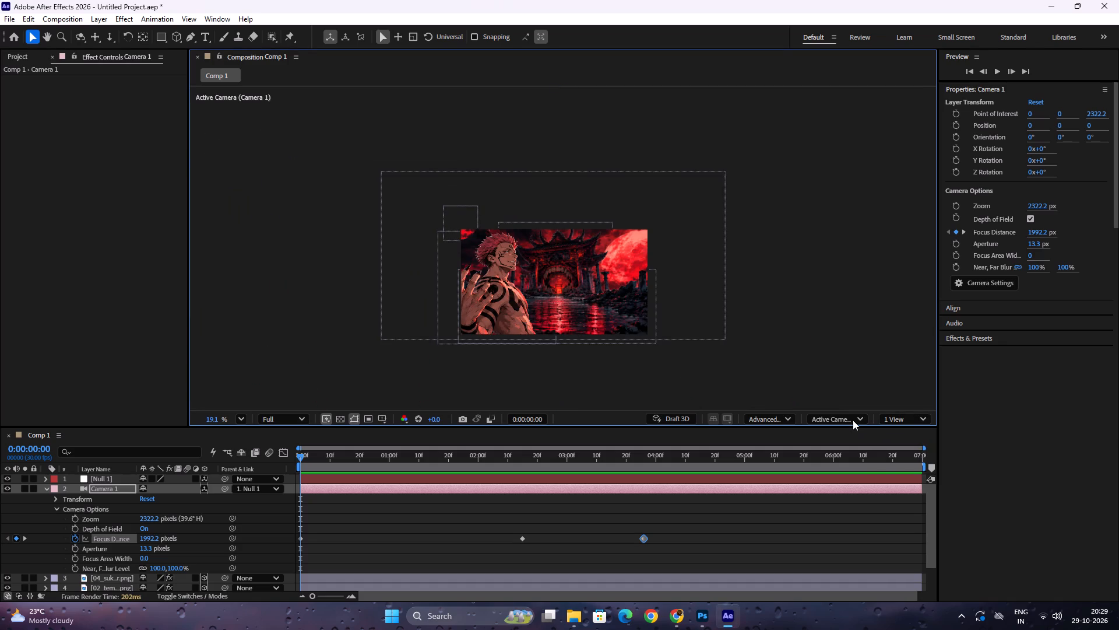
scroll(534, 254, "up", 4)
key("space")
key("space")
key("space")
key("space")
key("space")
key("space")
key("space")
key("space")
key("space")
left_click_drag(632, 313, 571, 276)
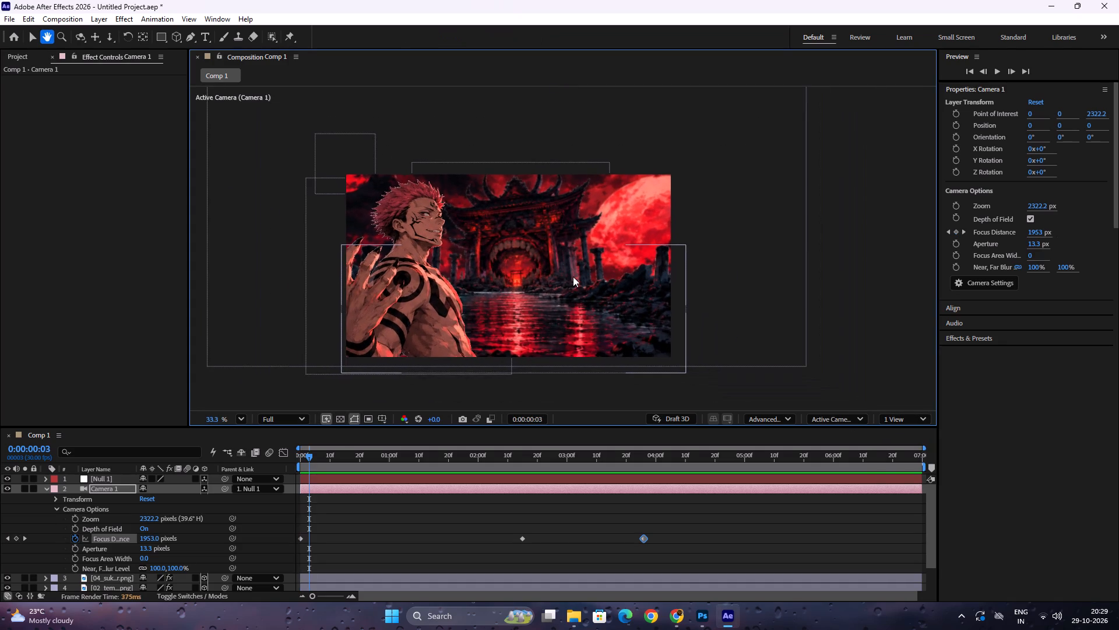
scroll(574, 276, "up", 2)
left_click_drag(483, 276, 521, 277)
key("space")
key("space")
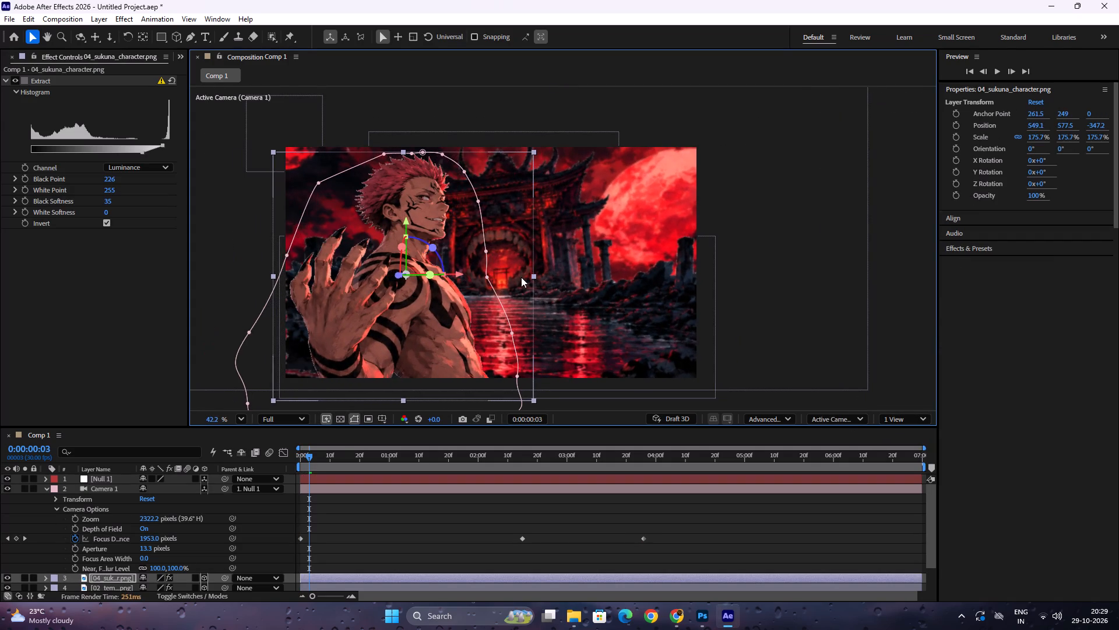
key("ctrl+z")
key("space")
key("space")
key("space")
key("space")
key("space")
key("space")
key("space")
key("space")
key("space")
key("space")
key("space")
key("space")
key("space")
key("space")
key("space")
key("space")
left_click_drag(509, 275, 577, 264)
left_click(835, 247)
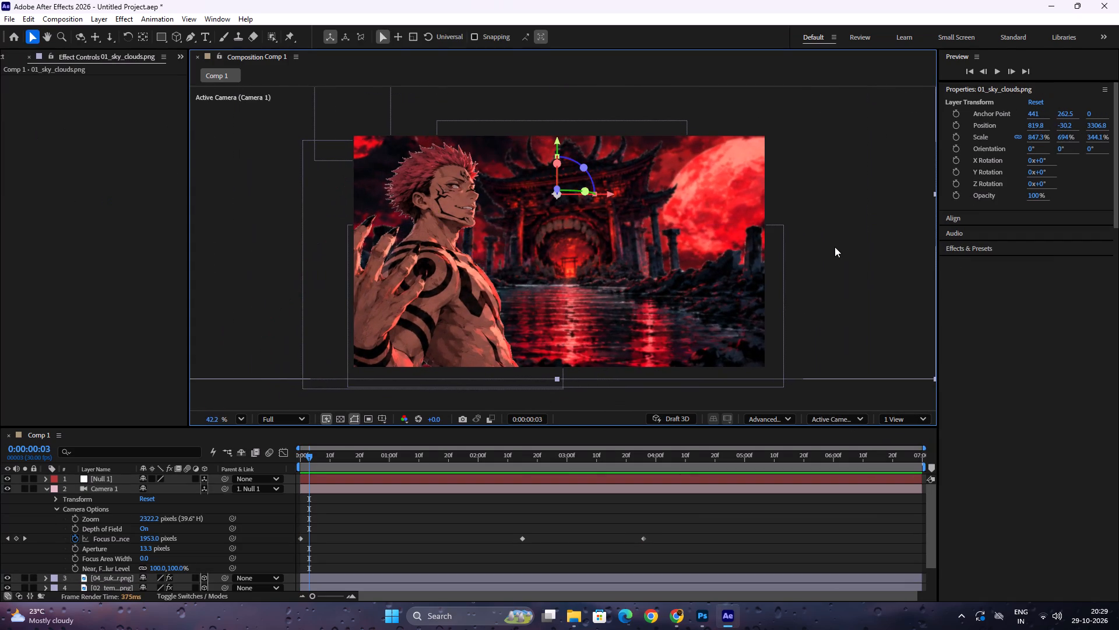
left_click(880, 219)
Play back the composition to review the focus animation in the single camera view.
key("space")
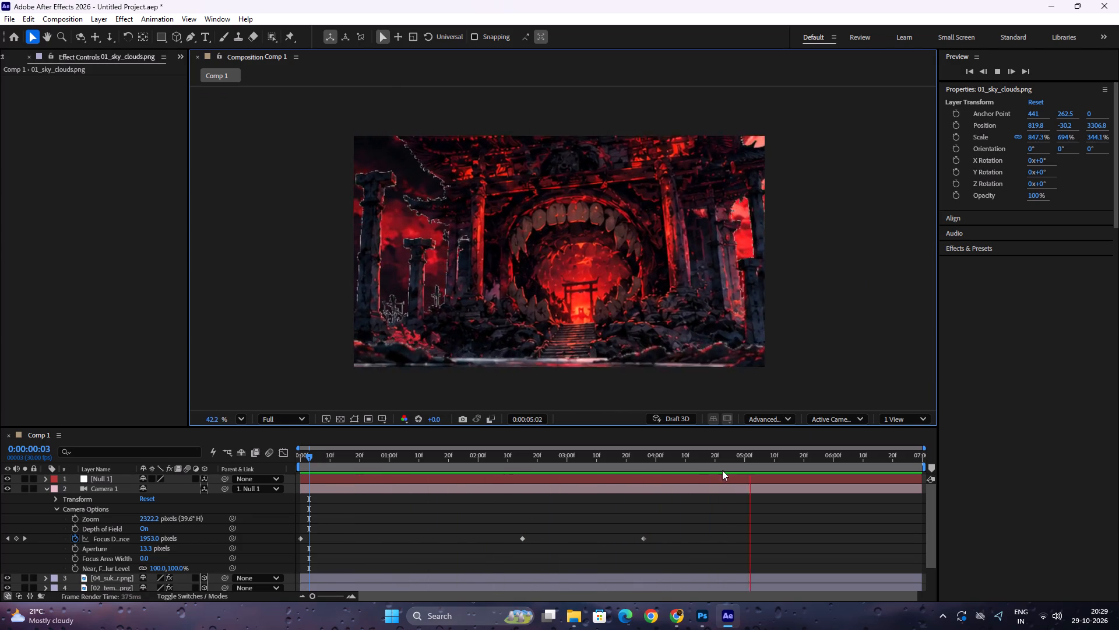
Move Camera 1's middle Focus Distance keyframe earlier to 0:00:02:03.
left_click_drag(703, 457, 408, 485)
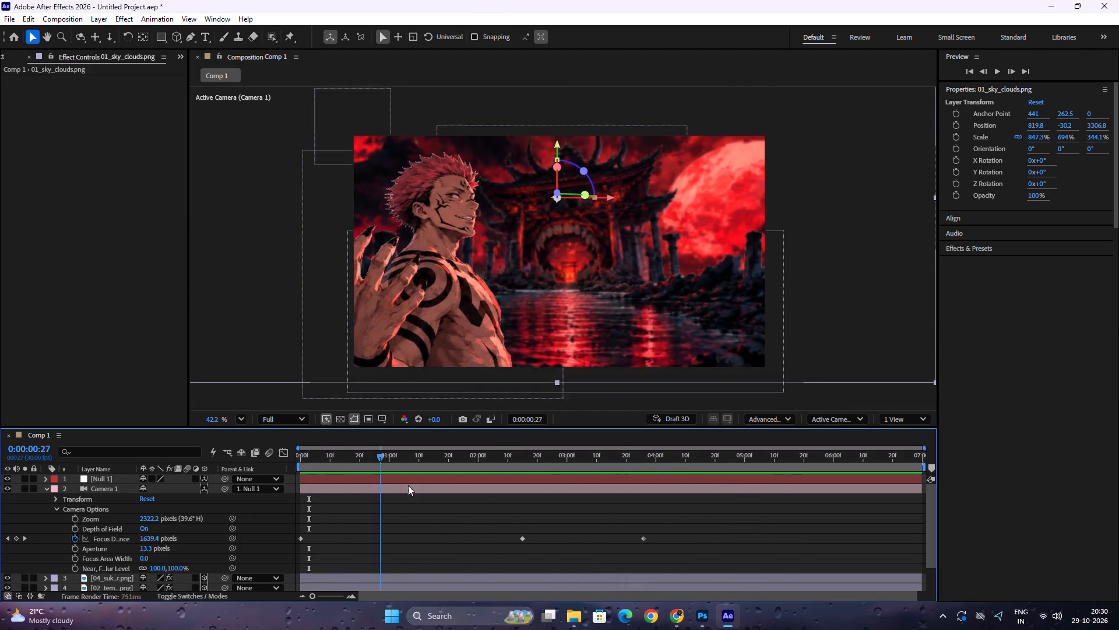
left_click_drag(408, 485, 486, 482)
left_click_drag(523, 536, 511, 538)
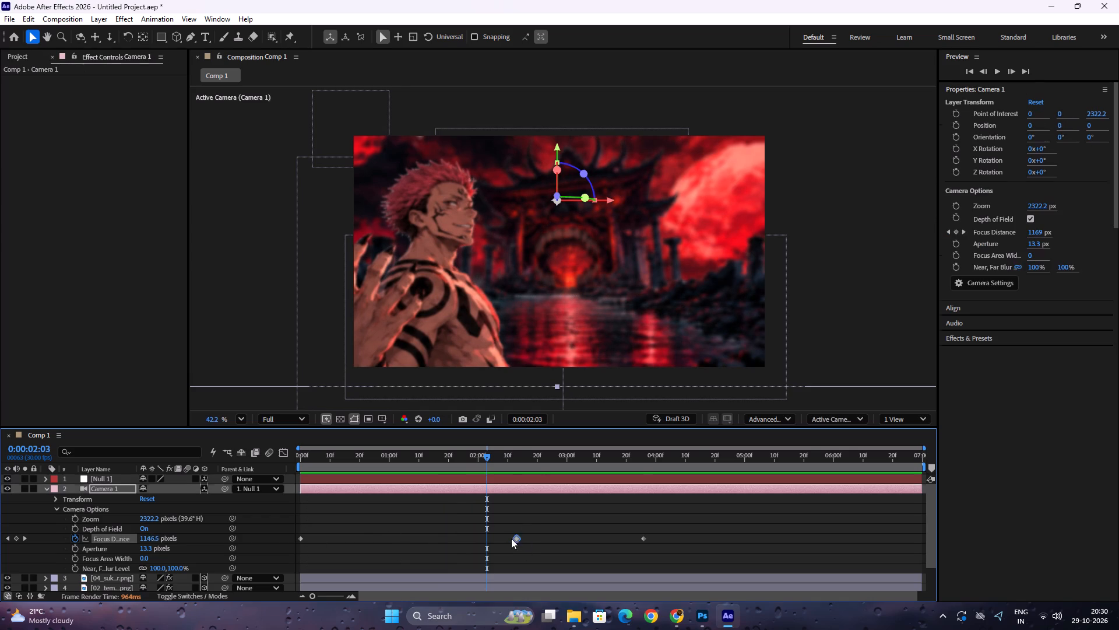
left_click_drag(511, 538, 486, 541)
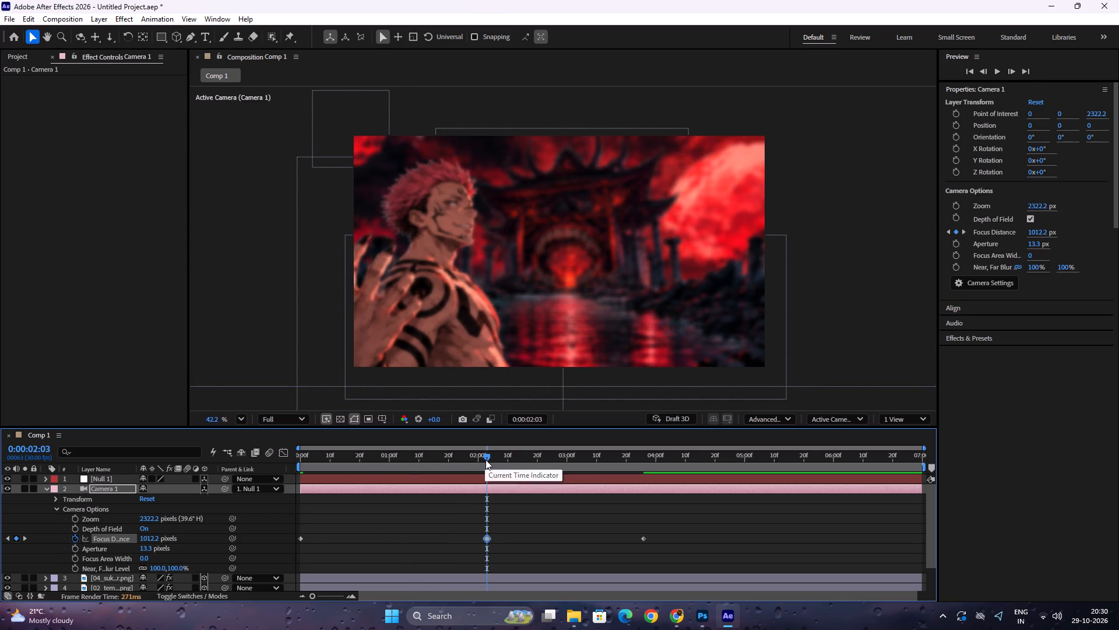
Scrub from 0:00:02:03 to about 0:00:03:18 and back to check the focus shift from Sukuna to the temple.
left_click_drag(485, 460, 574, 465)
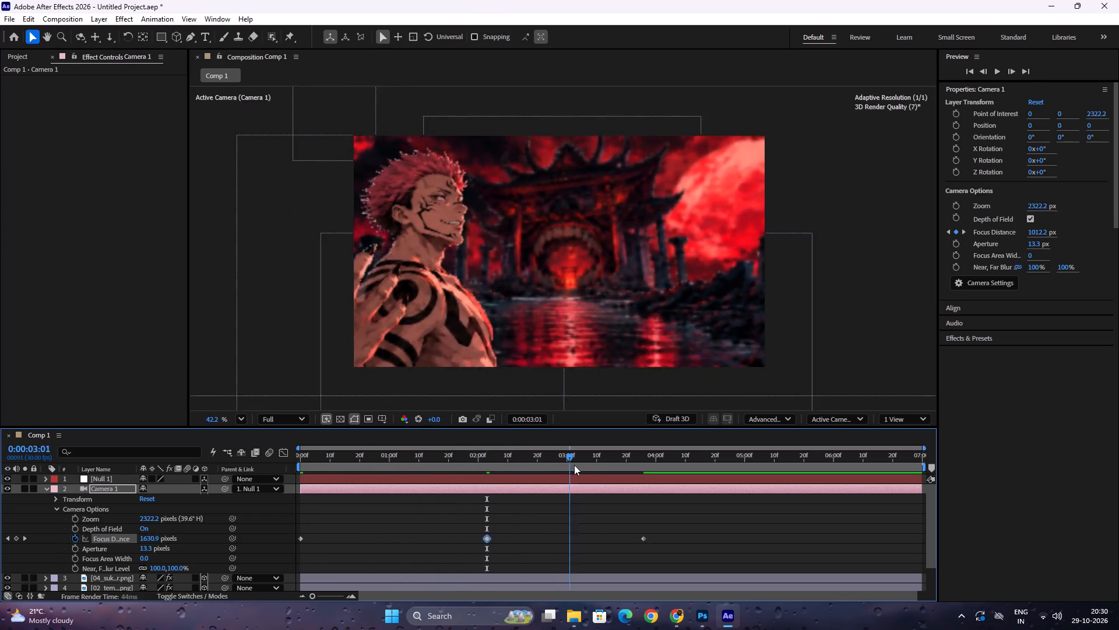
left_click_drag(574, 465, 619, 475)
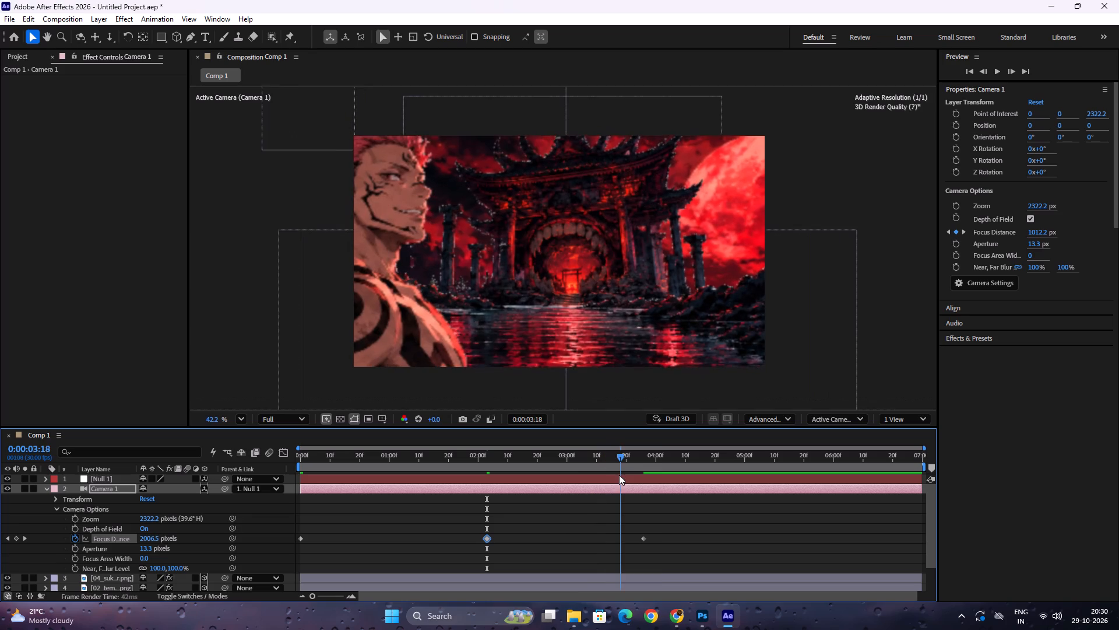
left_click_drag(619, 475, 484, 481)
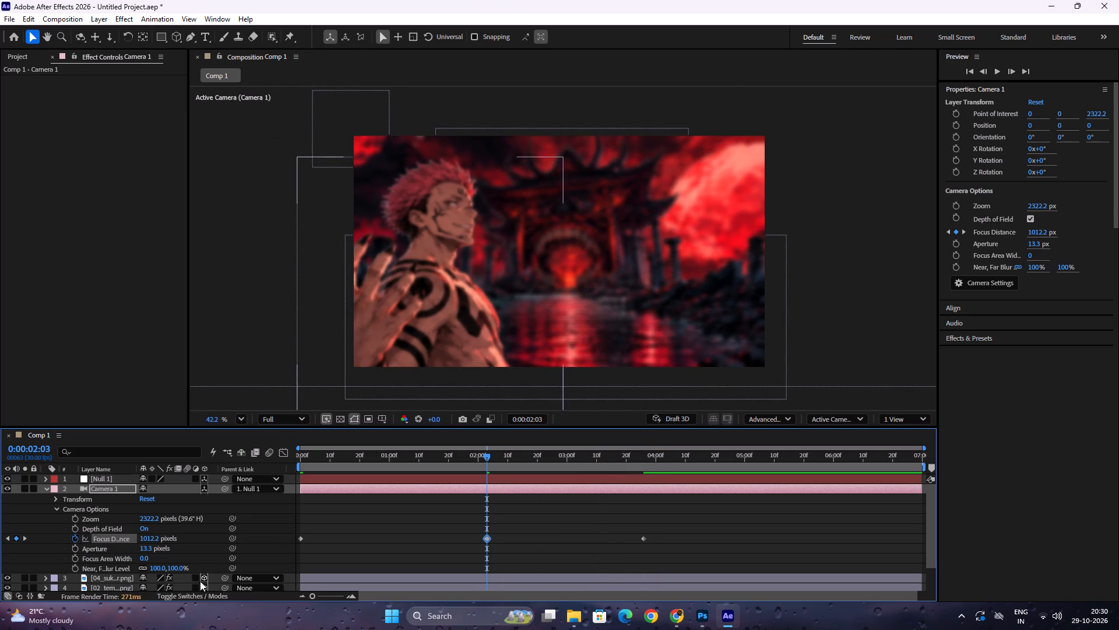
Show two views, Active Camera beside Top, and frame Camera 1's focus plane in the Top view.
left_click(913, 421)
left_click(921, 451)
scroll(804, 376, "down", 5)
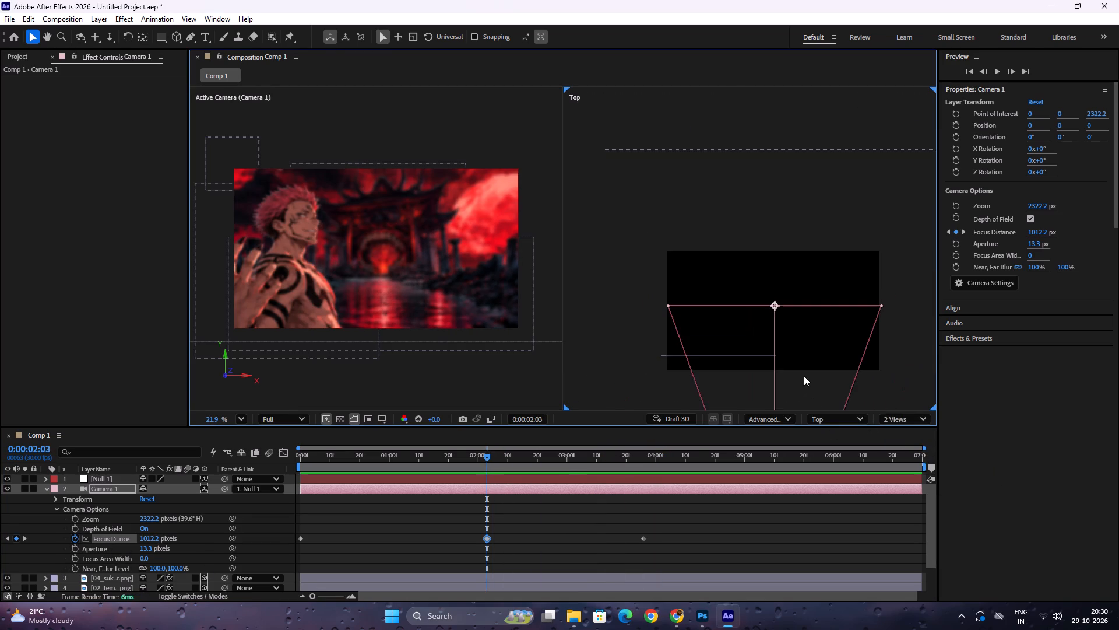
key("space")
key("space")
key("space")
key("space")
key("space")
key("space")
key("space")
key("space")
key("space")
key("space")
key("space")
key("space")
key("space")
key("space")
key("space")
key("space")
key("space")
key("space")
key("space")
key("space")
left_click_drag(817, 393, 739, 292)
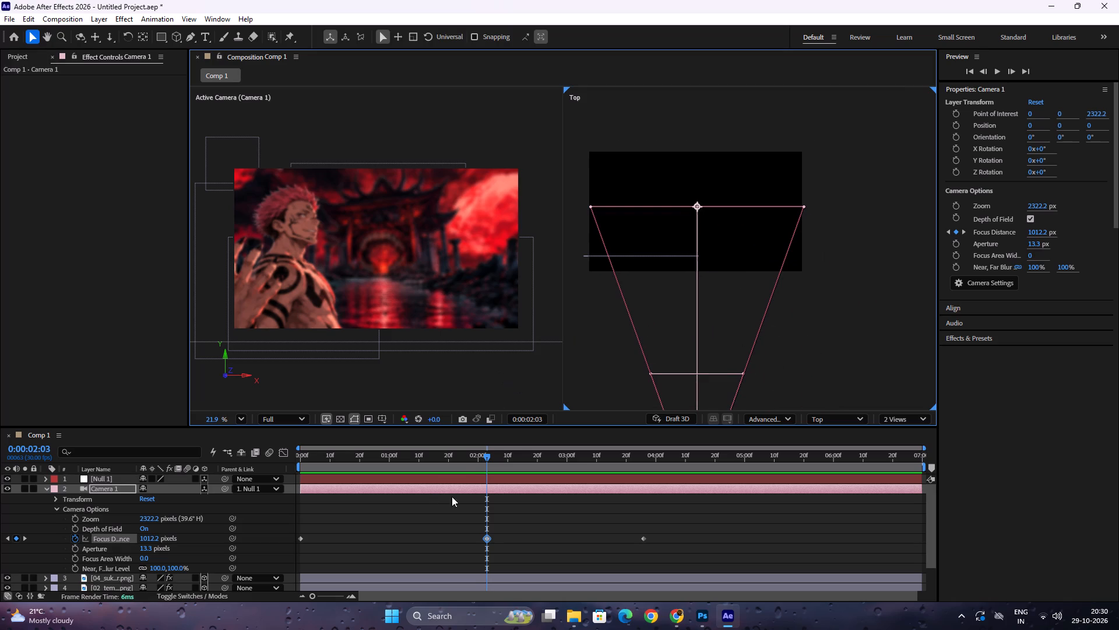
Check the focus between 0:00:00:00 and 0:00:02:03, and set Camera 1's Focus Distance keyframe at 0:00:02:03 to 1947.2 pixels.
left_click_drag(478, 459, 279, 449)
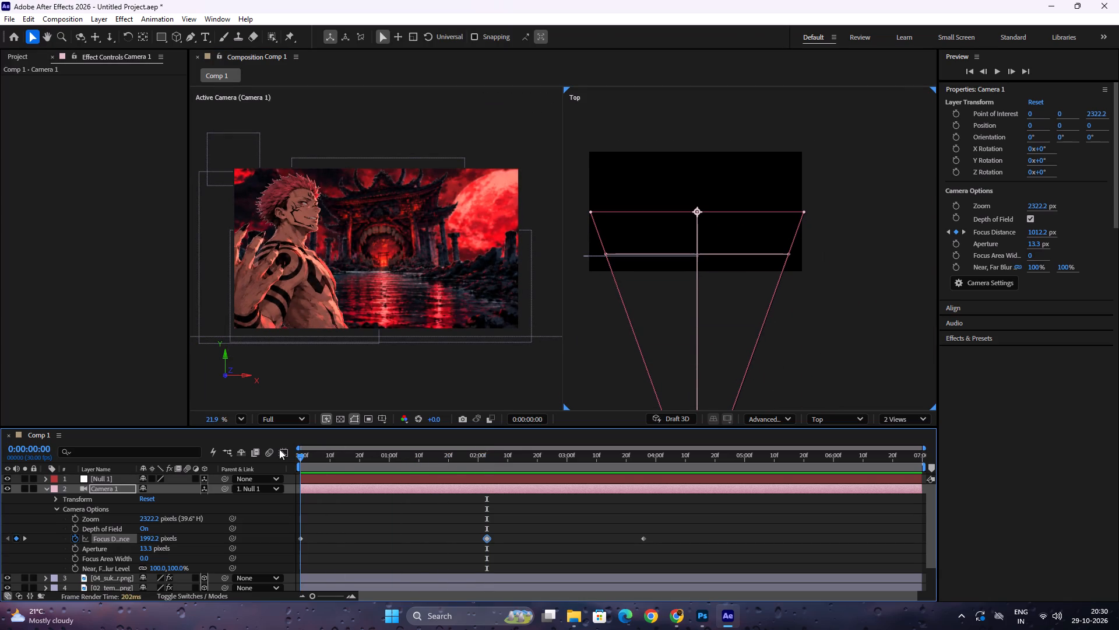
left_click_drag(279, 449, 491, 480)
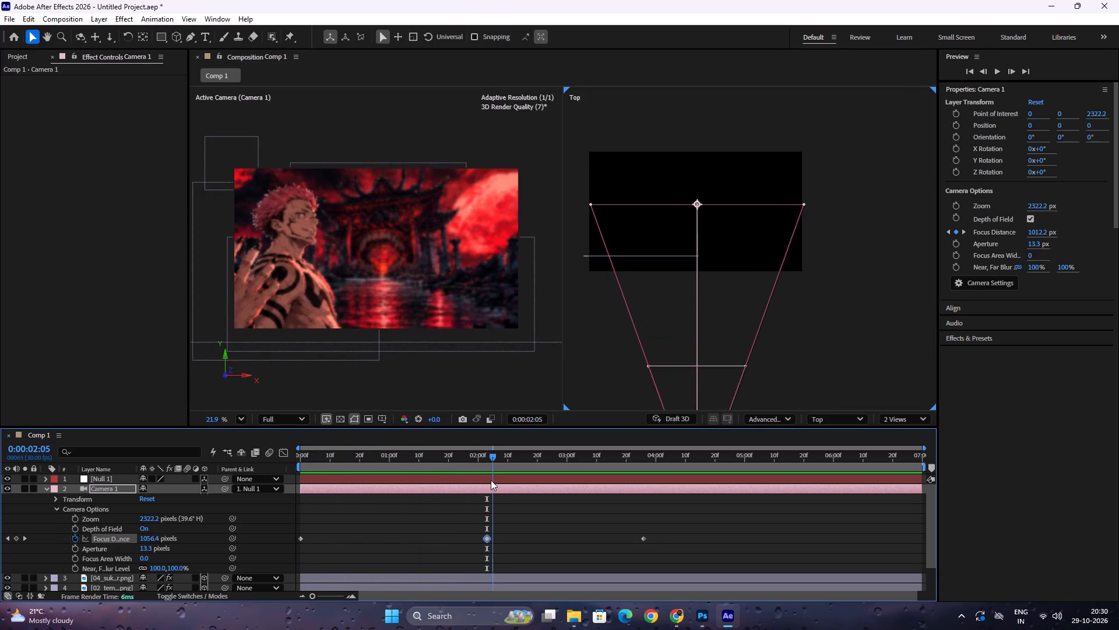
left_click_drag(491, 480, 487, 480)
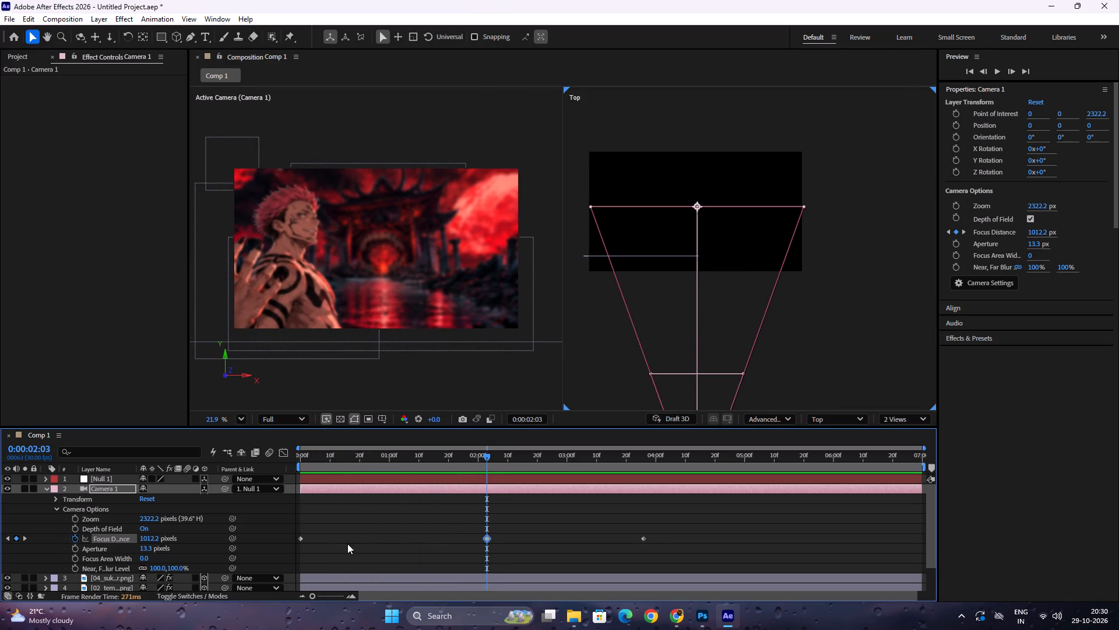
left_click_drag(148, 537, 439, 527)
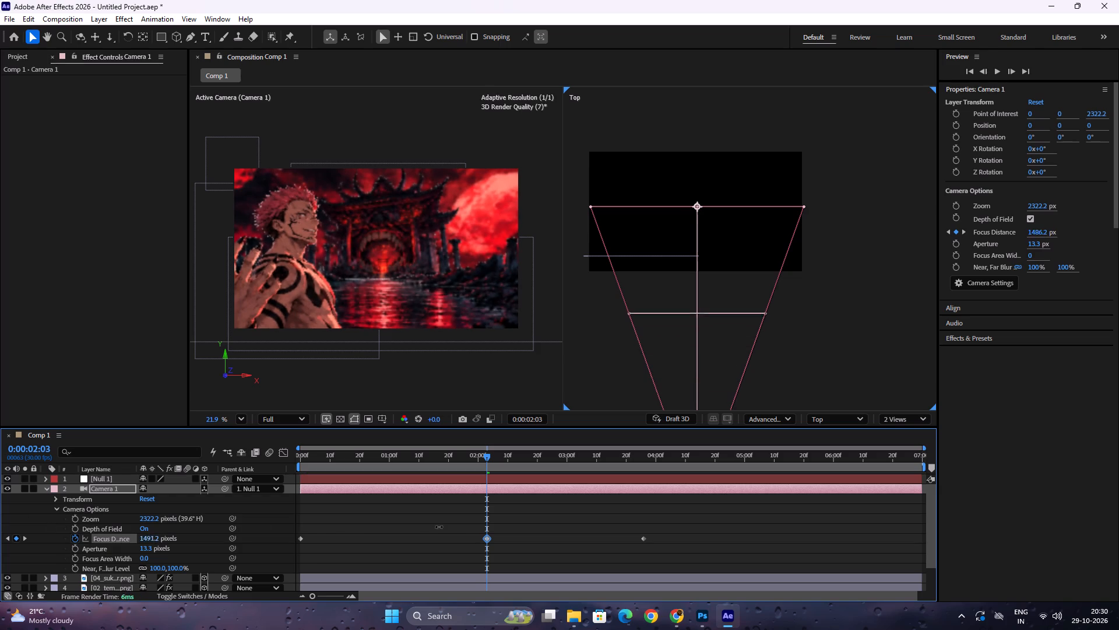
left_click_drag(439, 527, 677, 521)
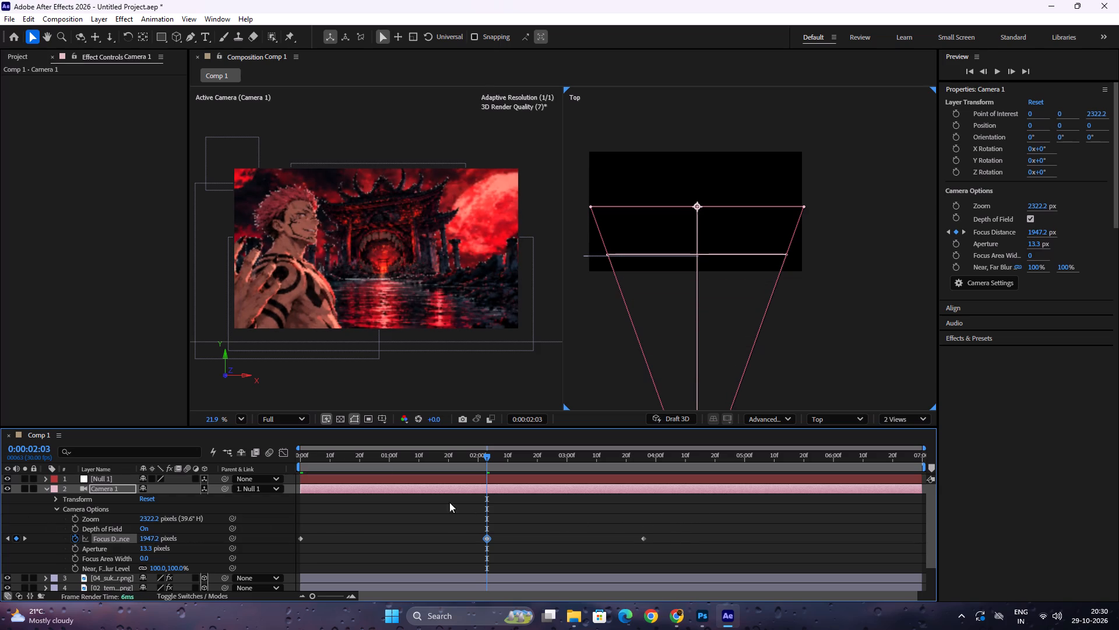
Play and scrub from the start to about 0:00:04:02 and back to check the adjusted focus in both views.
left_click_drag(474, 461, 202, 460)
key("space")
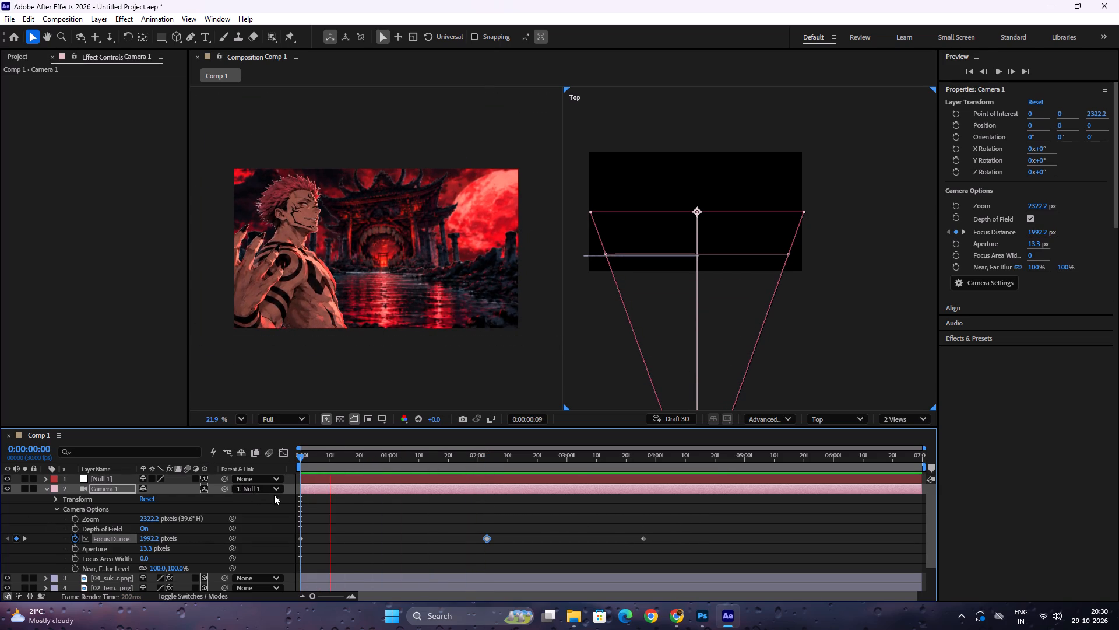
left_click_drag(381, 456, 495, 476)
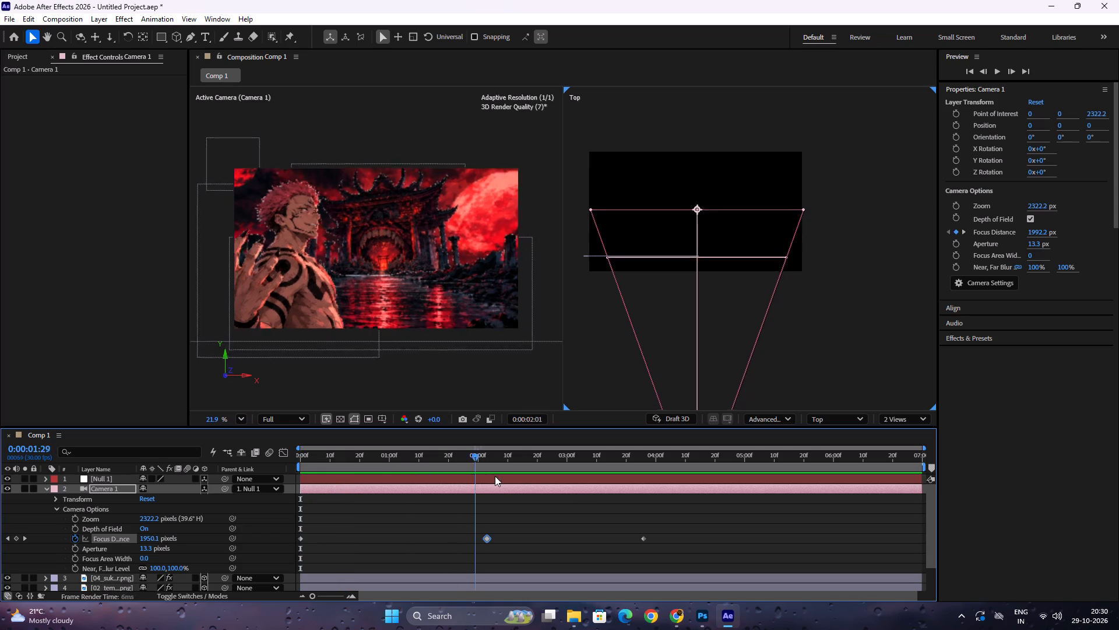
left_click_drag(495, 476, 663, 477)
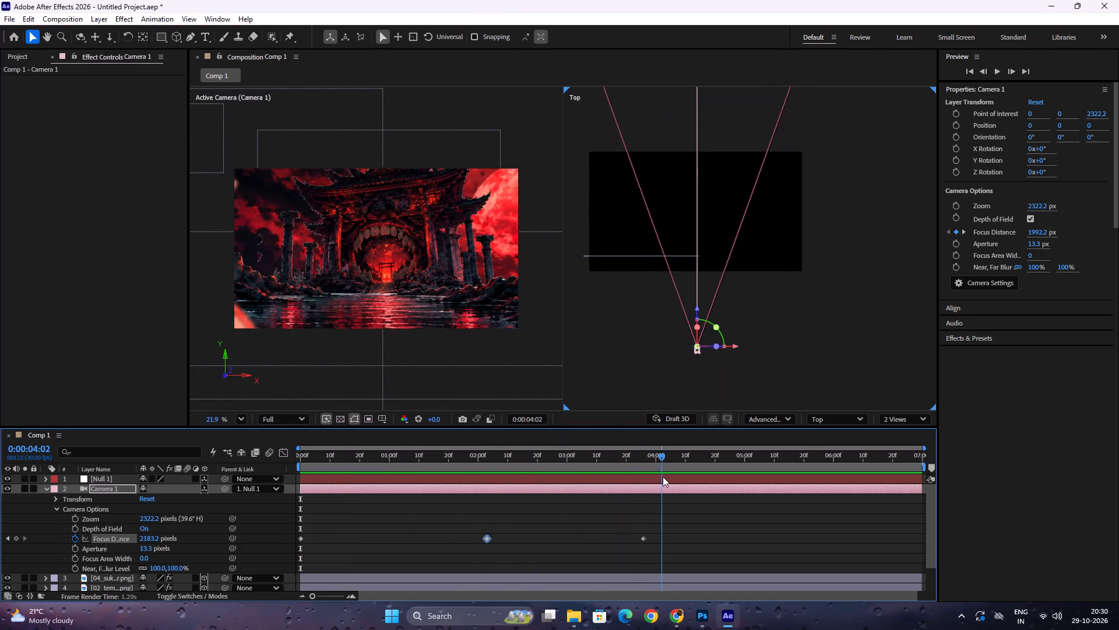
left_click_drag(663, 477, 610, 486)
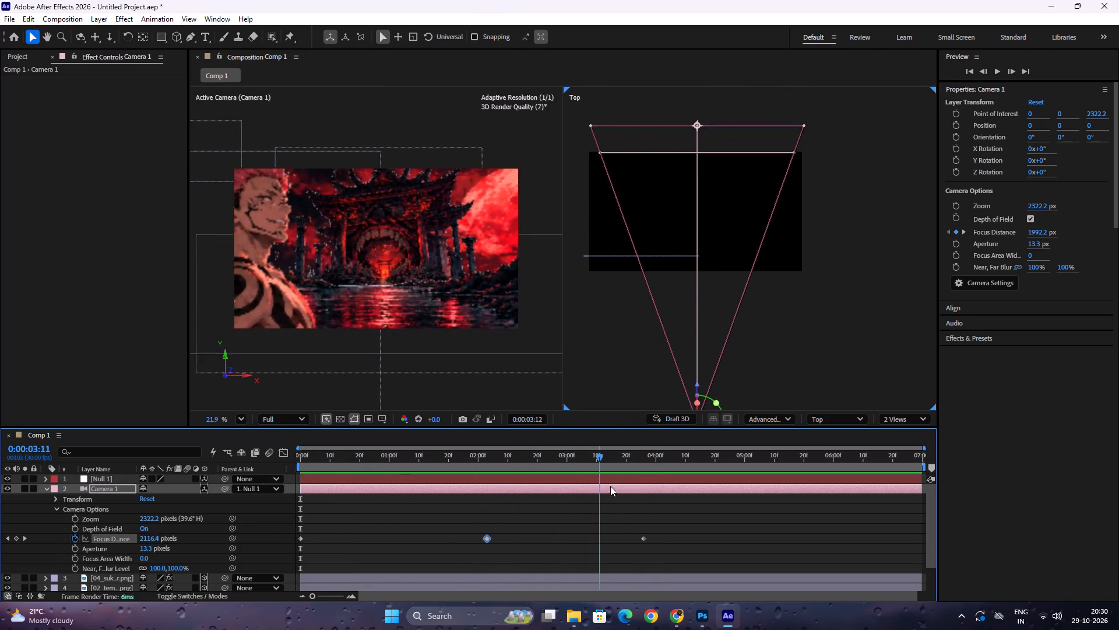
left_click_drag(610, 486, 0, 485)
key("space")
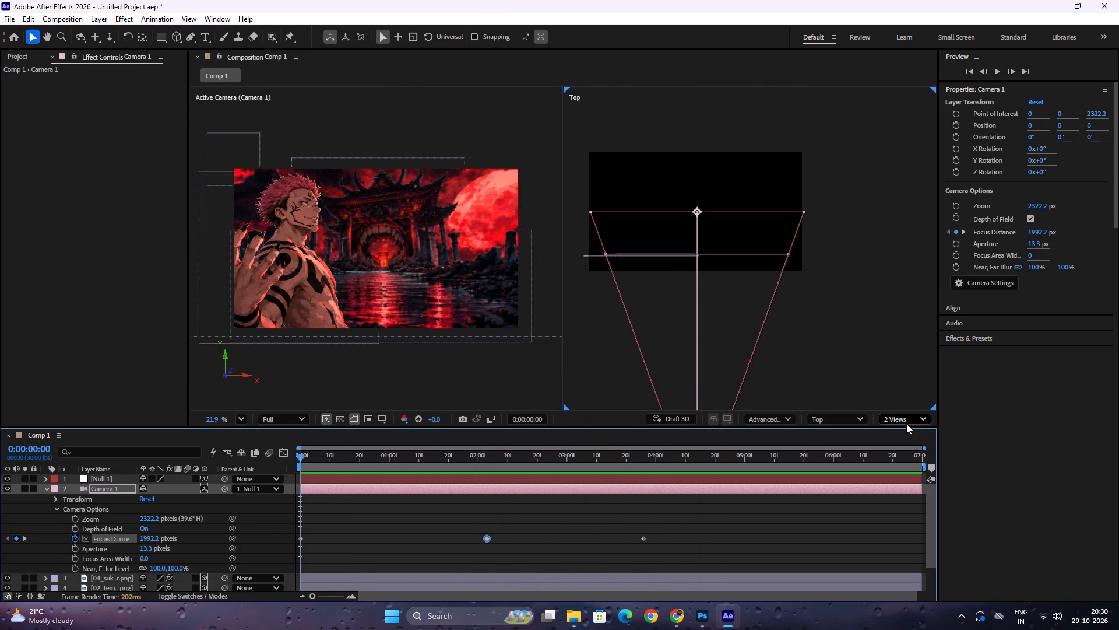
Return to a single Active Camera view and enlarge and centre the artwork in it.
left_click(906, 423)
left_click(905, 433)
scroll(585, 235, "up", 5)
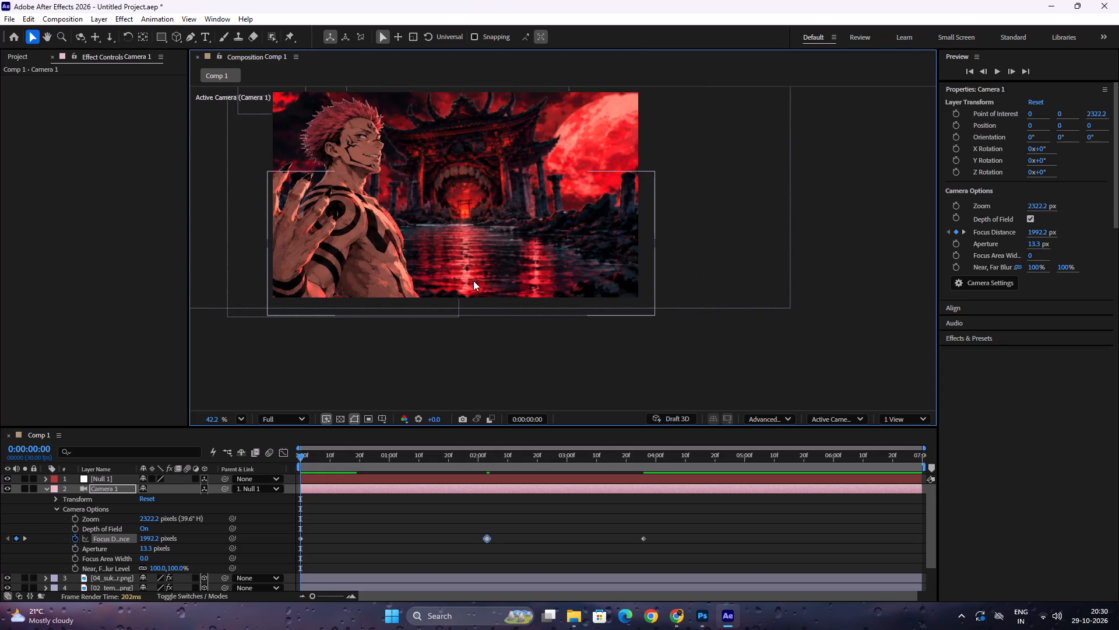
key("space")
key("space")
key("space")
key("space")
key("space")
key("space")
left_click_drag(414, 325, 494, 382)
key("space")
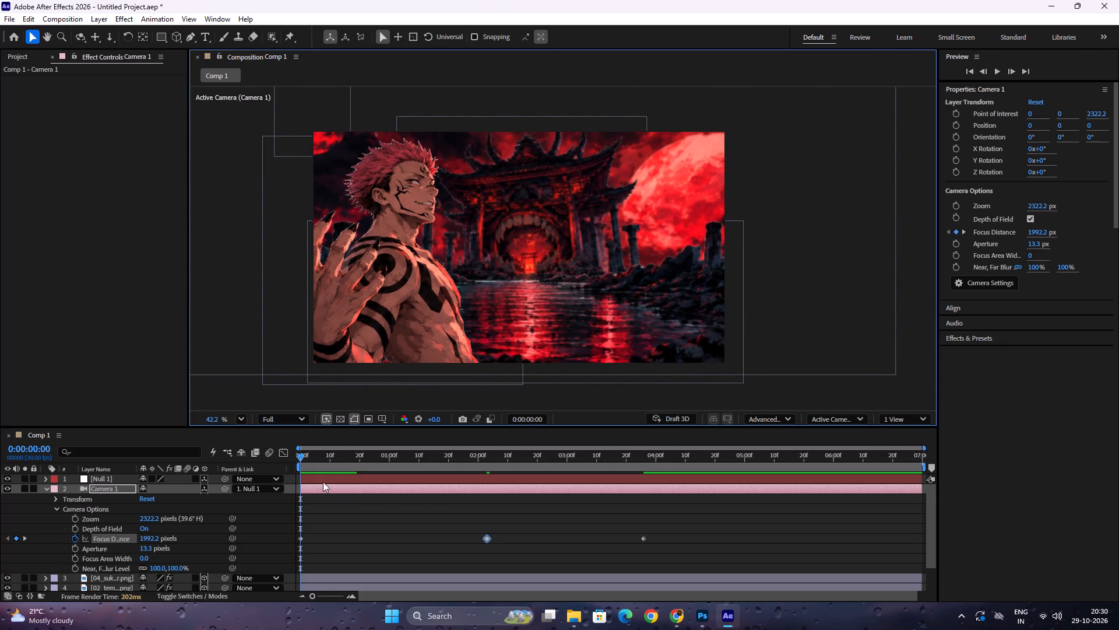
Collapse Camera 1's properties and replay the composition from the start to review the camera push and focus shift.
key("space")
left_click(45, 489)
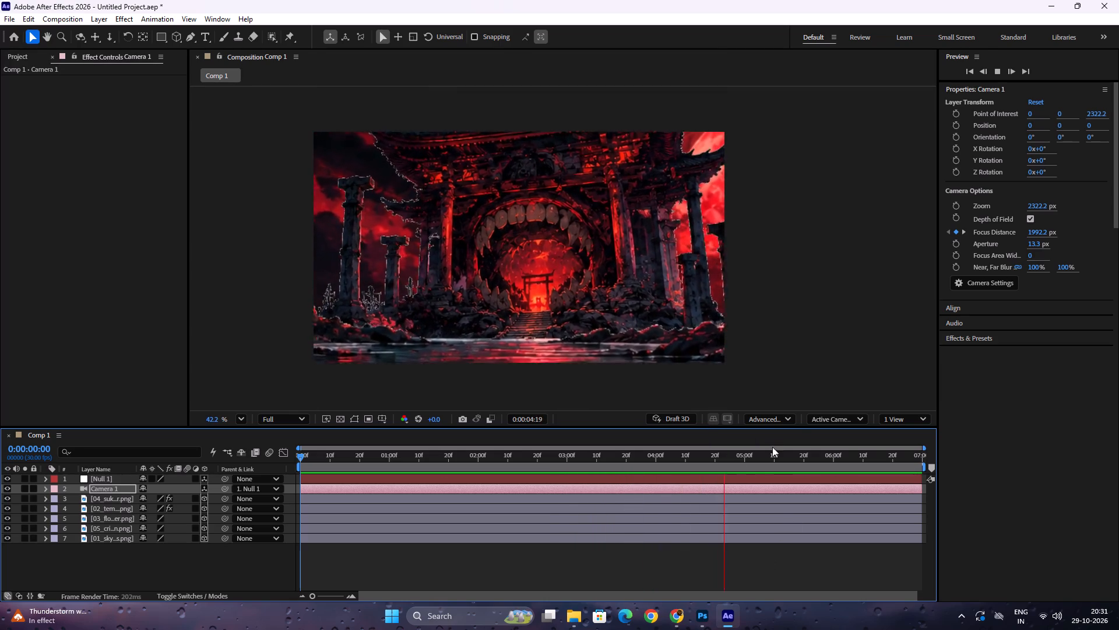
left_click_drag(708, 459, 235, 497)
key("space")
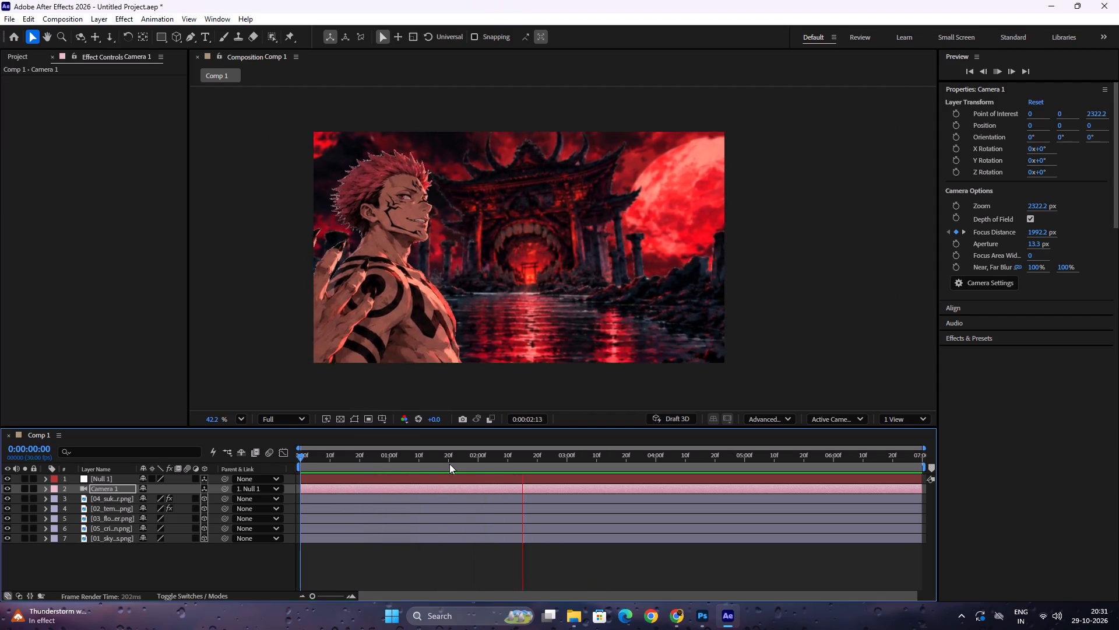
left_click_drag(447, 464, 188, 477)
key("space")
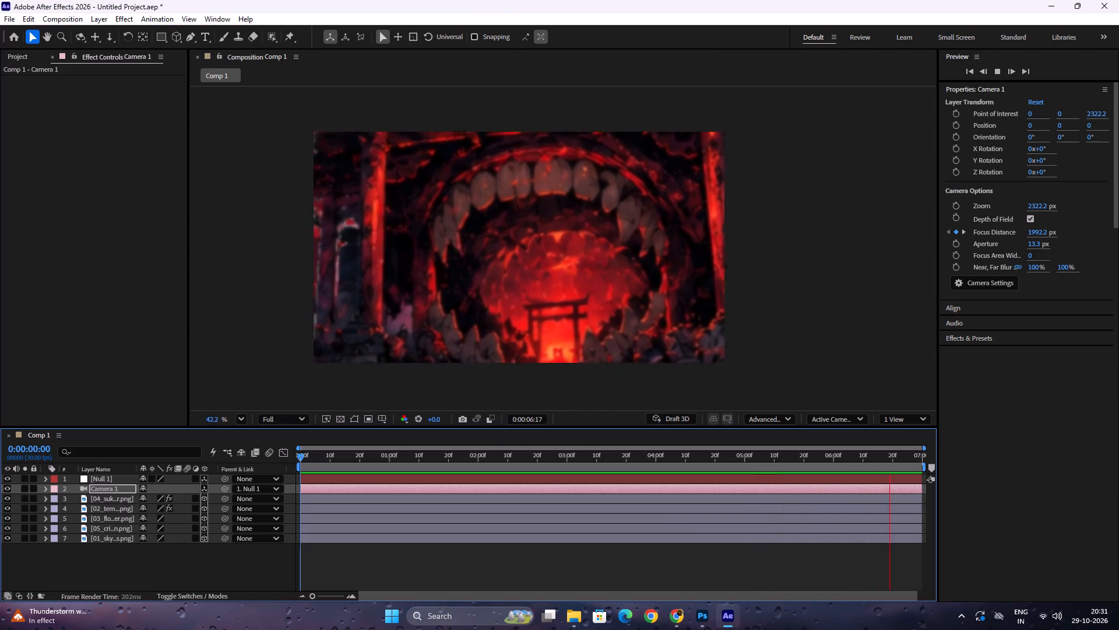
left_click_drag(685, 459, 0, 540)
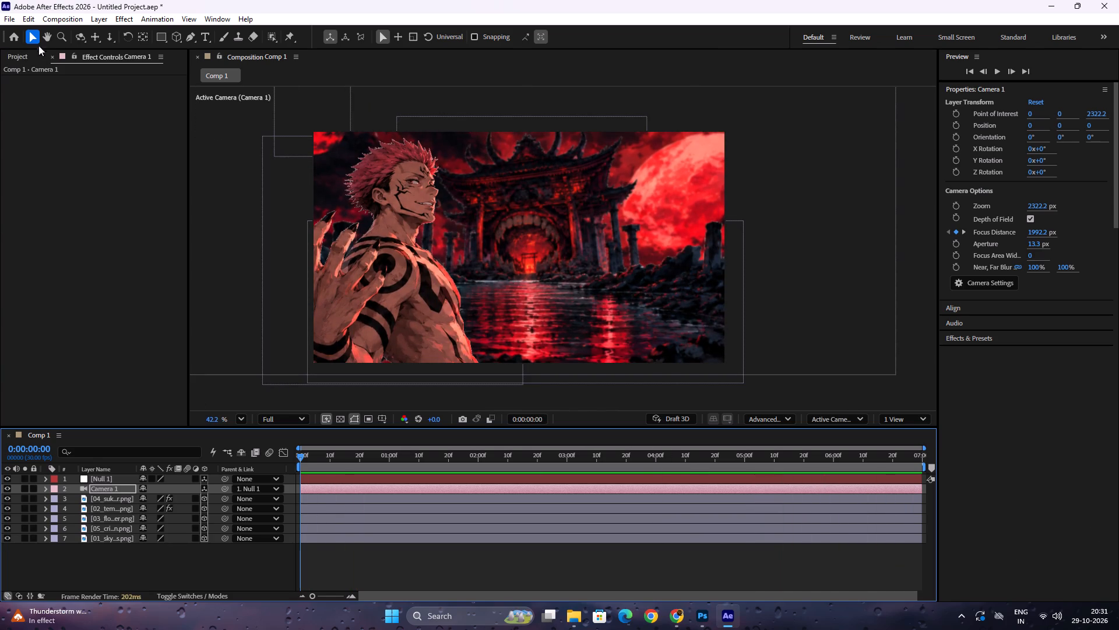
Add Comp 1 to the Render Queue and render it with Best Settings as H.264 to Comp 1.mp4.
left_click(55, 15)
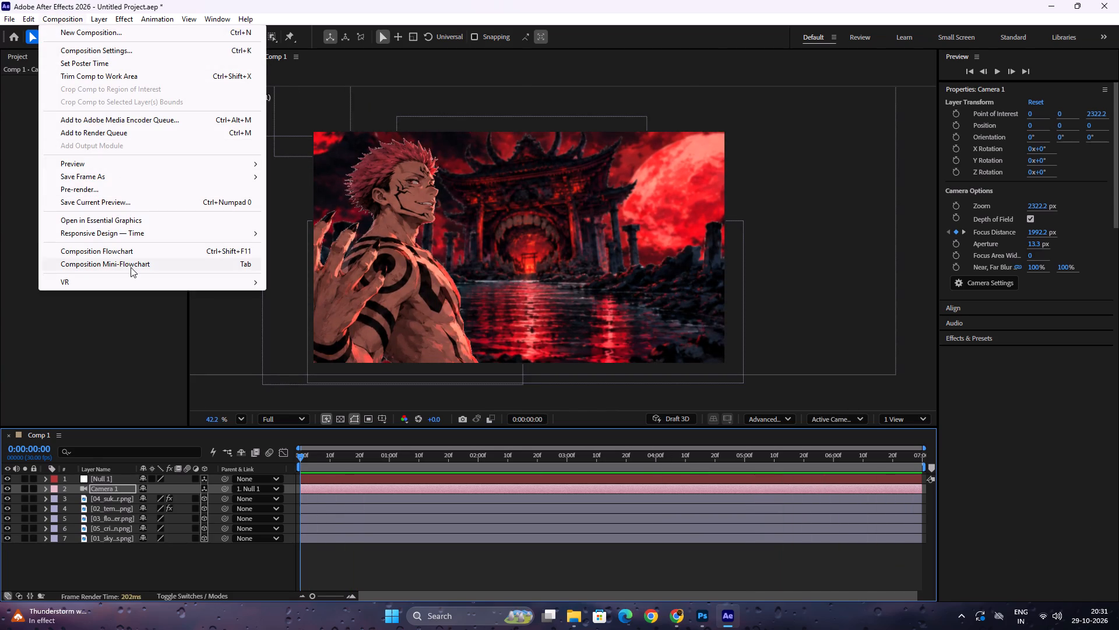
left_click(129, 130)
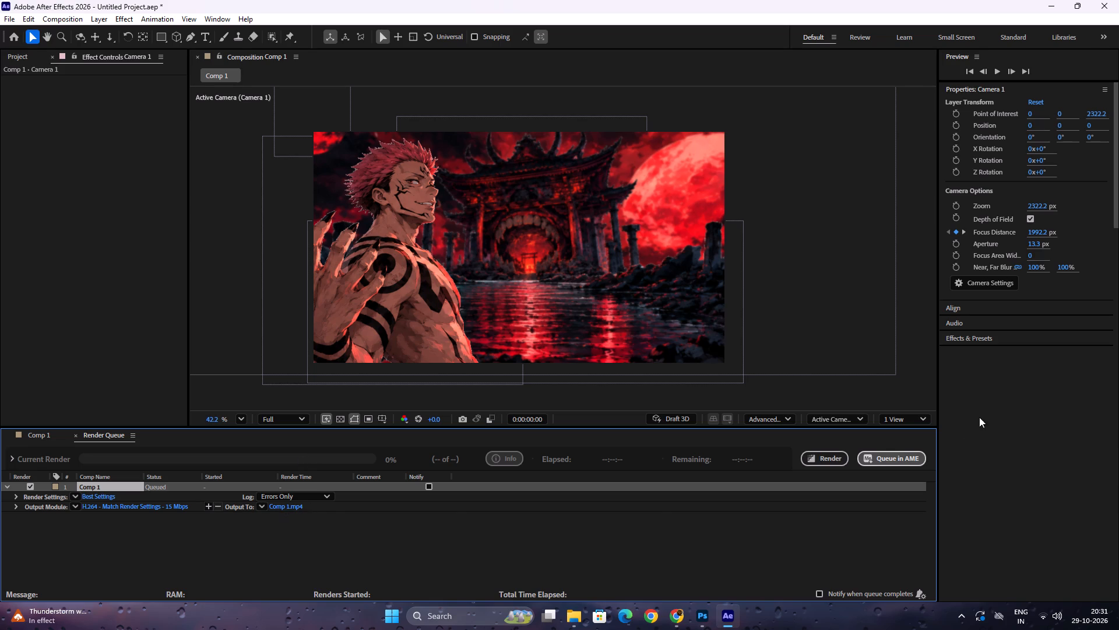
left_click(829, 460)
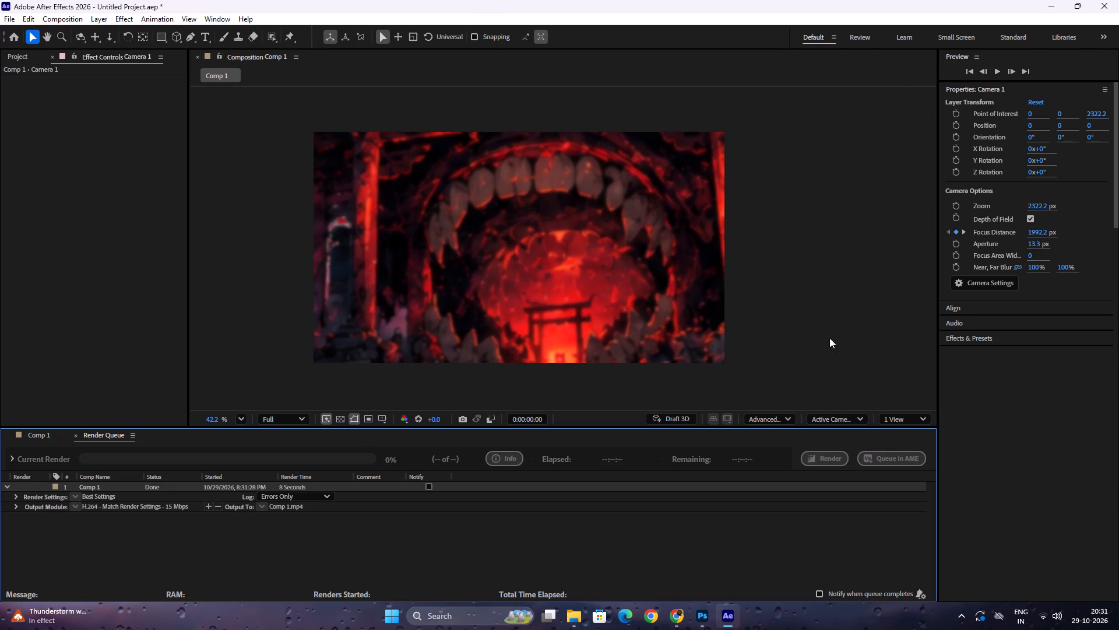
Switch to File Explorer and check the refreshed recent files on the Home page for the rendered Comp 1 video.
left_click(1057, 1)
left_click_drag(333, 400, 329, 391)
left_click(20, 41)
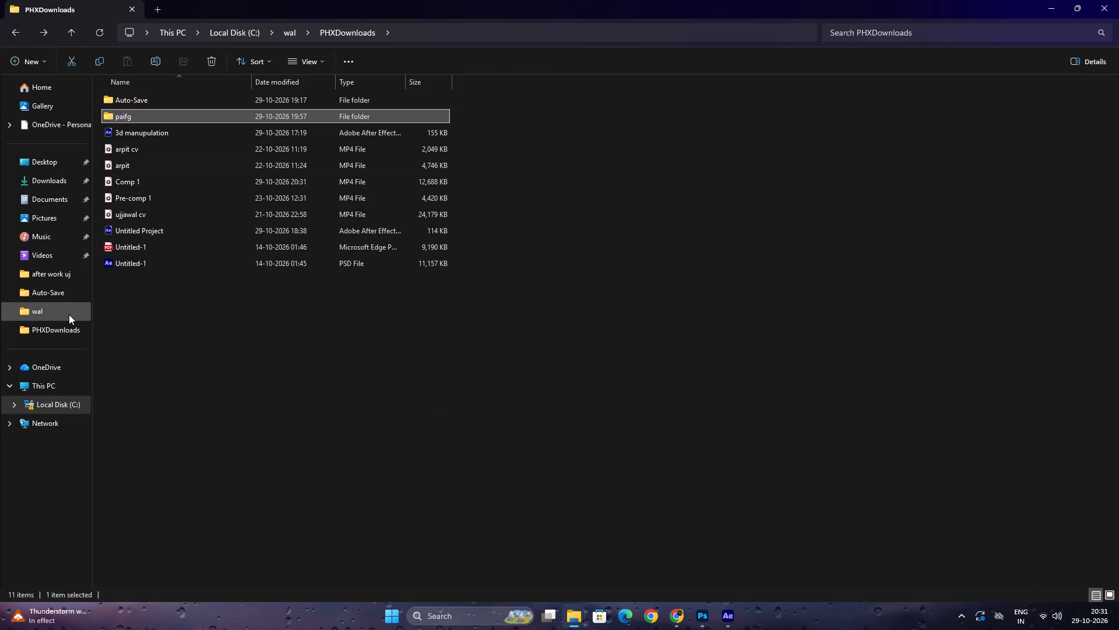
scroll(69, 314, "up", 3)
left_click(50, 96)
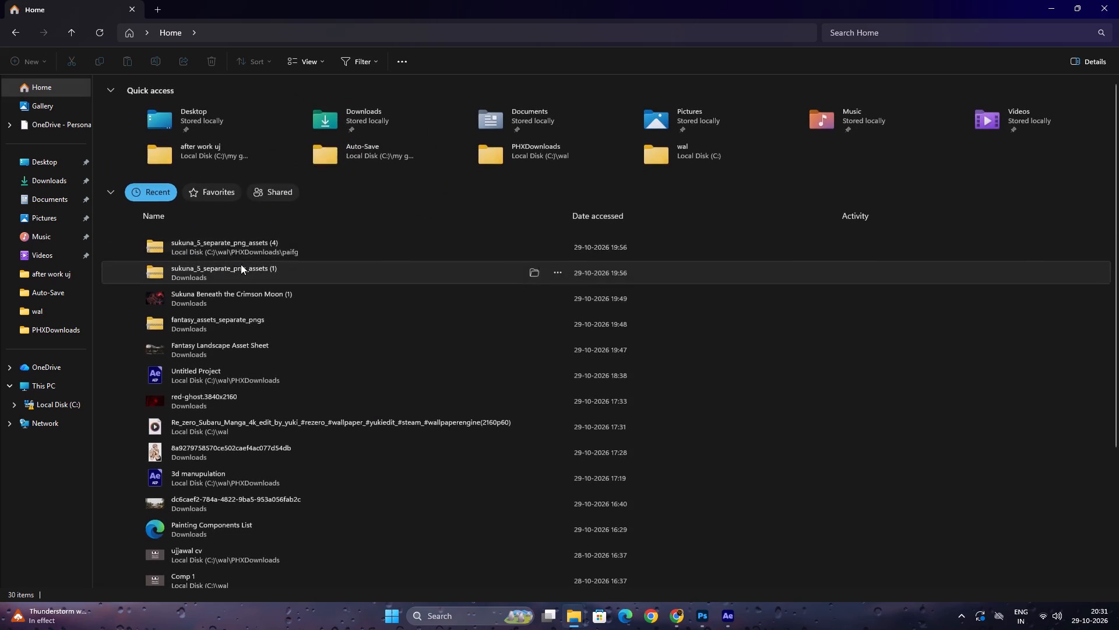
triple_click(94, 33)
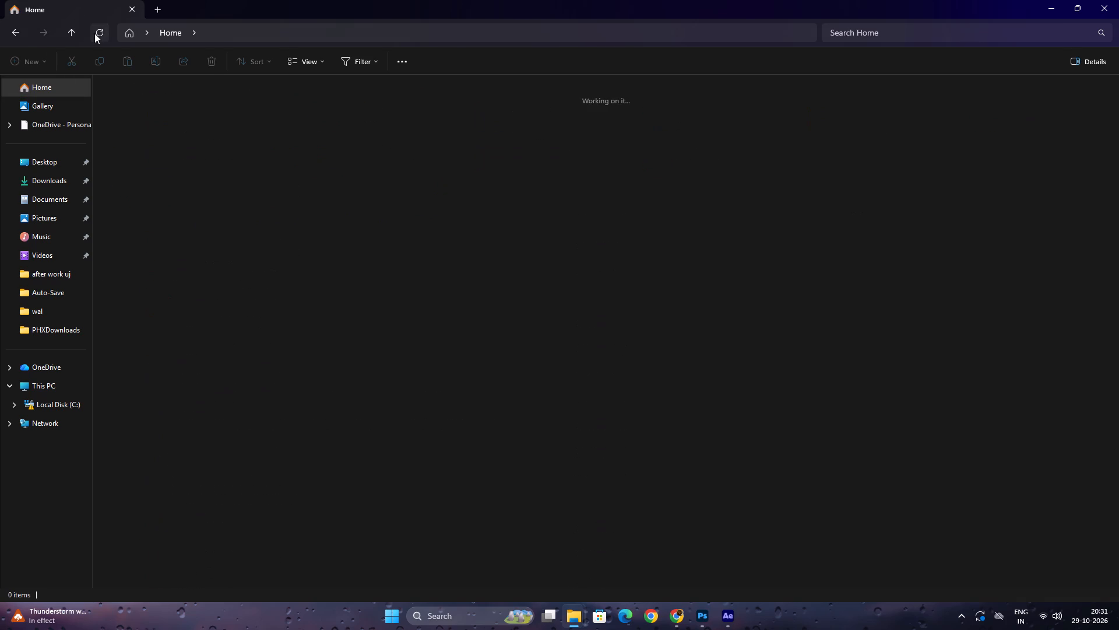
triple_click(94, 33)
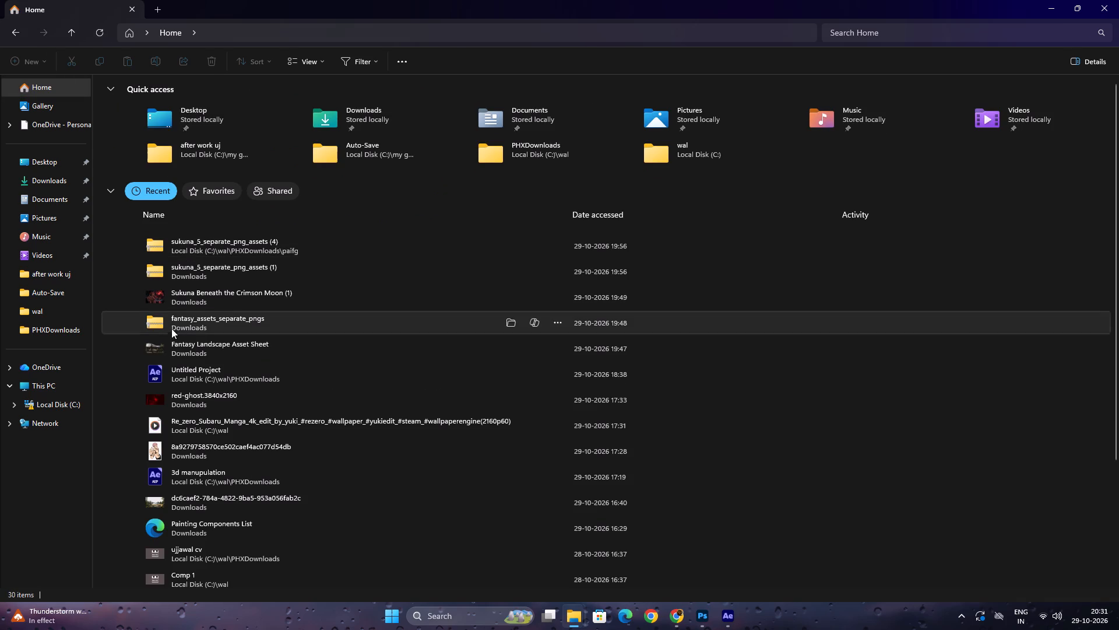
left_click(98, 33)
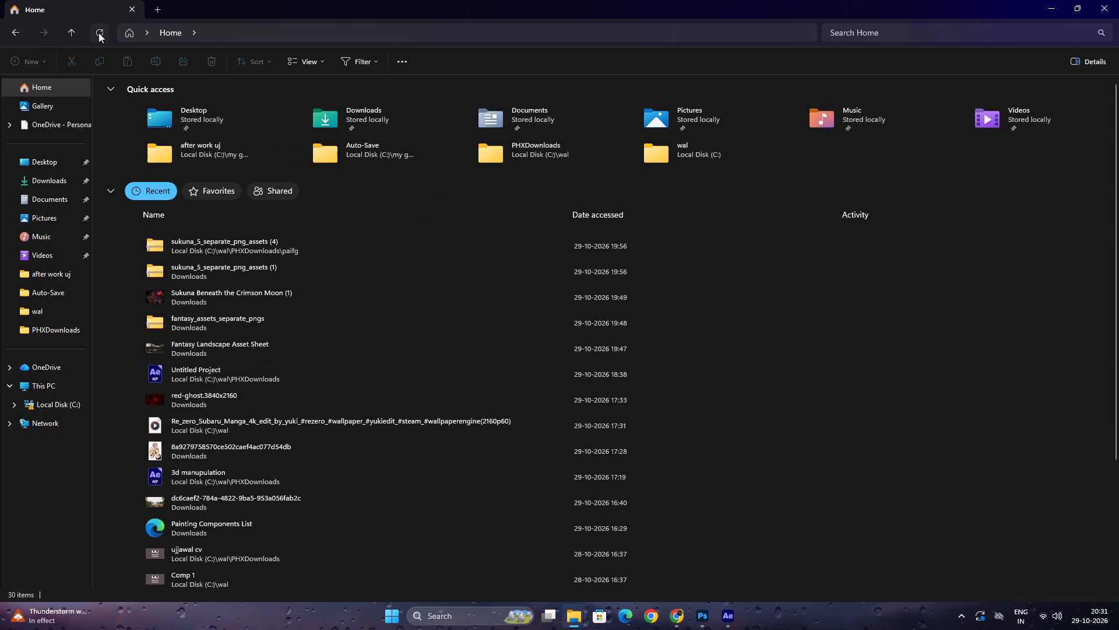
Look through the wal folder on Local Disk (C:) and its subfolders, including PHXDownloads, for the rendered Comp 1 video.
left_click(56, 387)
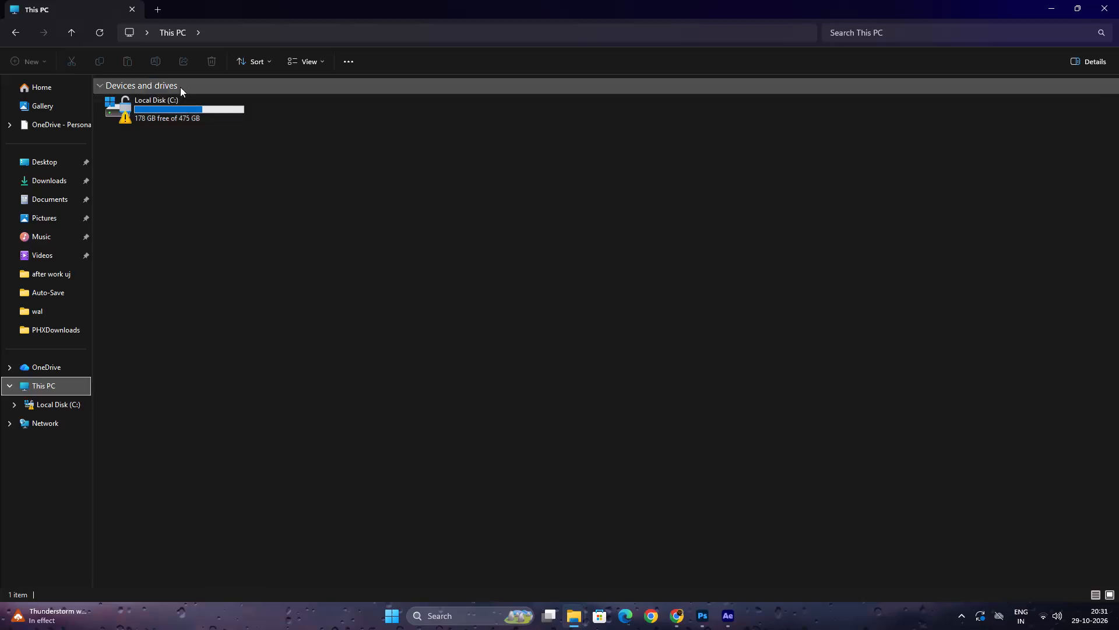
double_click(189, 111)
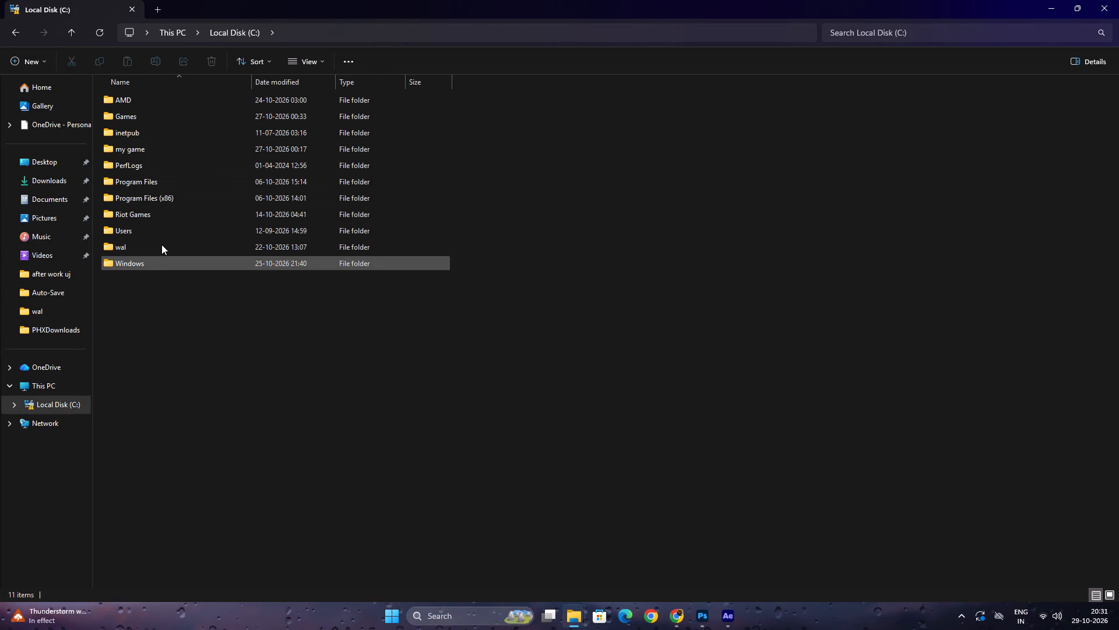
double_click(162, 245)
double_click(147, 101)
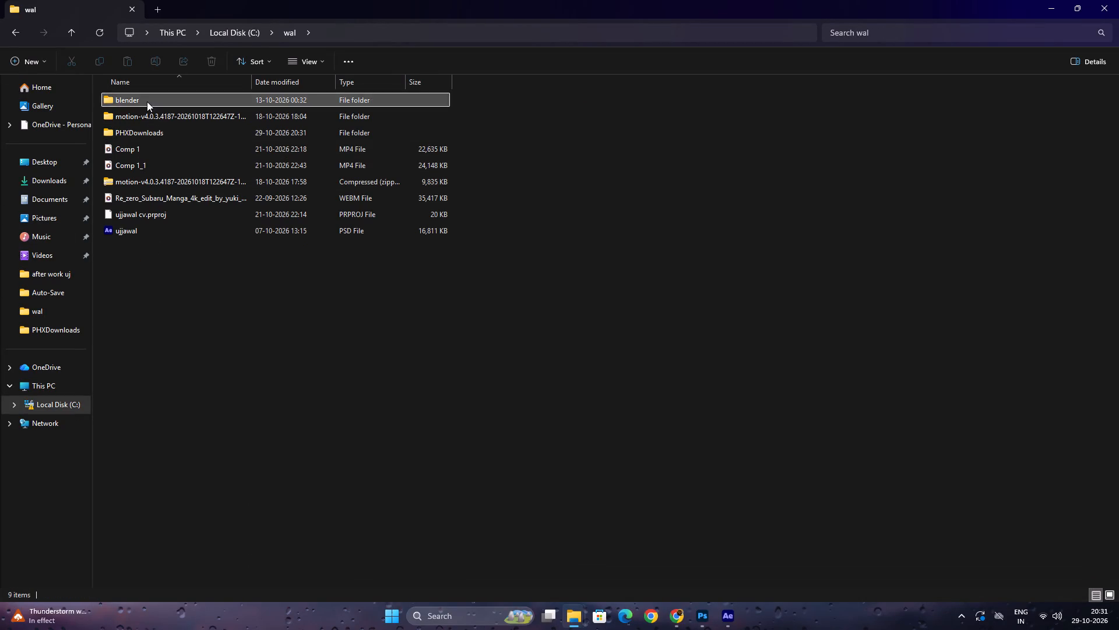
left_click(17, 34)
double_click(155, 117)
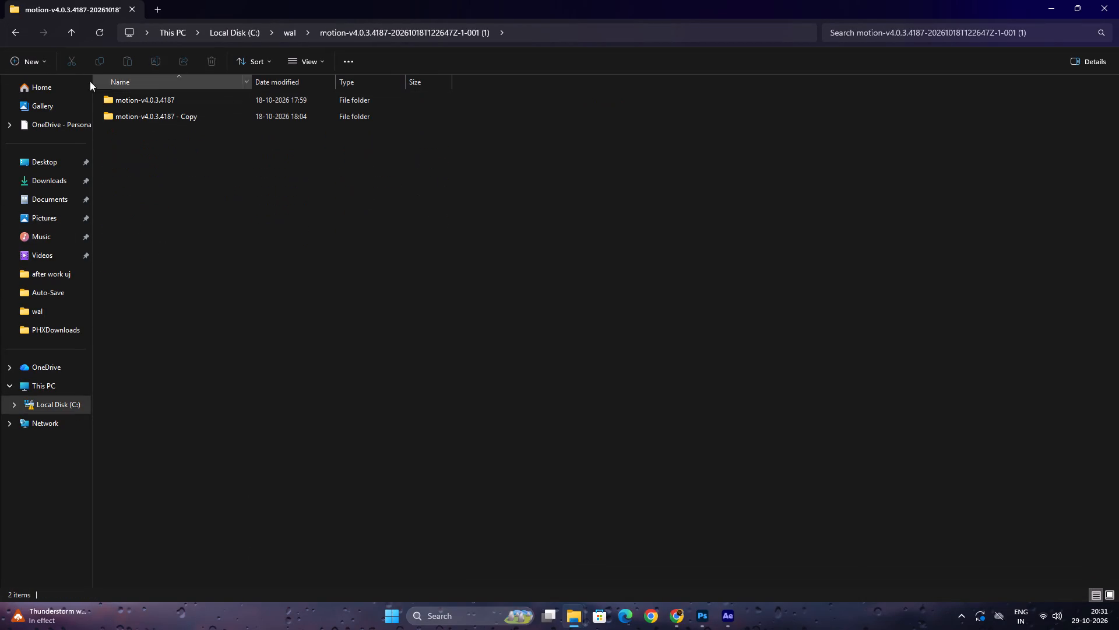
left_click(22, 39)
double_click(129, 131)
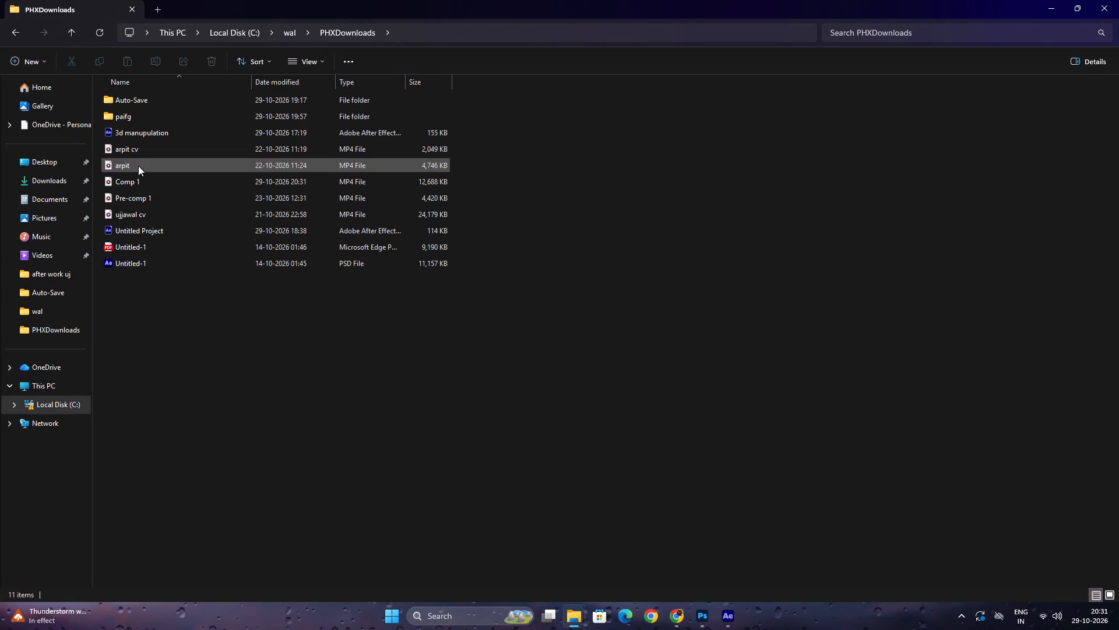
left_click(15, 34)
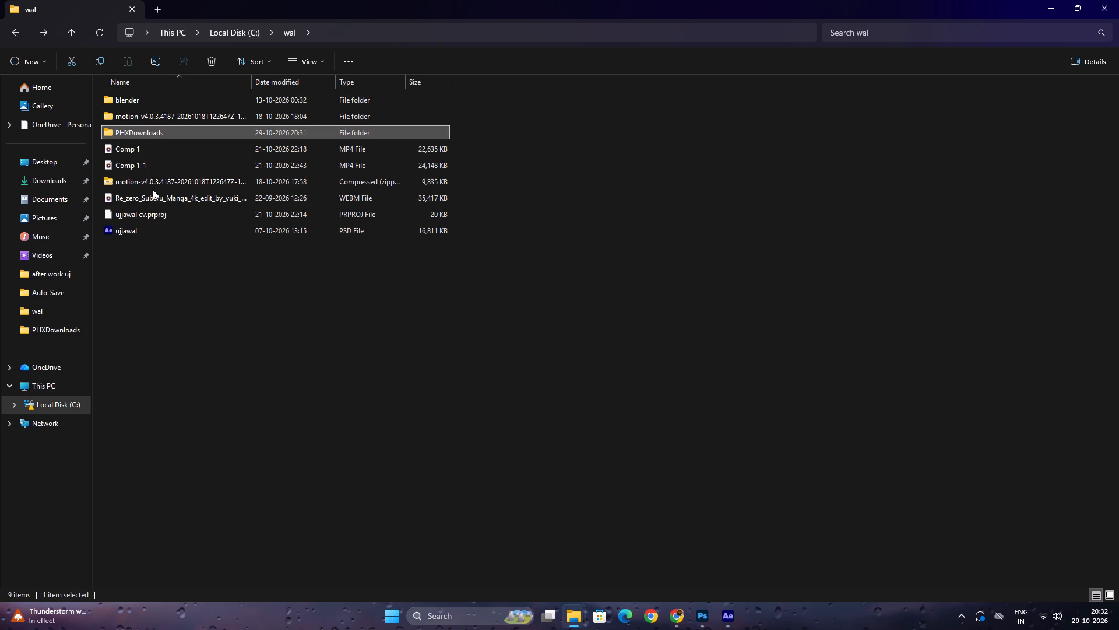
double_click(153, 183)
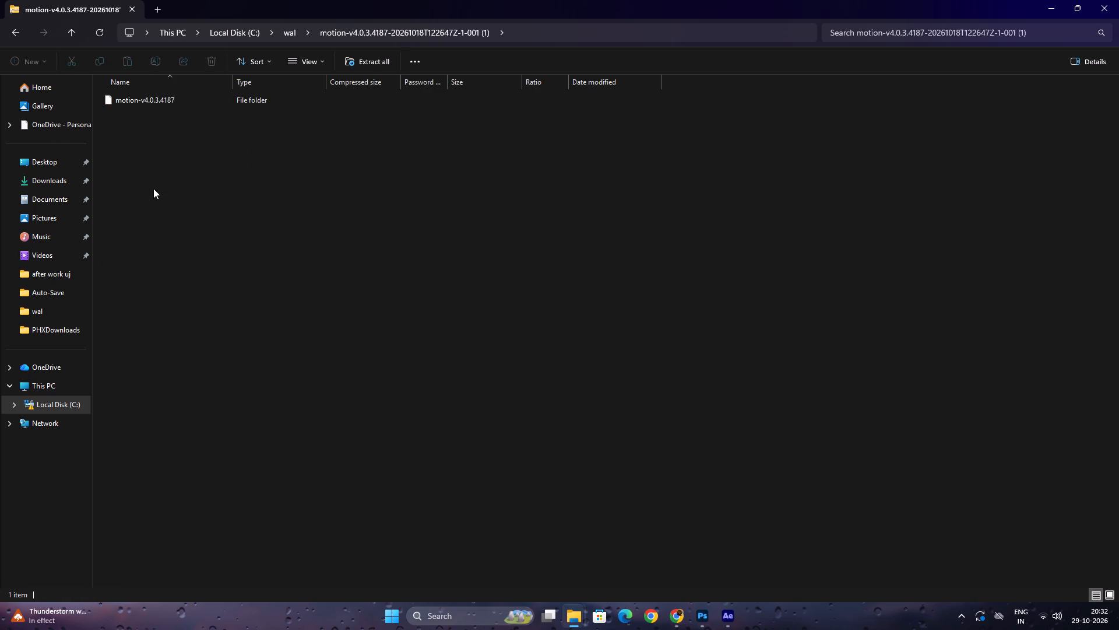
left_click(12, 37)
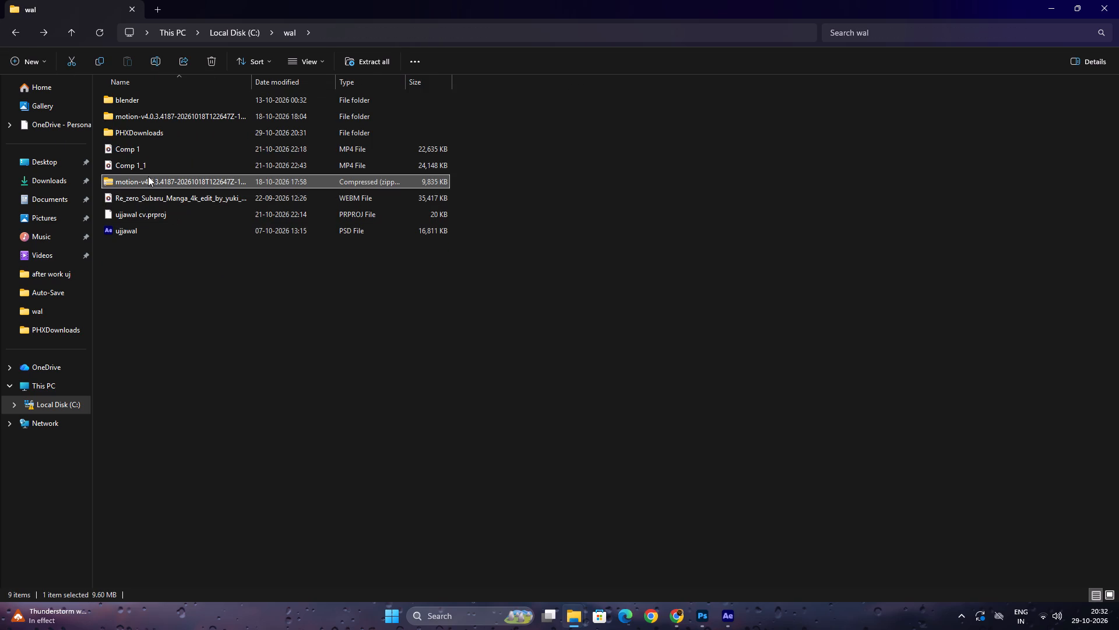
Look through the my game folder on Local Disk (C:) and its subfolders for the rendered video.
left_click(19, 24)
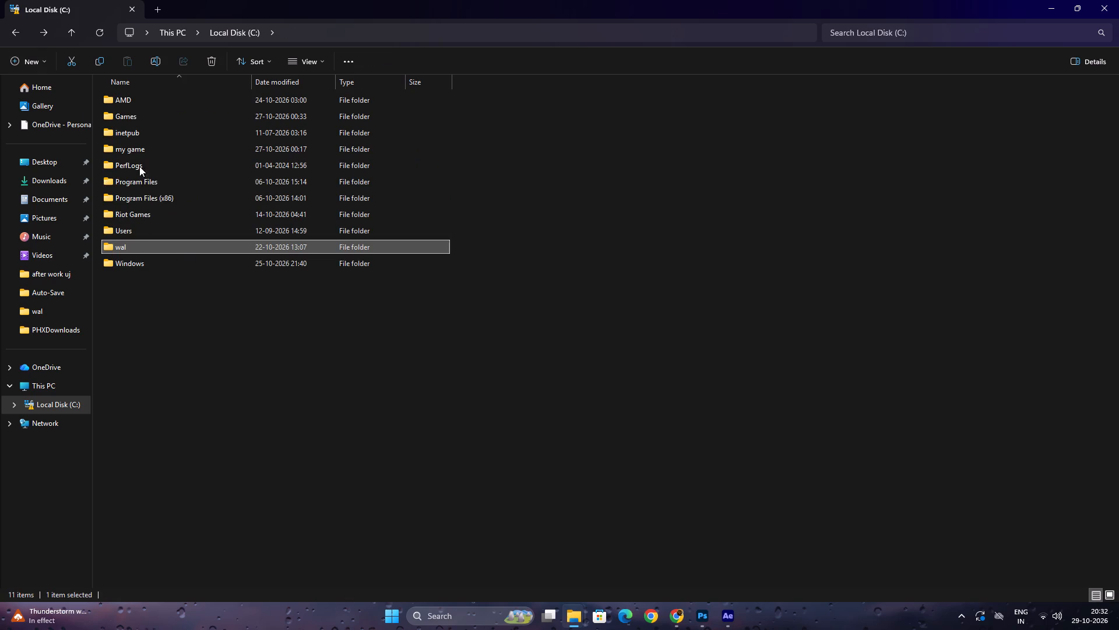
double_click(144, 153)
double_click(160, 117)
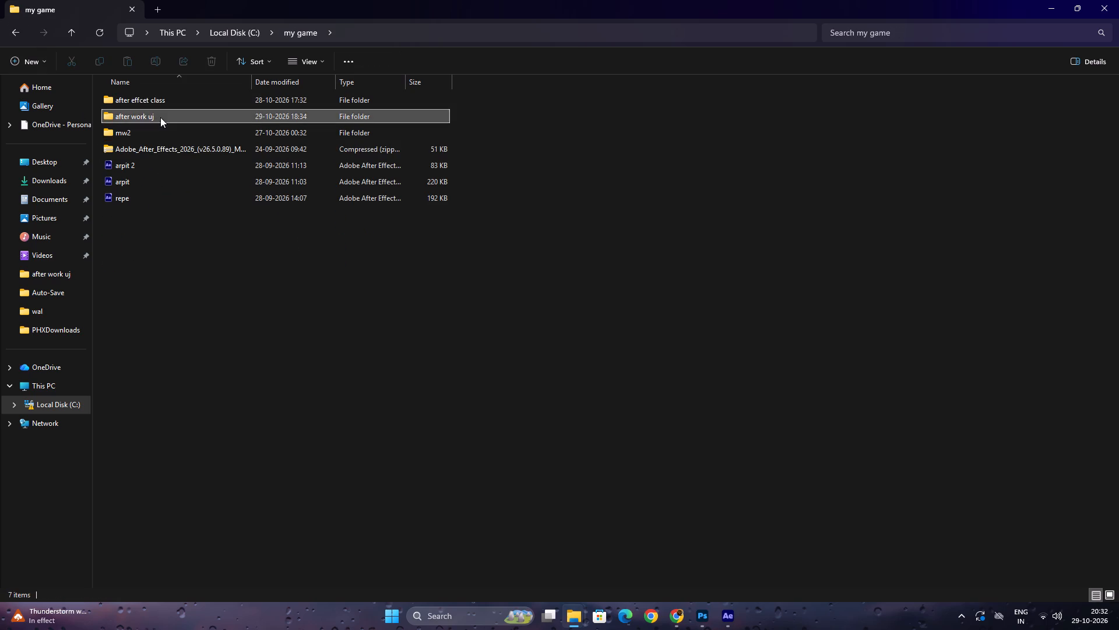
double_click(147, 113)
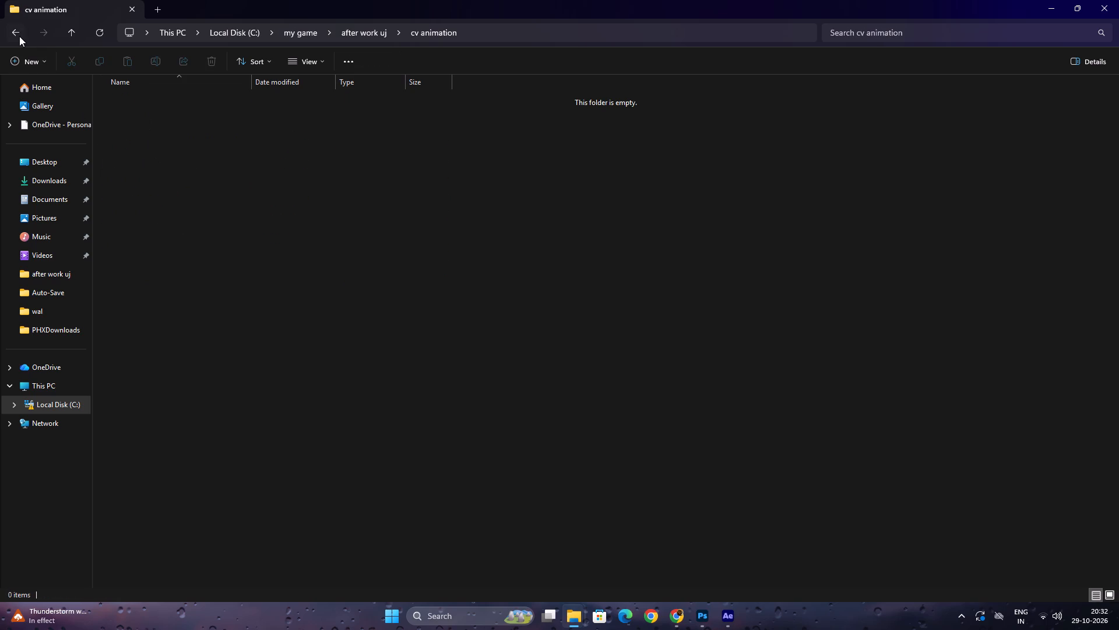
left_click(20, 36)
left_click(20, 36)
double_click(138, 136)
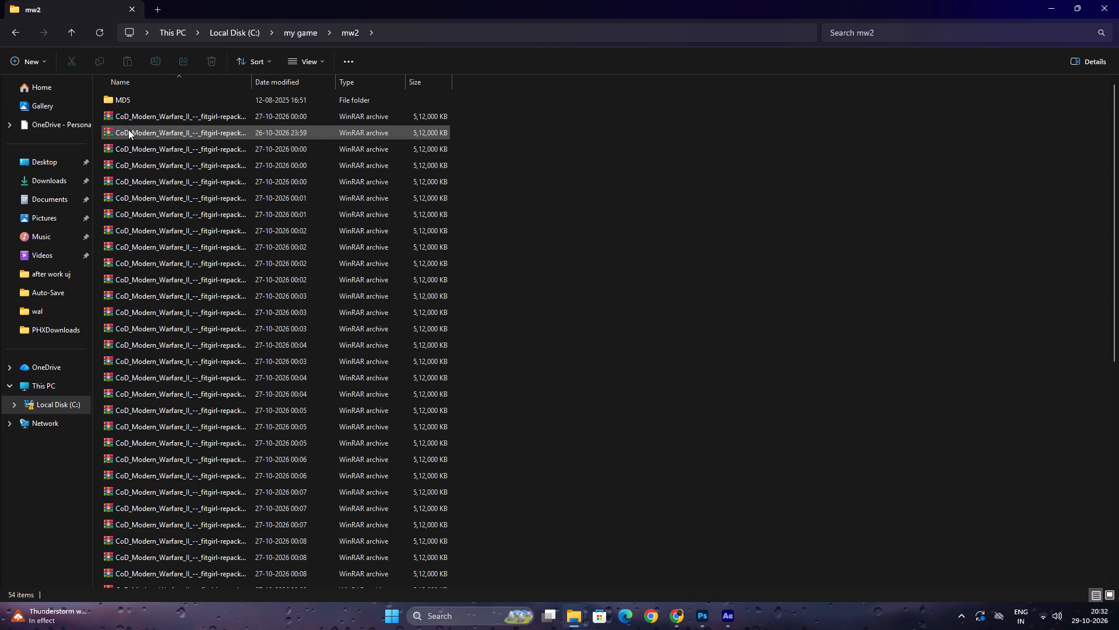
left_click(13, 32)
double_click(146, 99)
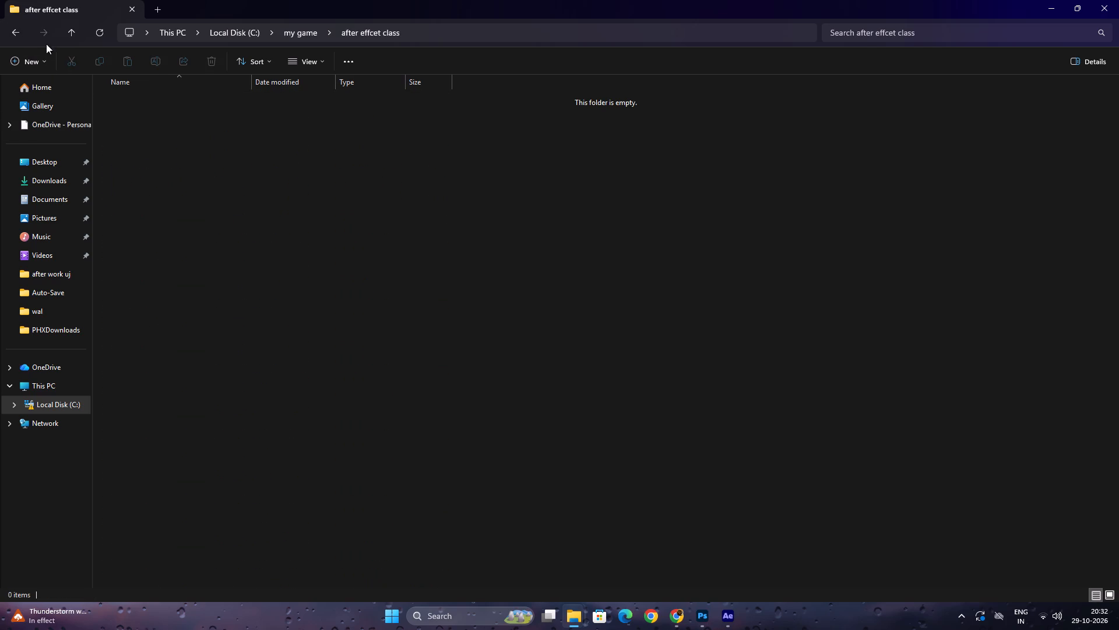
left_click(14, 33)
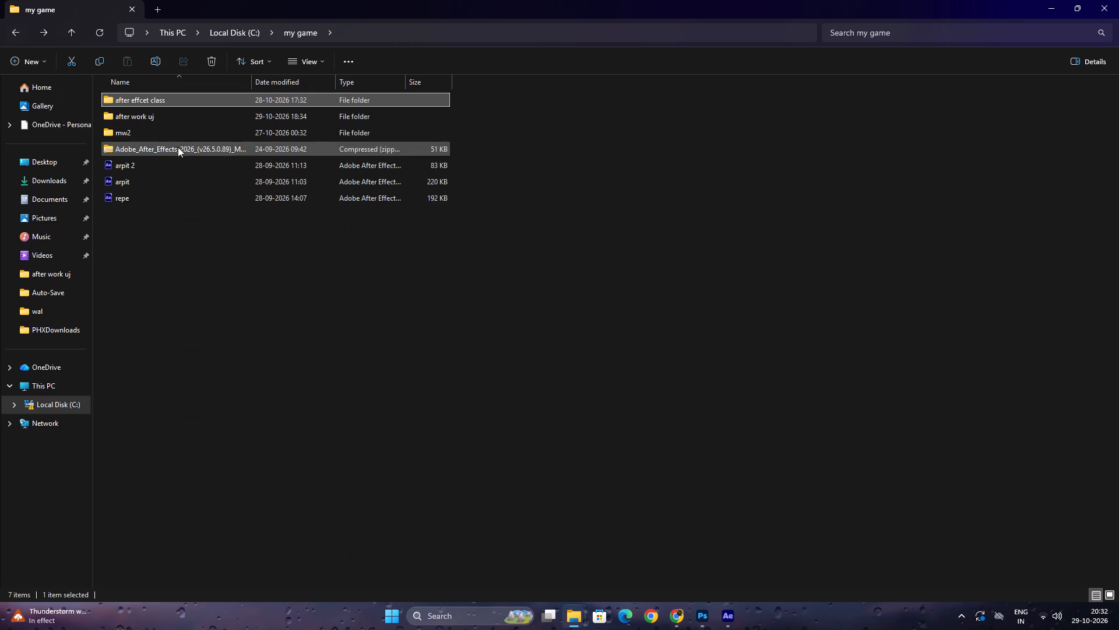
left_click(17, 30)
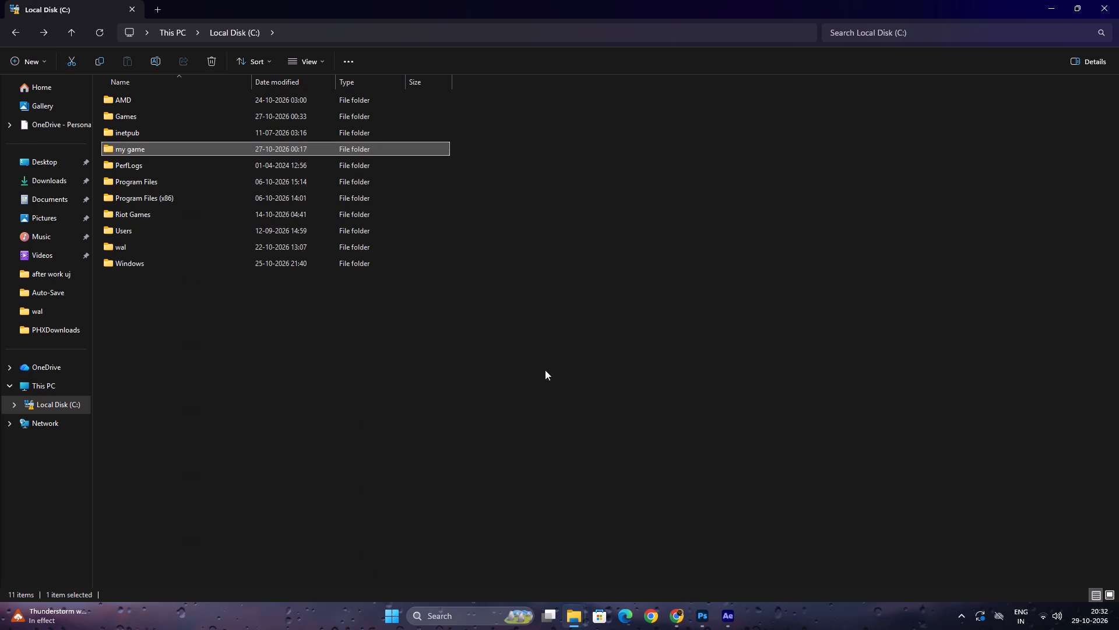
Check the recent files on the Home page again for the rendered video, and minimise File Explorer.
left_click(45, 377)
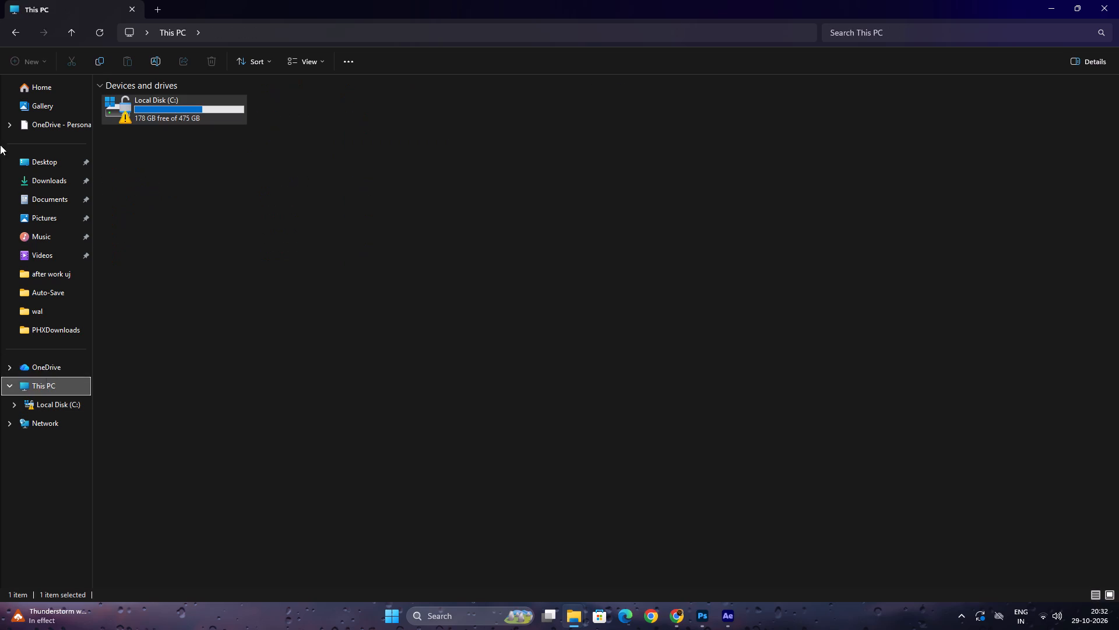
scroll(61, 116, "up", 4)
left_click(55, 80)
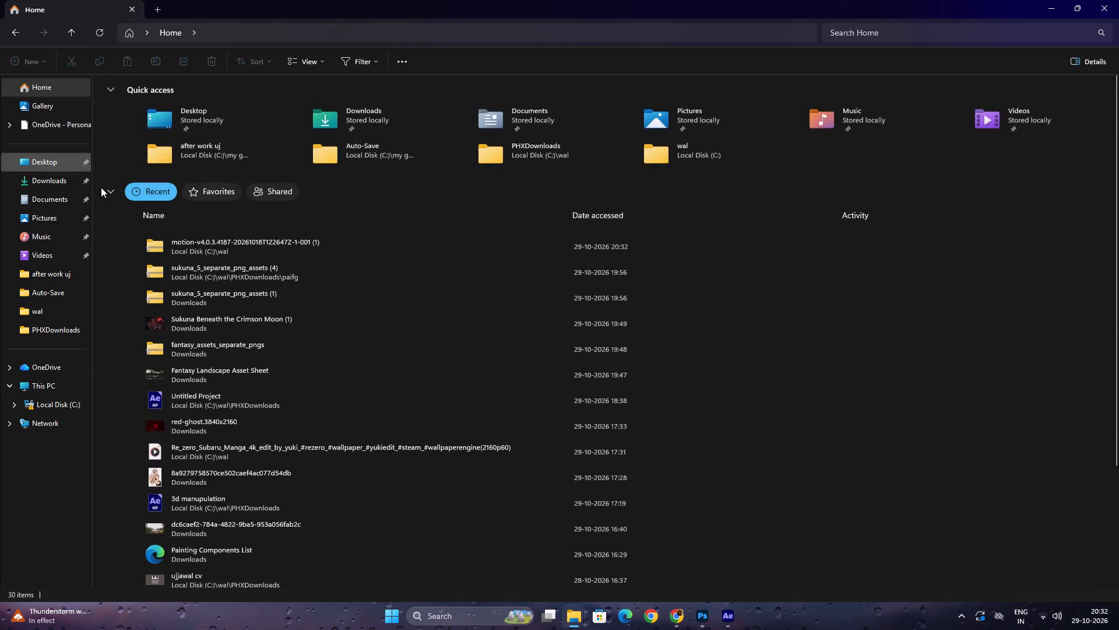
scroll(175, 225, "up", 4)
left_click(1051, 0)
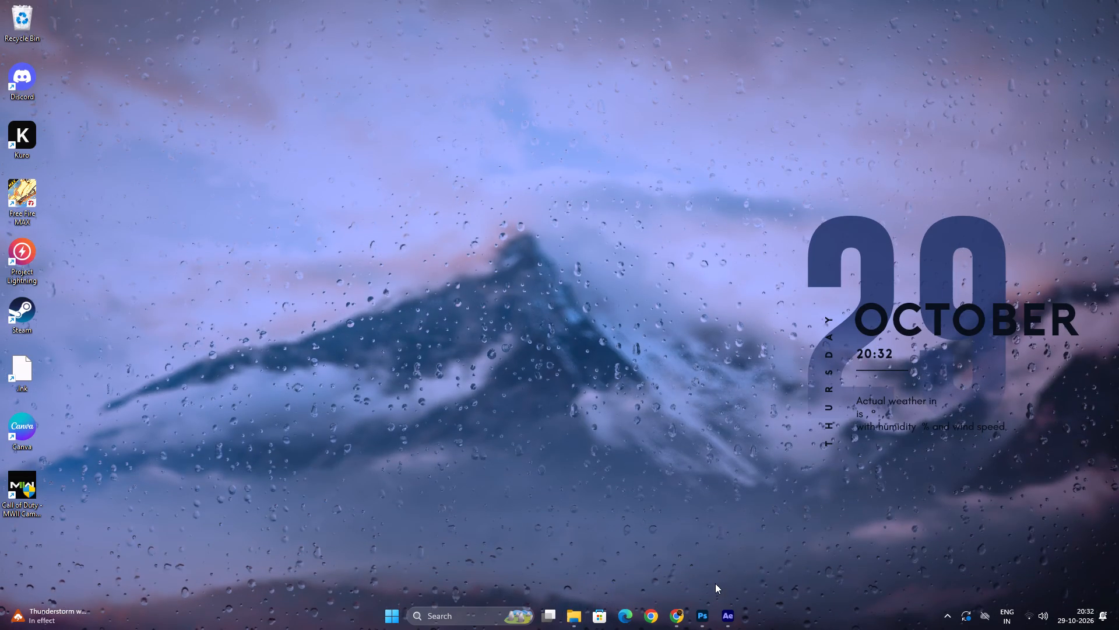
Switch to After Effects and try to open the output module and output location of the finished Comp 1 render.
left_click(711, 615)
left_click(726, 619)
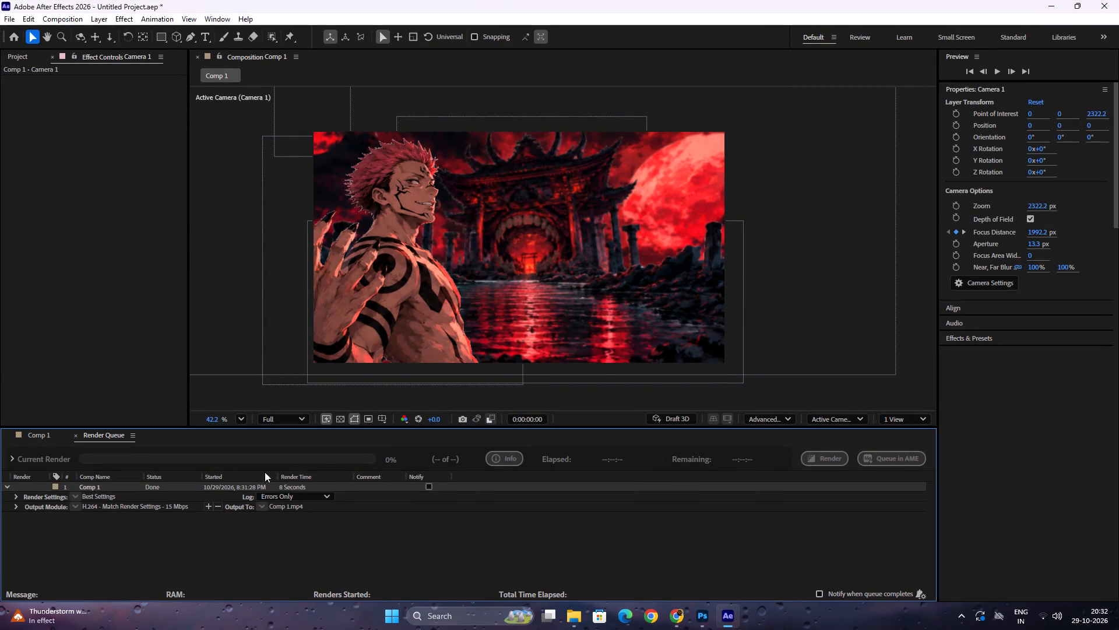
left_click(290, 506)
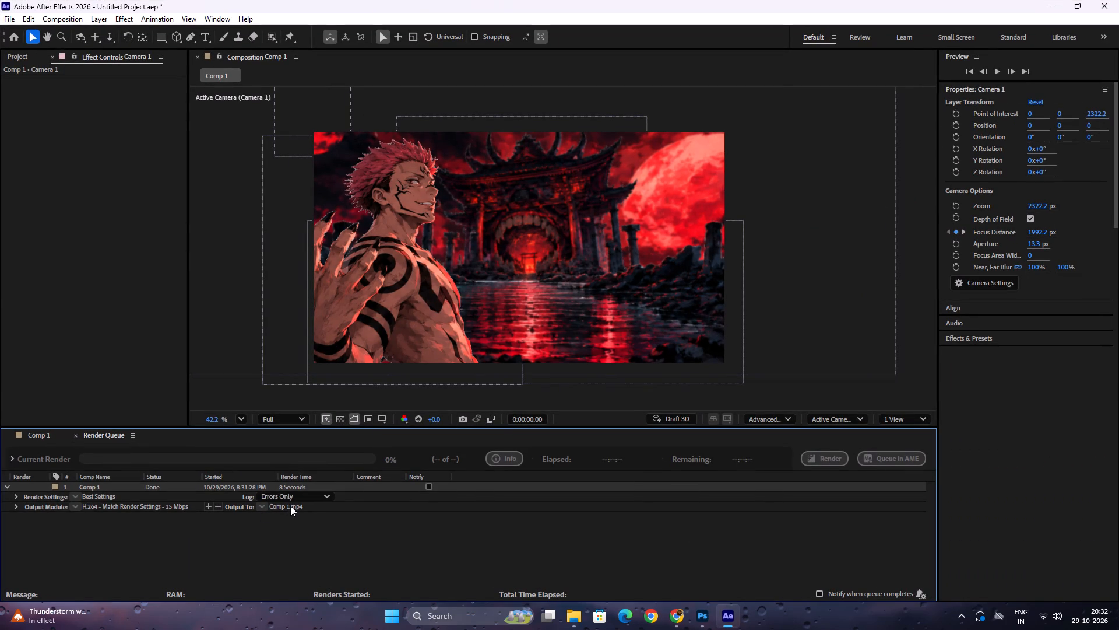
double_click(291, 507)
left_click(180, 506)
left_click(76, 506)
left_click(258, 509)
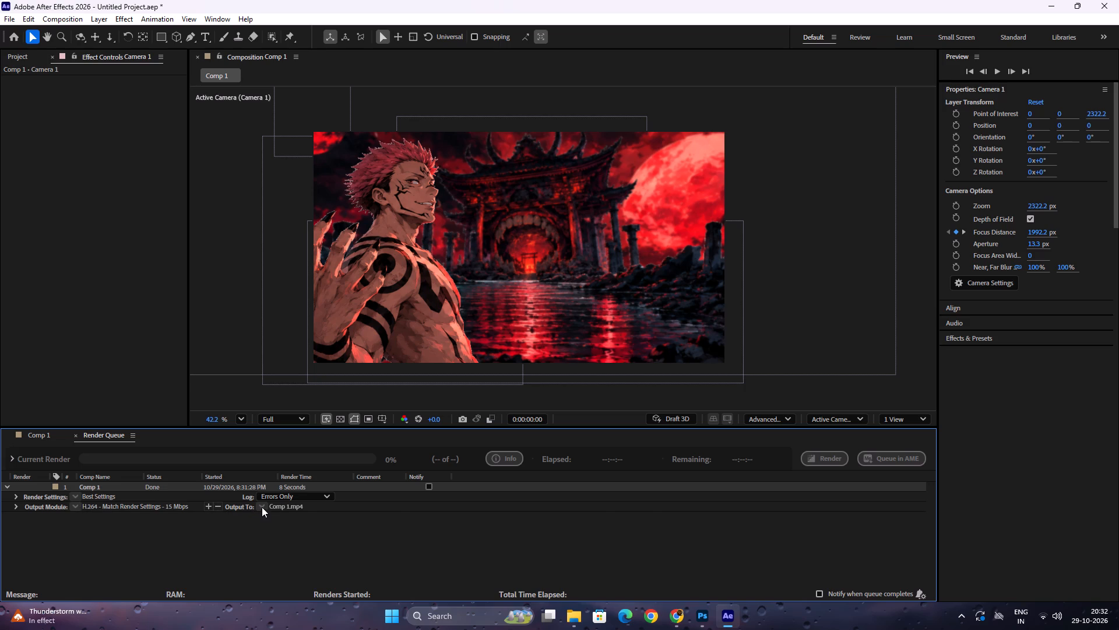
left_click(262, 507)
Add Comp 1 to the Render Queue again and check its output folder without changing the destination.
left_click(51, 436)
right_click(51, 436)
left_click(225, 575)
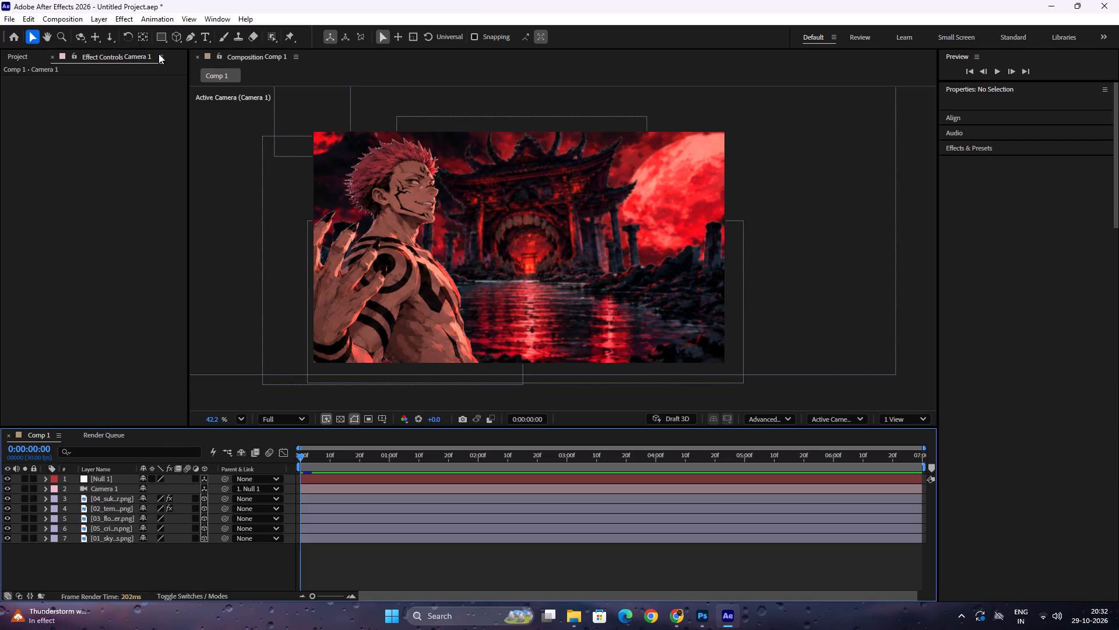
left_click(64, 16)
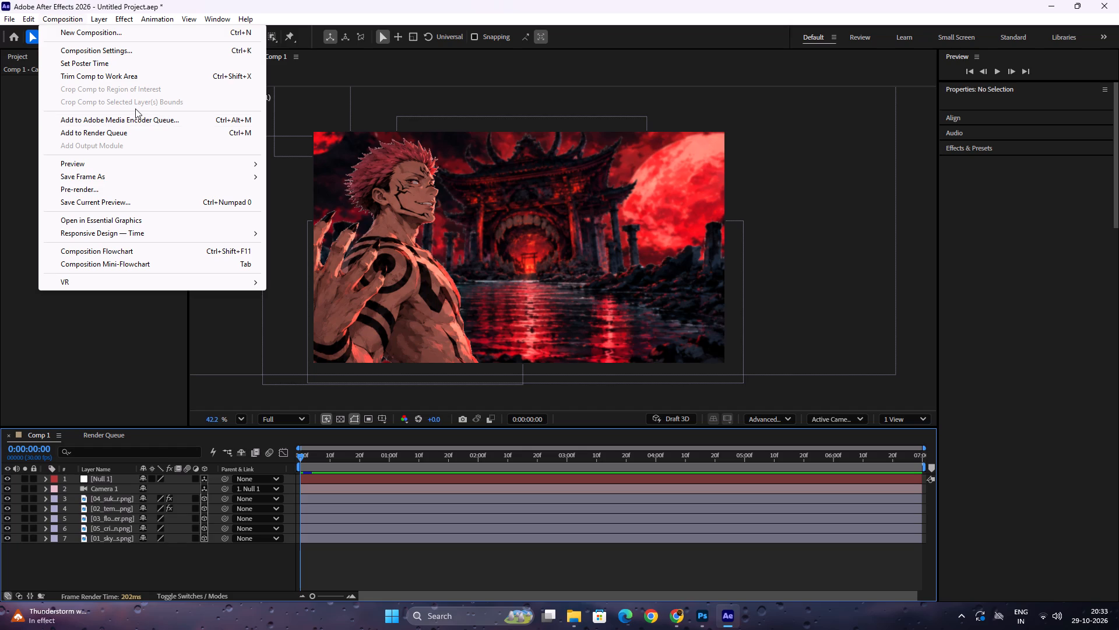
left_click(126, 129)
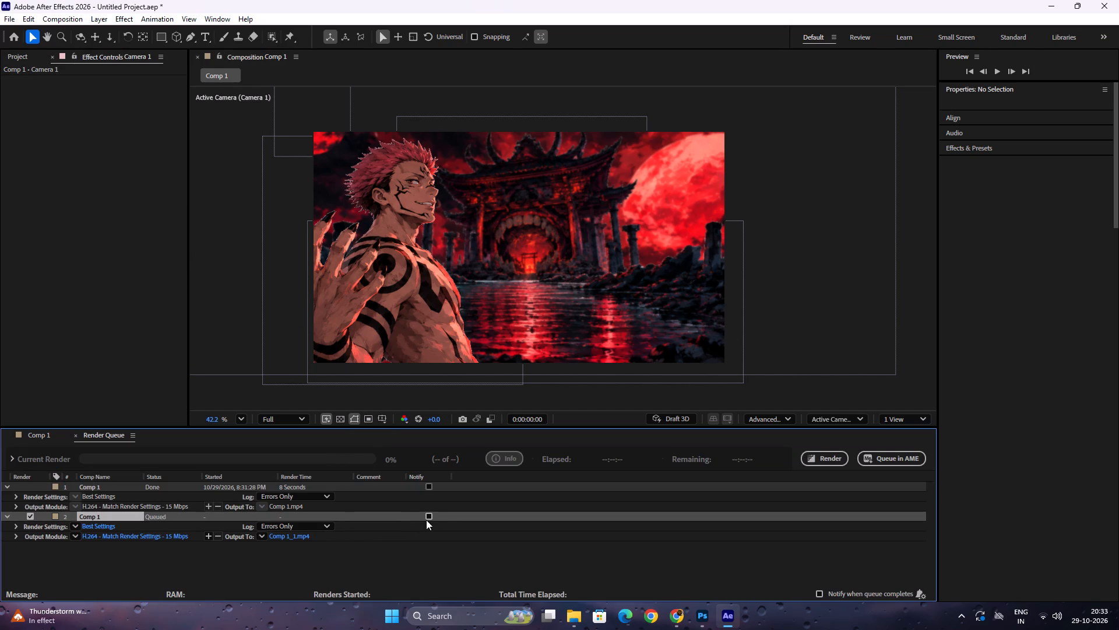
left_click(293, 535)
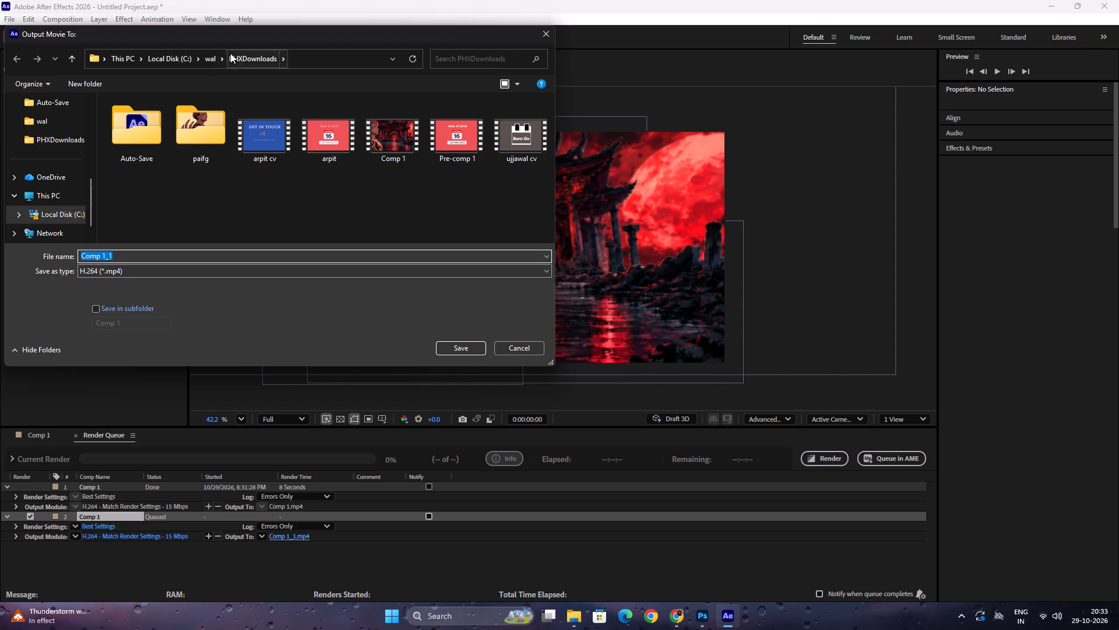
left_click(537, 29)
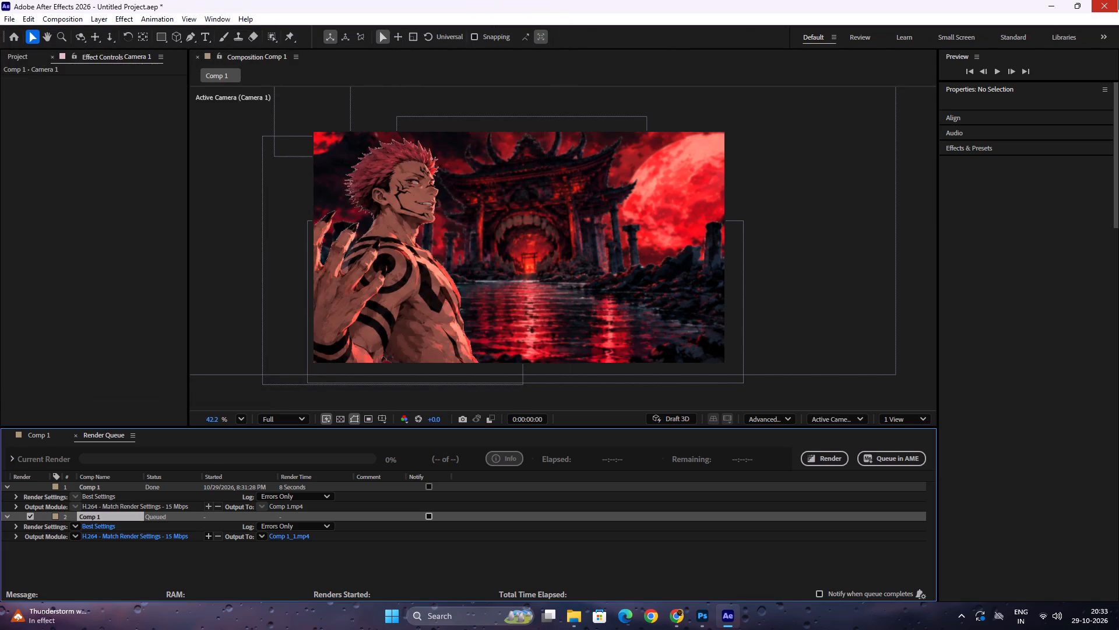
Switch to File Explorer, go to the PHXDownloads folder inside wal on Local Disk (C:), and play the Comp 1 video.
left_click(1039, 0)
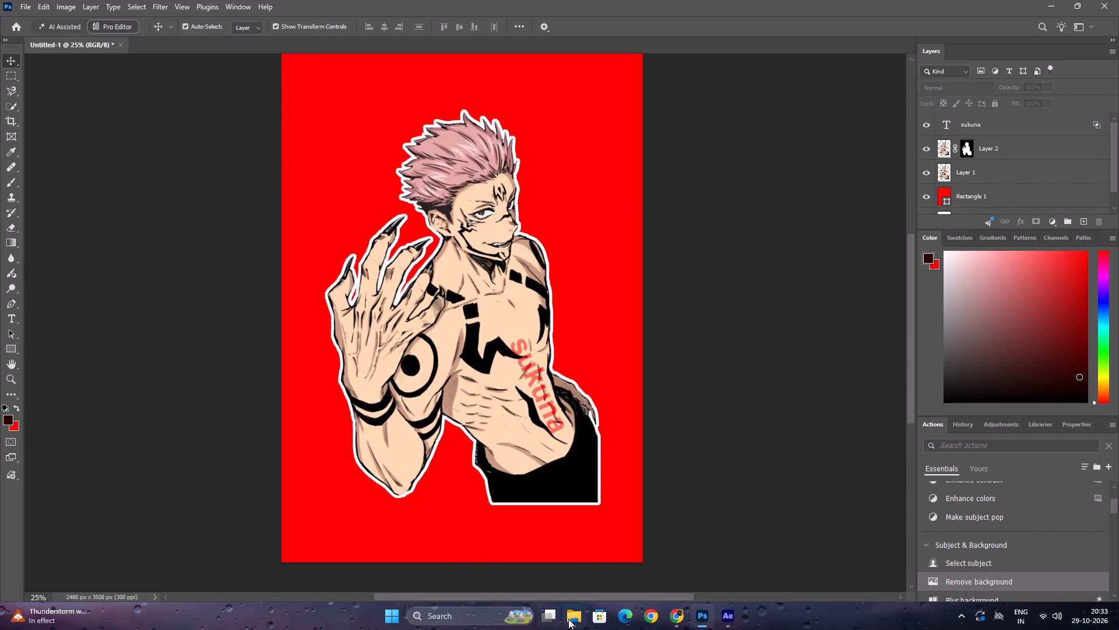
left_click(566, 619)
left_click(648, 594)
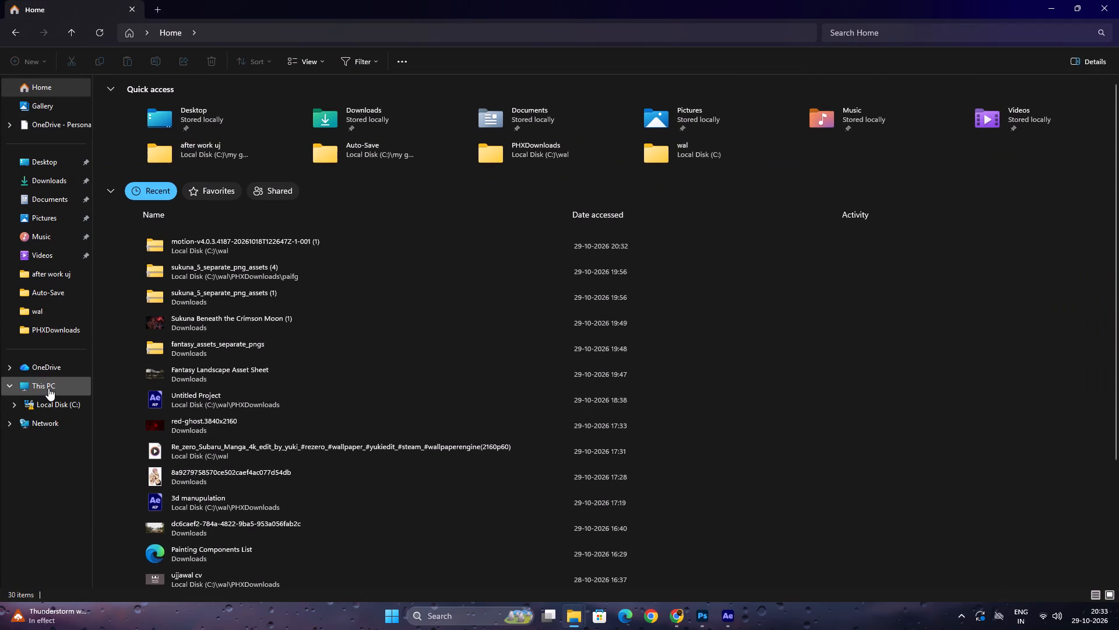
left_click(48, 388)
double_click(173, 97)
double_click(147, 240)
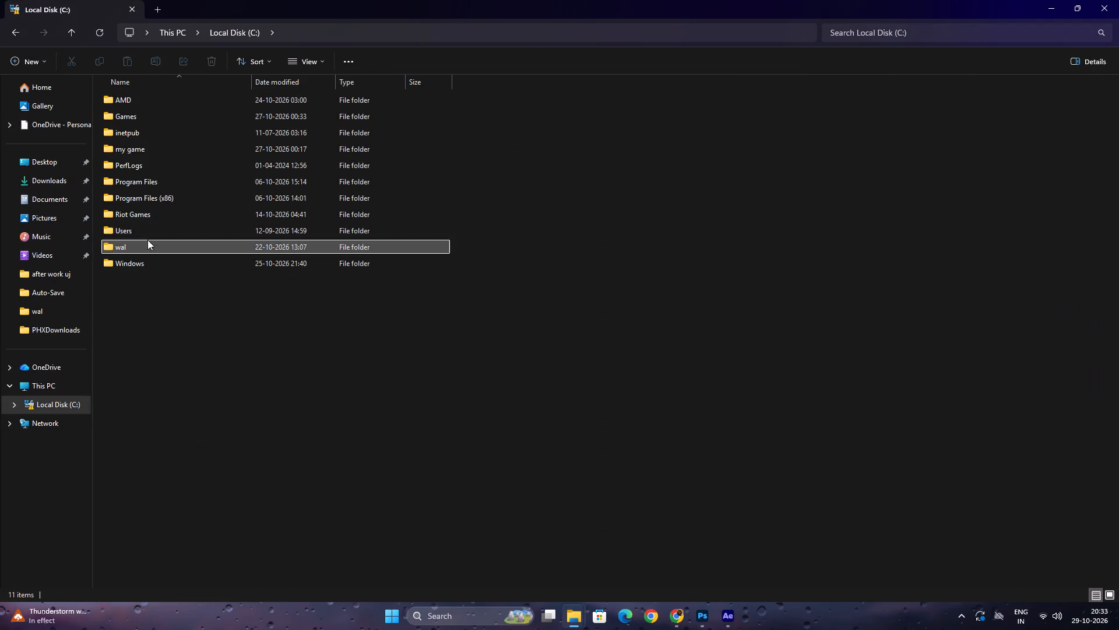
double_click(154, 134)
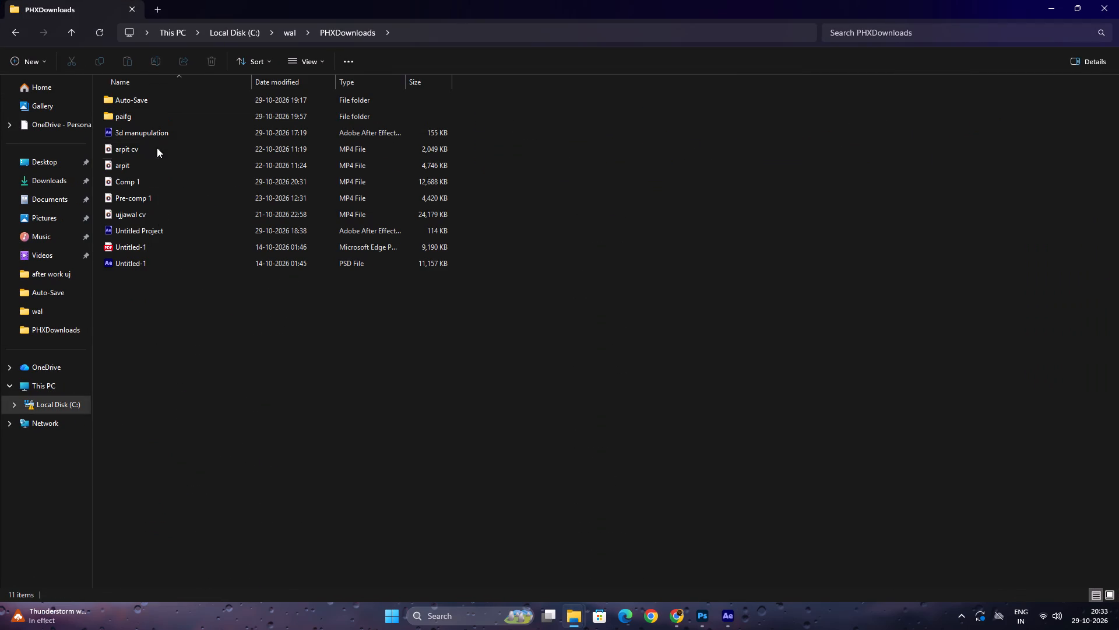
double_click(143, 185)
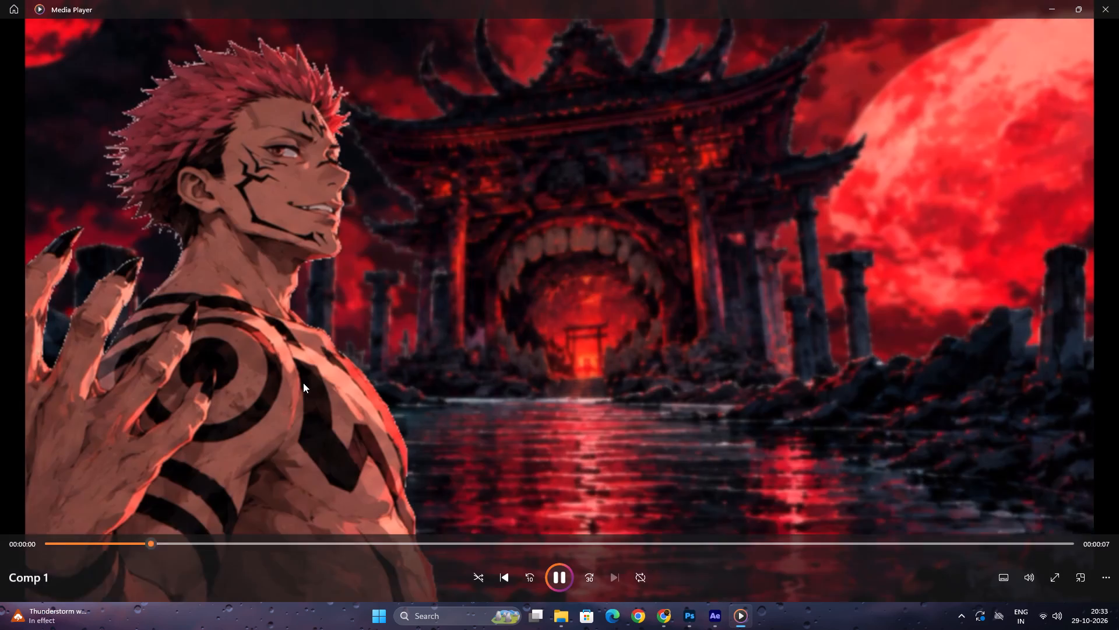
Rewind the Comp 1 video to the start and replay it to review the camera push and focus change.
left_click_drag(154, 543, 0, 543)
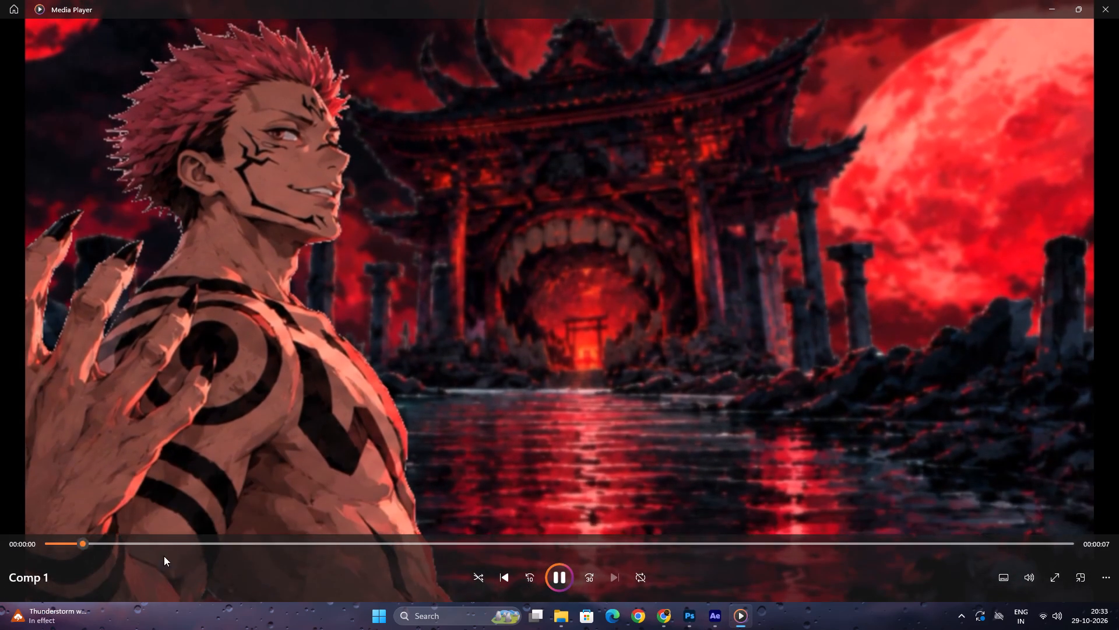
left_click(835, 400)
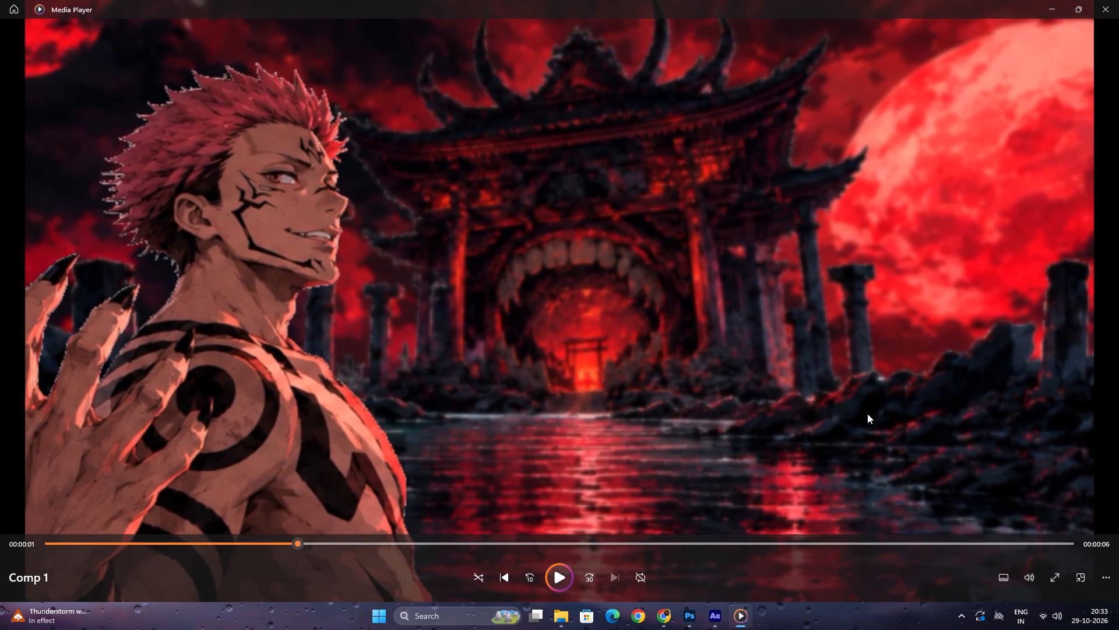
left_click(710, 428)
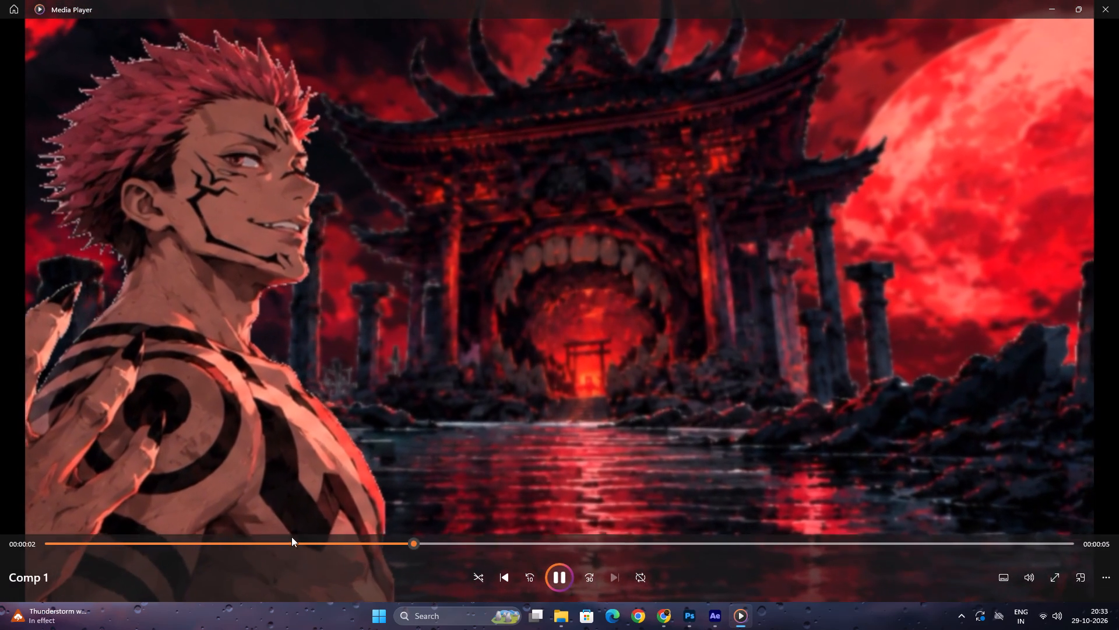
left_click_drag(276, 540, 0, 540)
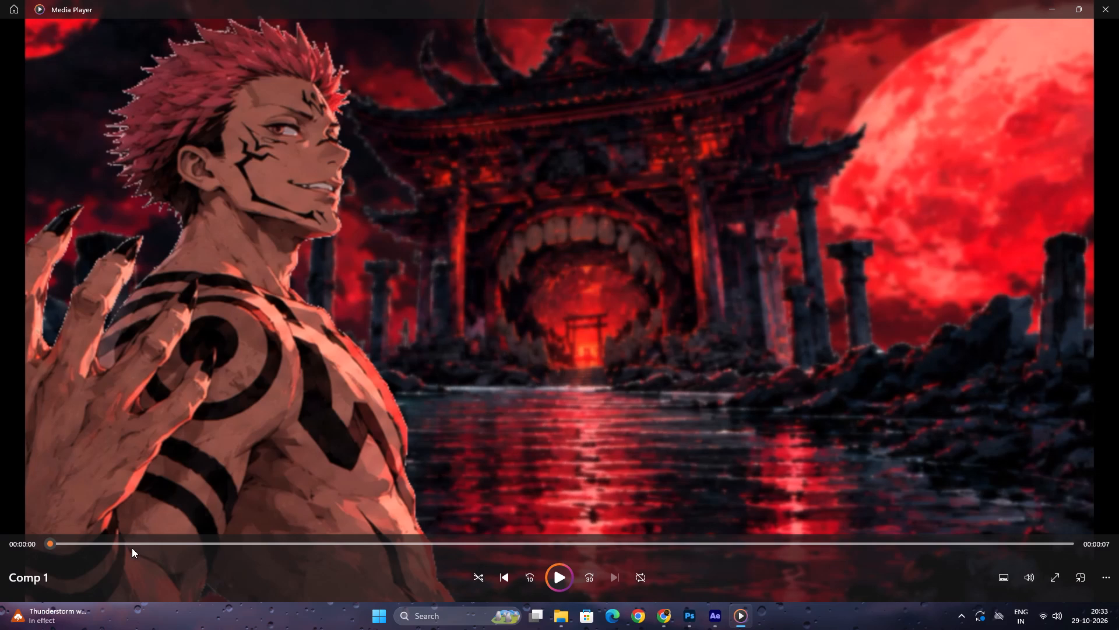
key("space")
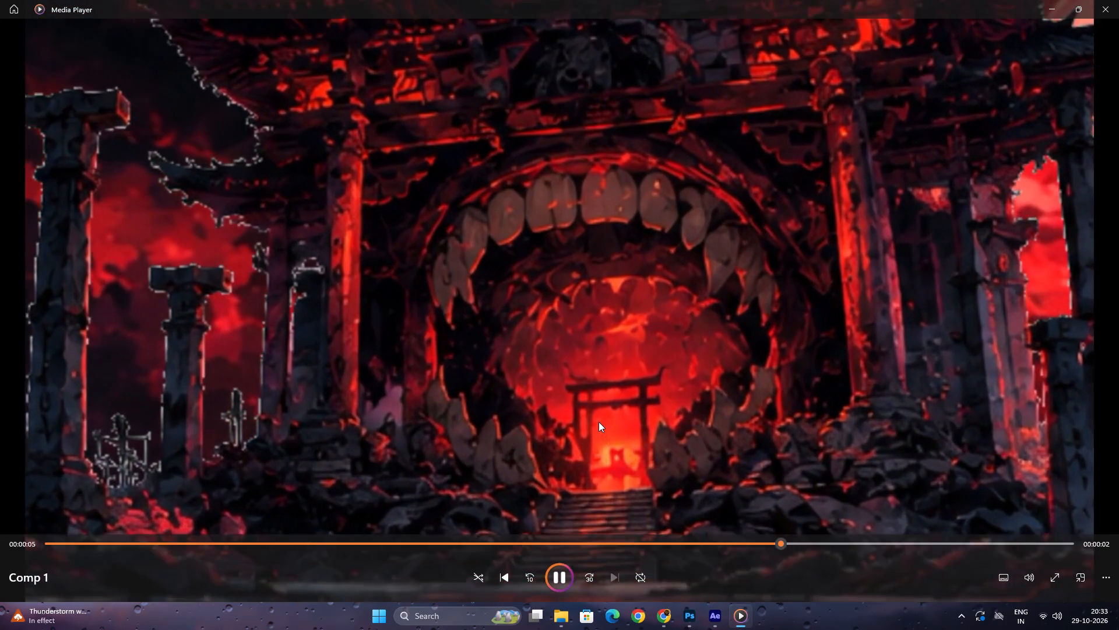
Close the video player and the PHXDownloads folder window, and minimise Photoshop to show the desktop.
left_click(1118, 0)
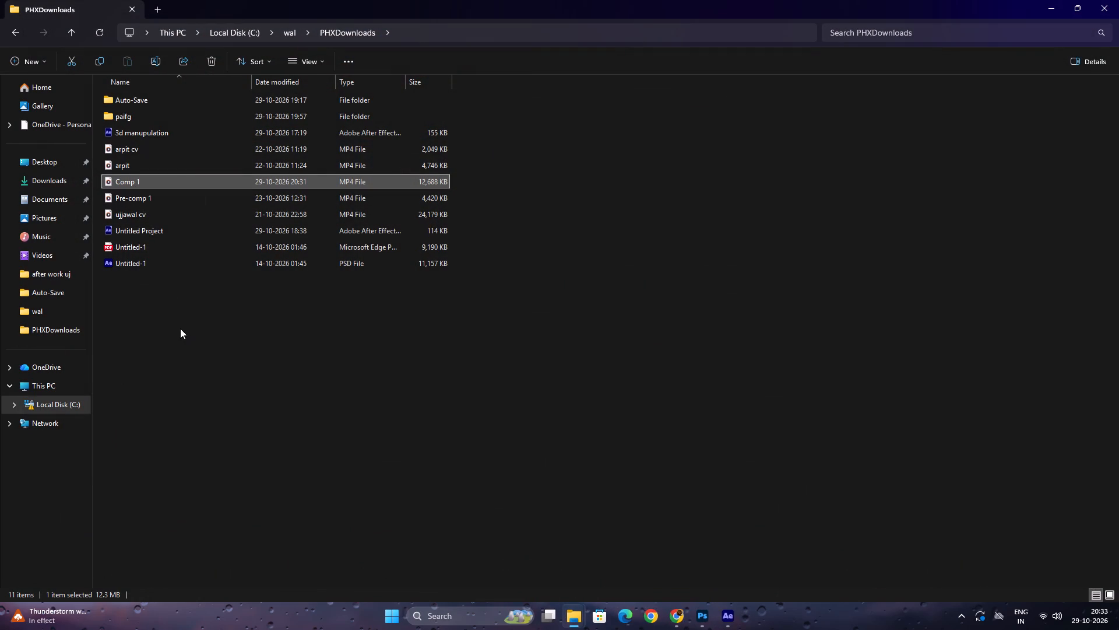
left_click(1118, 0)
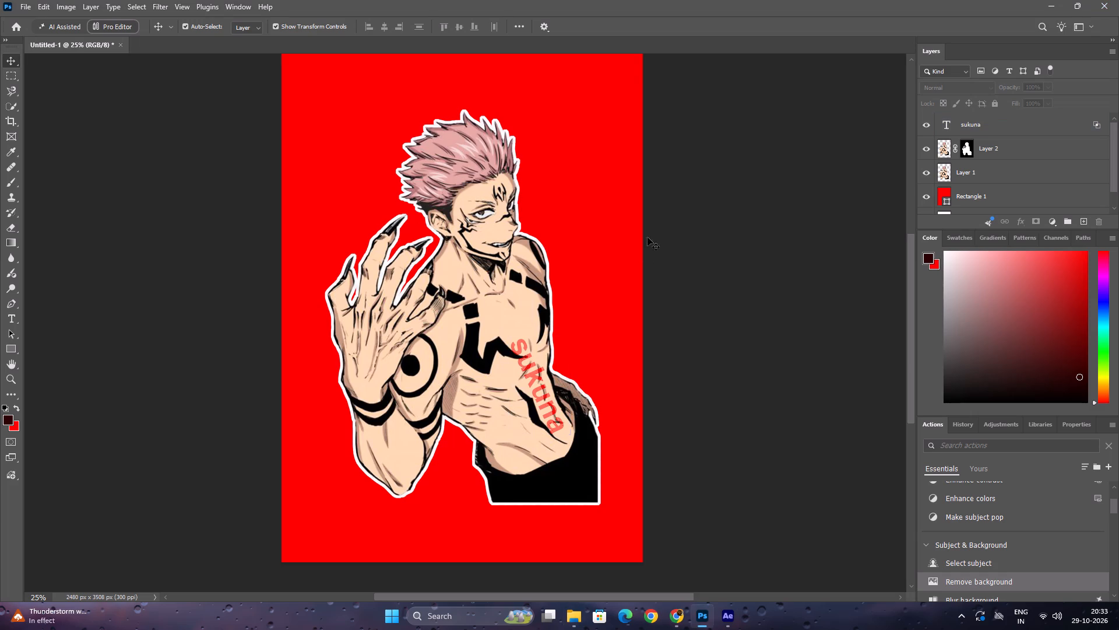
left_click(1053, 0)
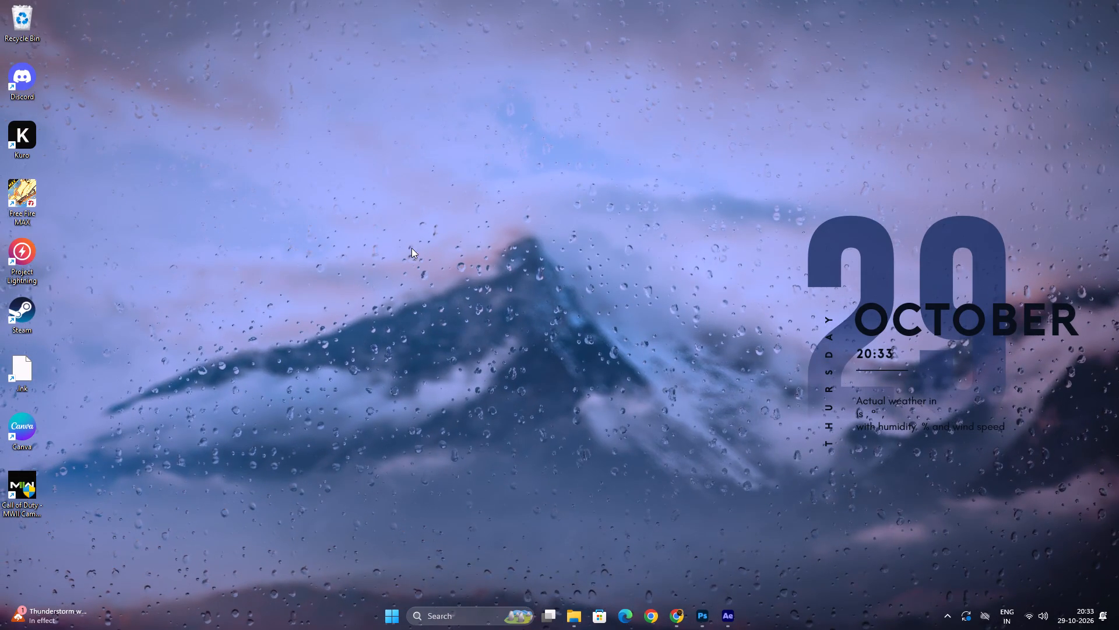